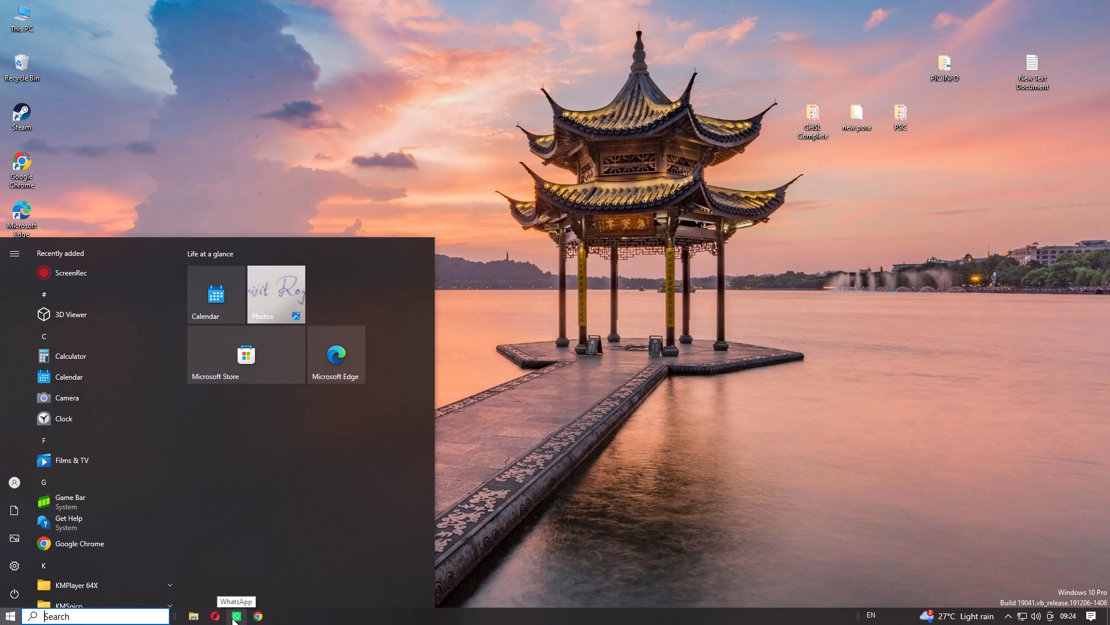
Close the Start menu and refresh the Windows desktop.
right_click(720, 251)
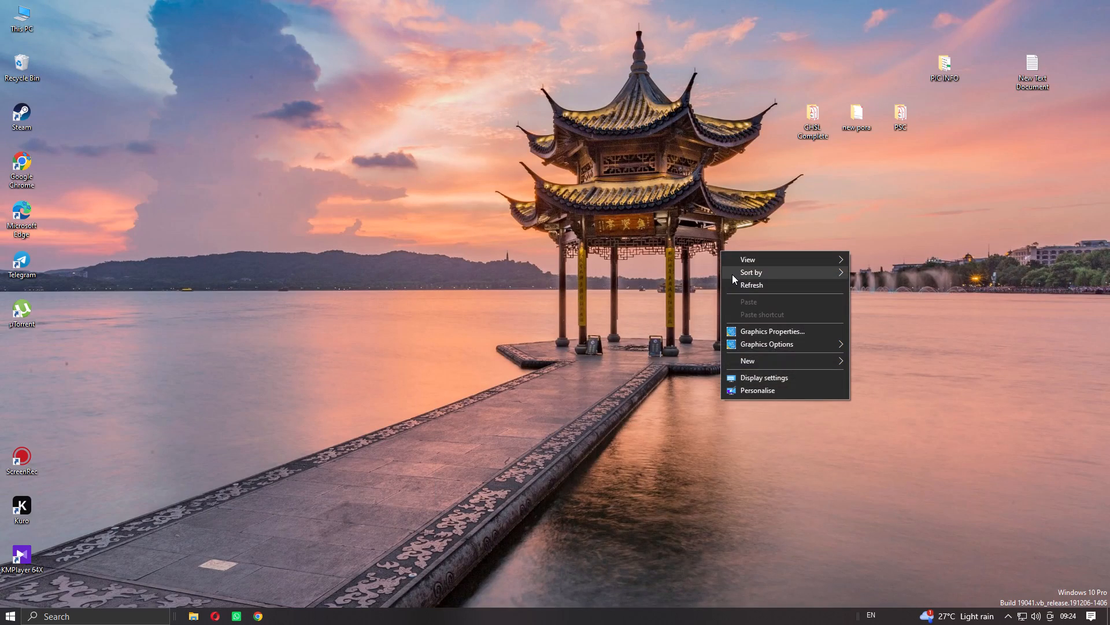
click(732, 280)
right_click(733, 281)
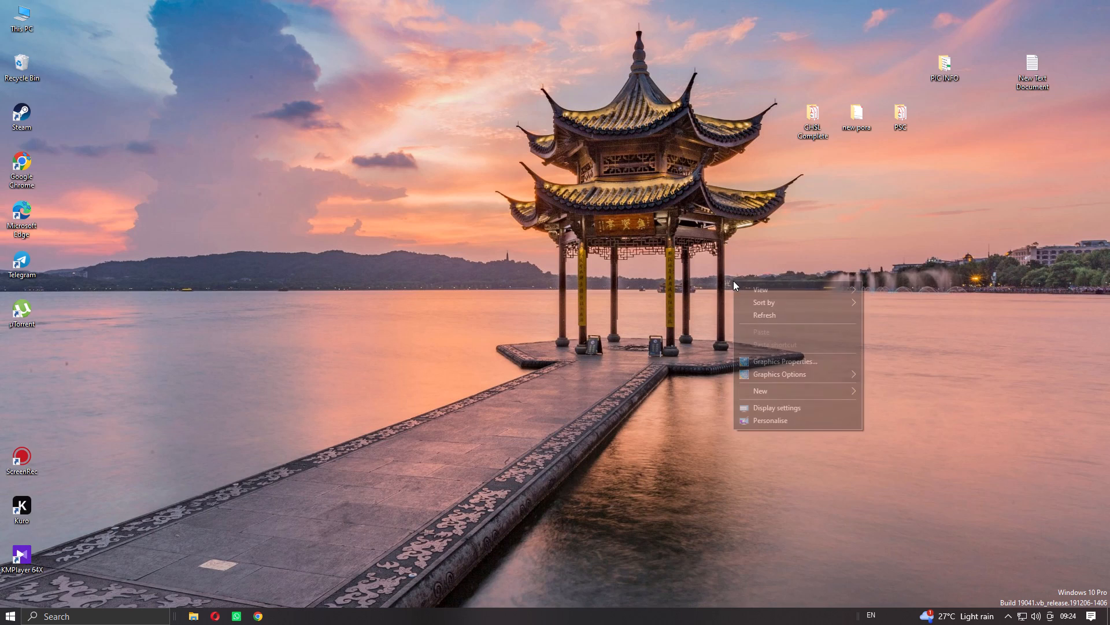
click(749, 316)
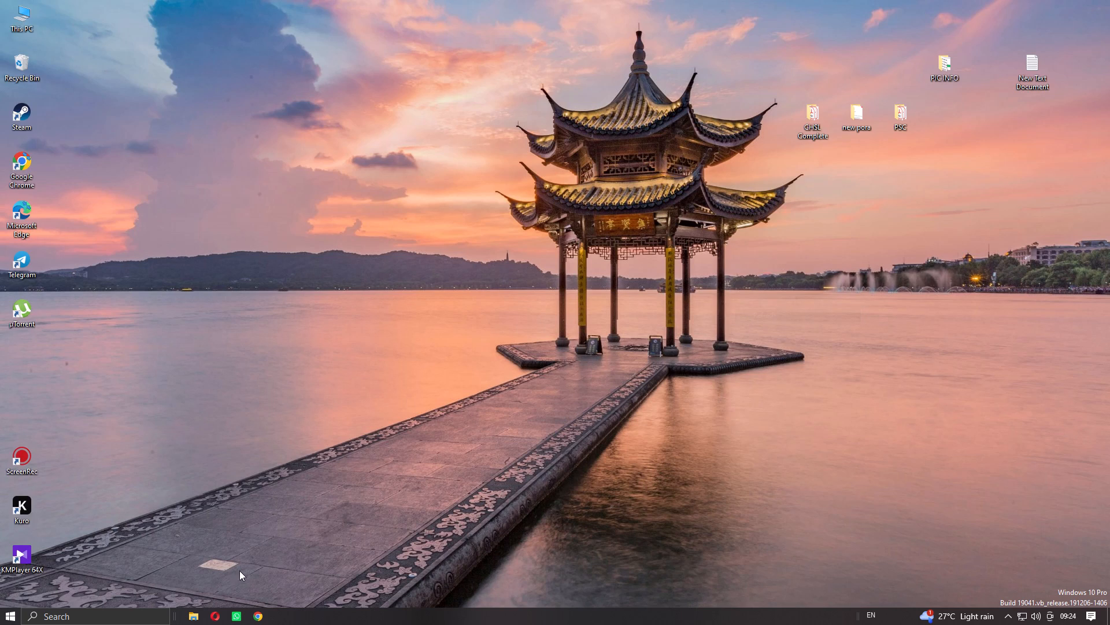
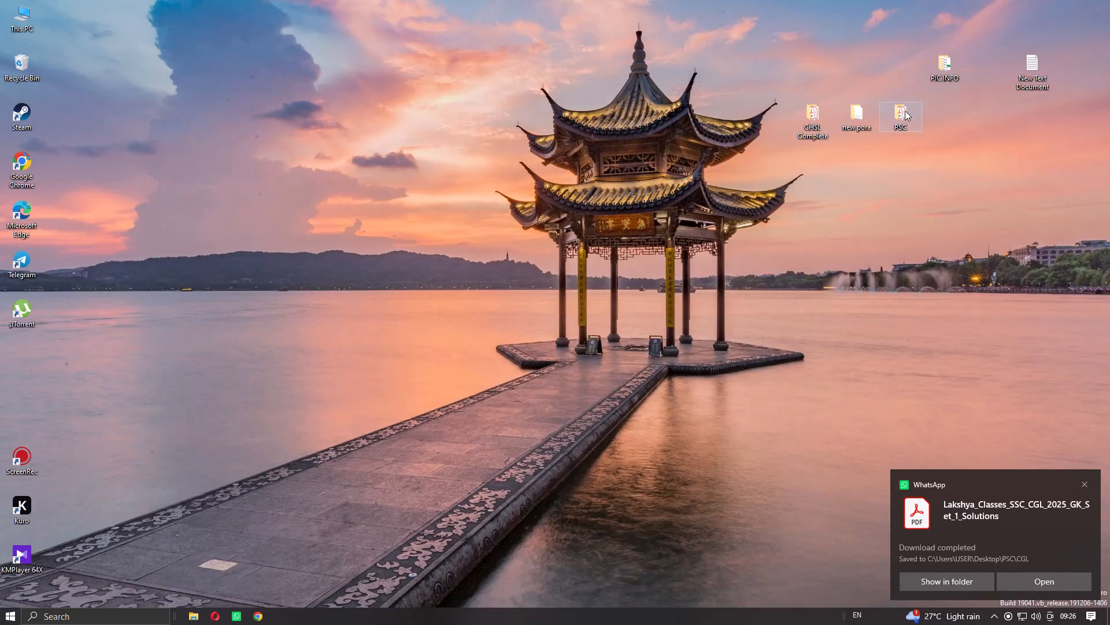
Open the CHSL Complete folder from the desktop.
double_click(801, 130)
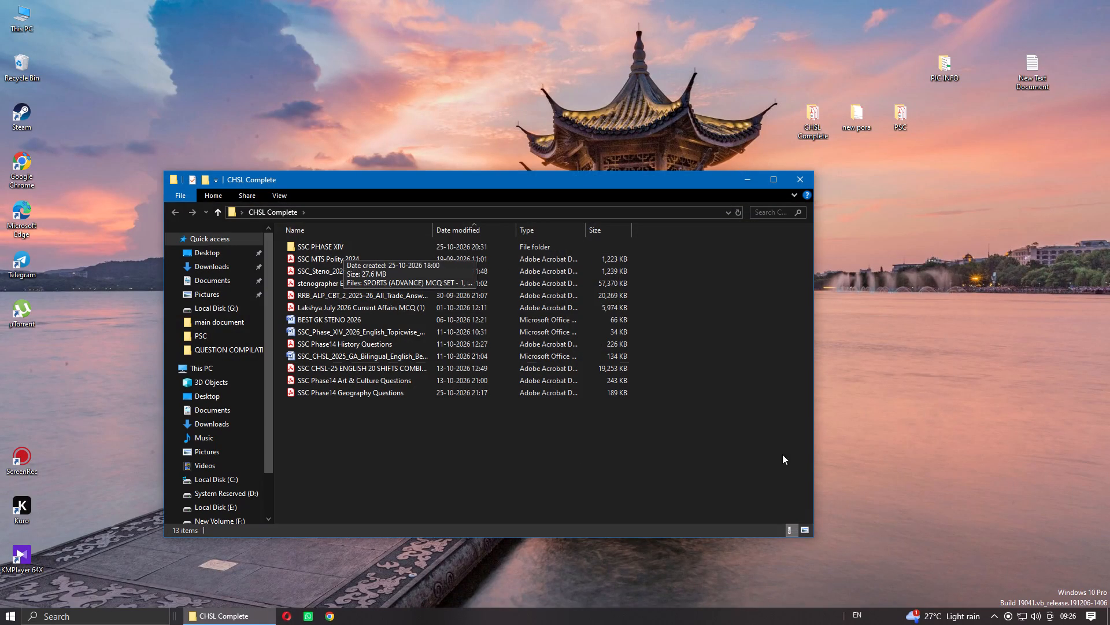
Open the PSC folder from the desktop in its own window and select the CGL folder inside it.
double_click(898, 109)
click(327, 260)
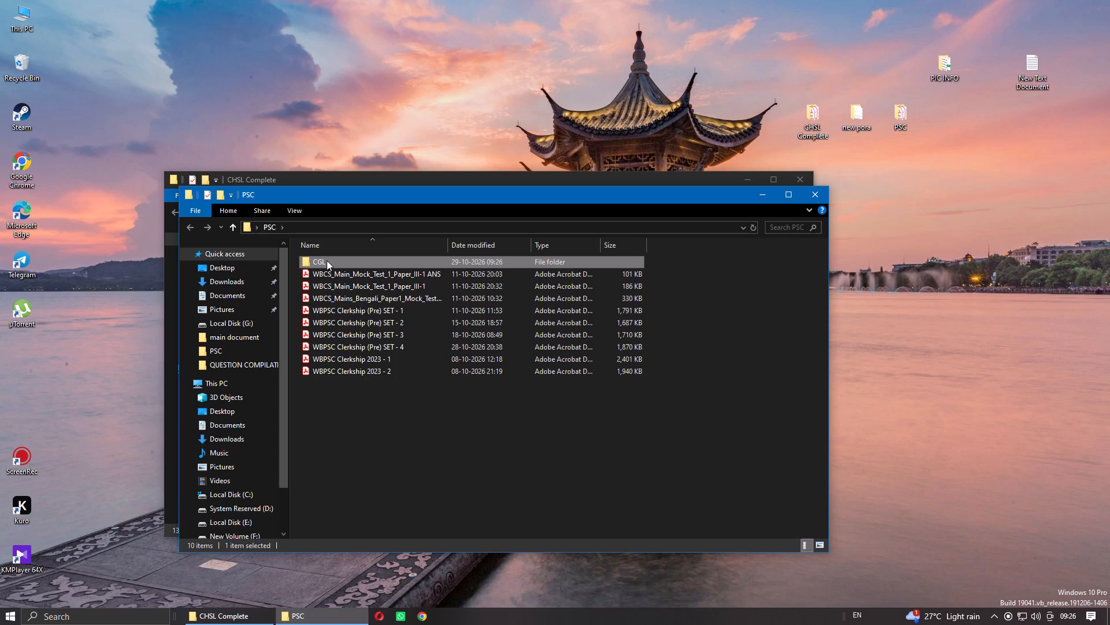
Move the CGL folder from the PSC folder into the CHSL Complete folder, closing the PSC window.
right_click(327, 260)
click(356, 462)
click(808, 200)
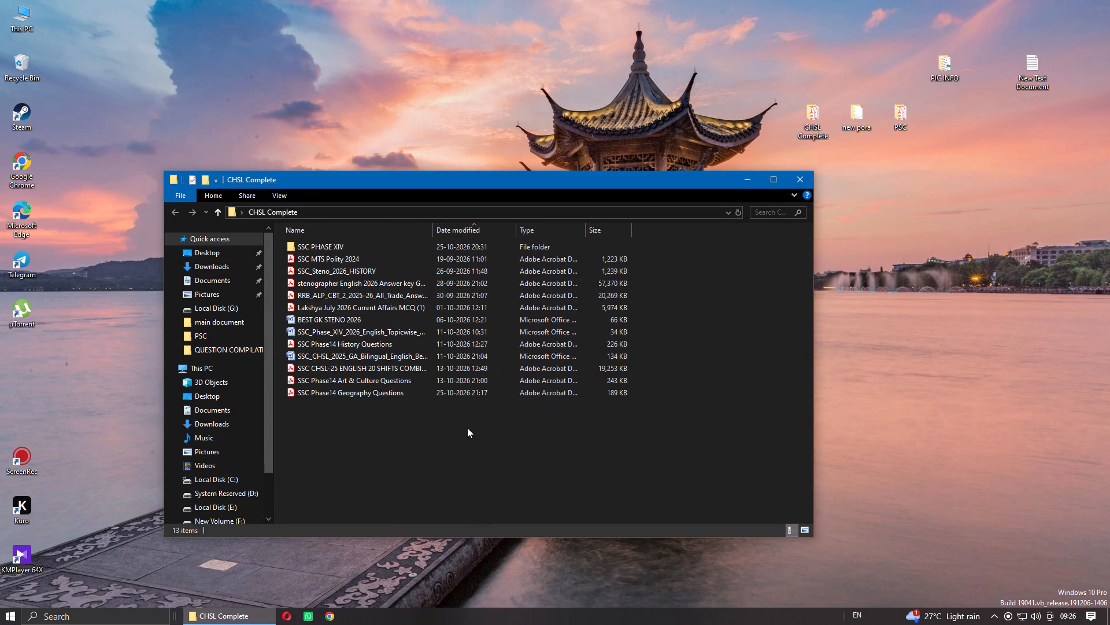
right_click(432, 442)
click(468, 524)
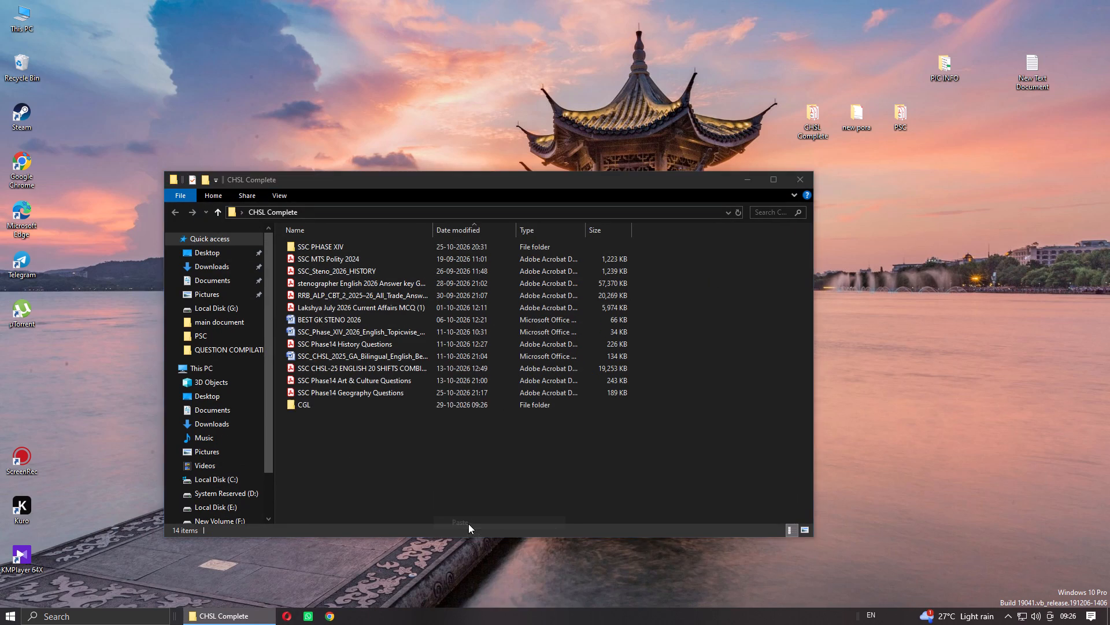
click(393, 482)
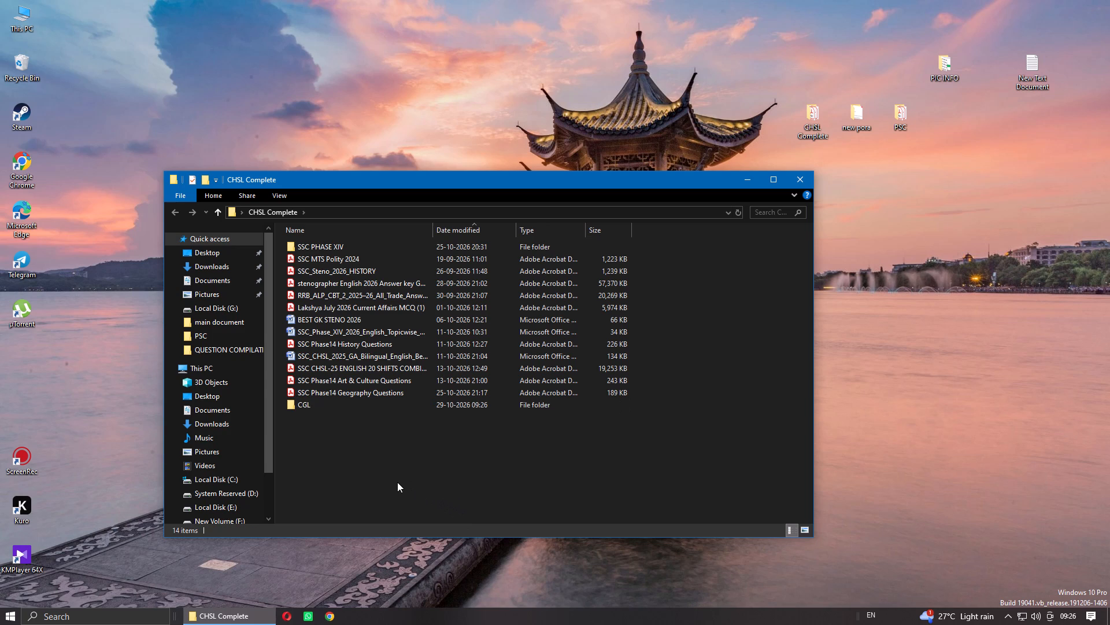
Open the BEST GK STENO 2026 document and read through its questions and marked answers up to about page 9.
double_click(312, 321)
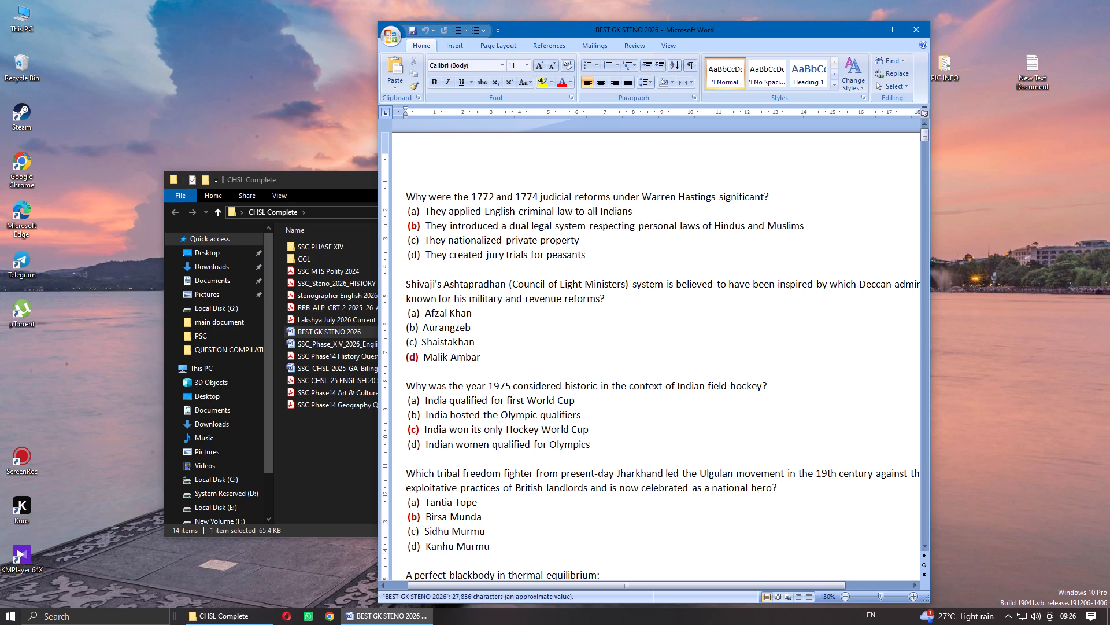
scroll(530, 349, down, 7)
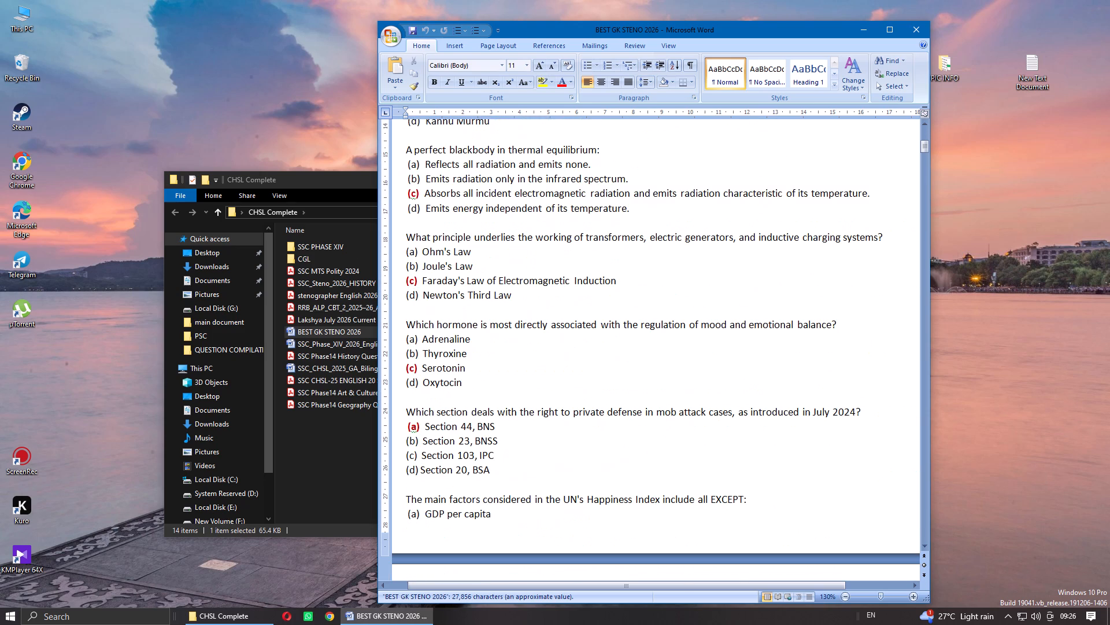
scroll(530, 349, down, 20)
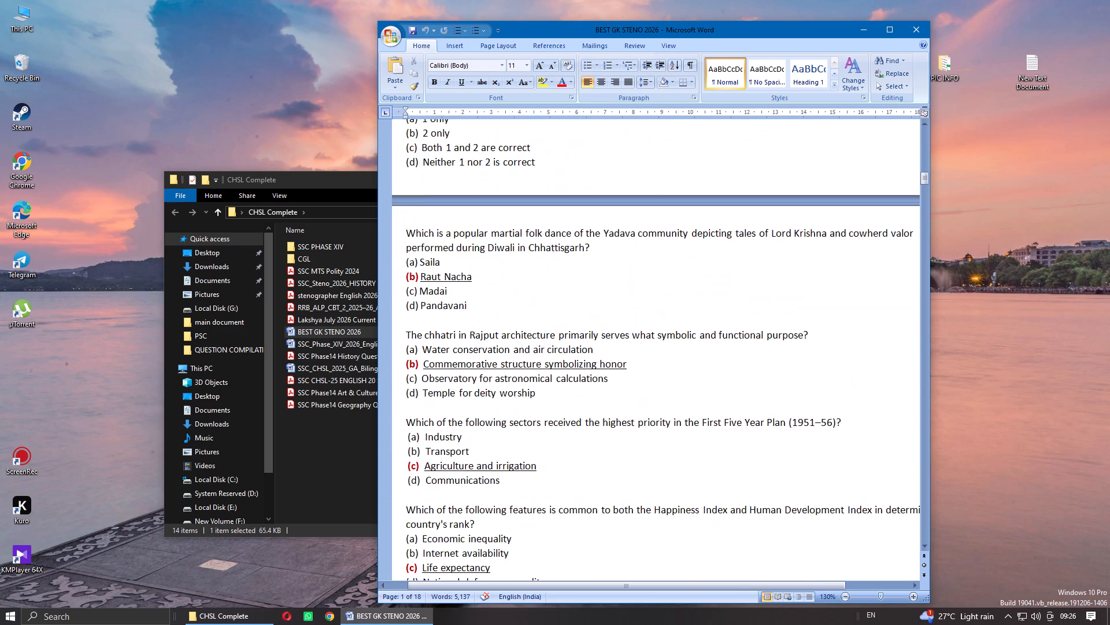
scroll(530, 349, down, 7)
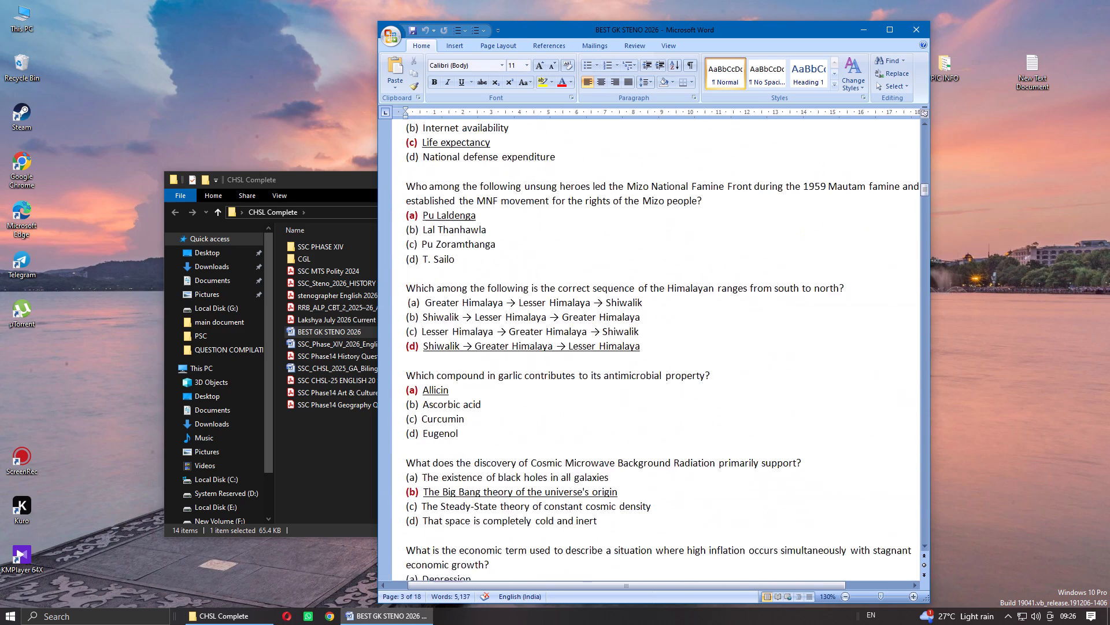
scroll(530, 349, down, 19)
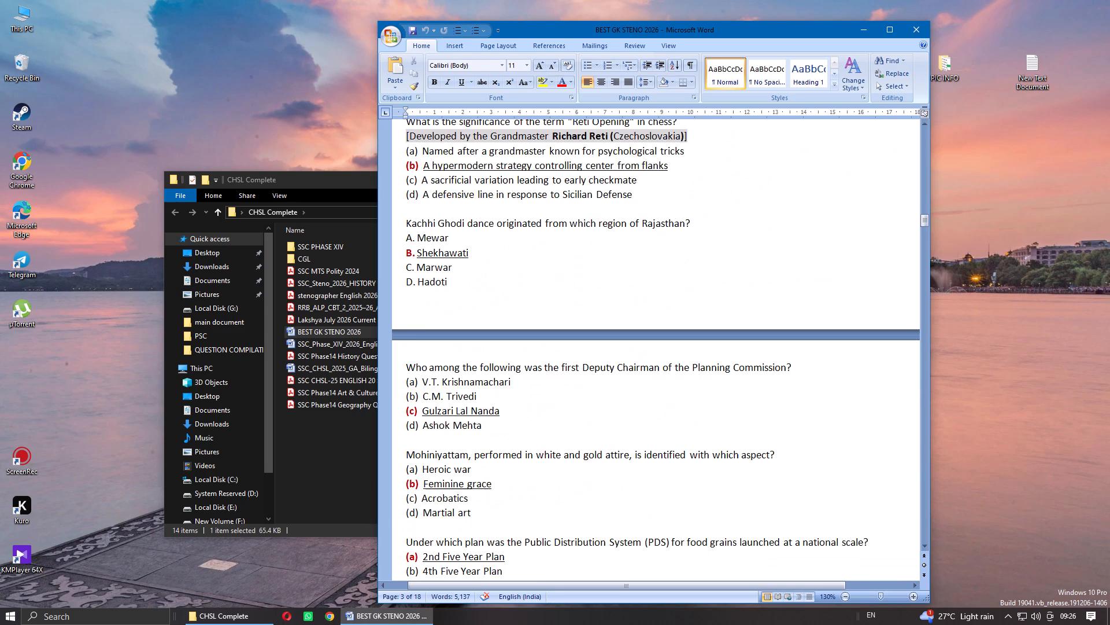
scroll(530, 349, down, 4)
scroll(530, 349, down, 20)
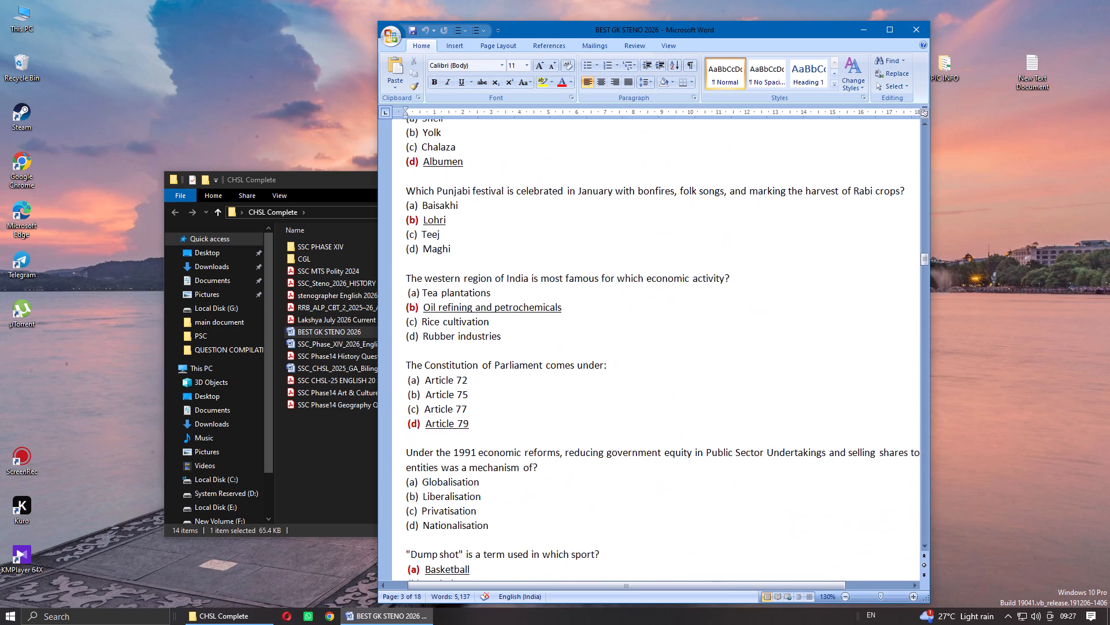
scroll(530, 349, down, 20)
scroll(530, 349, down, 4)
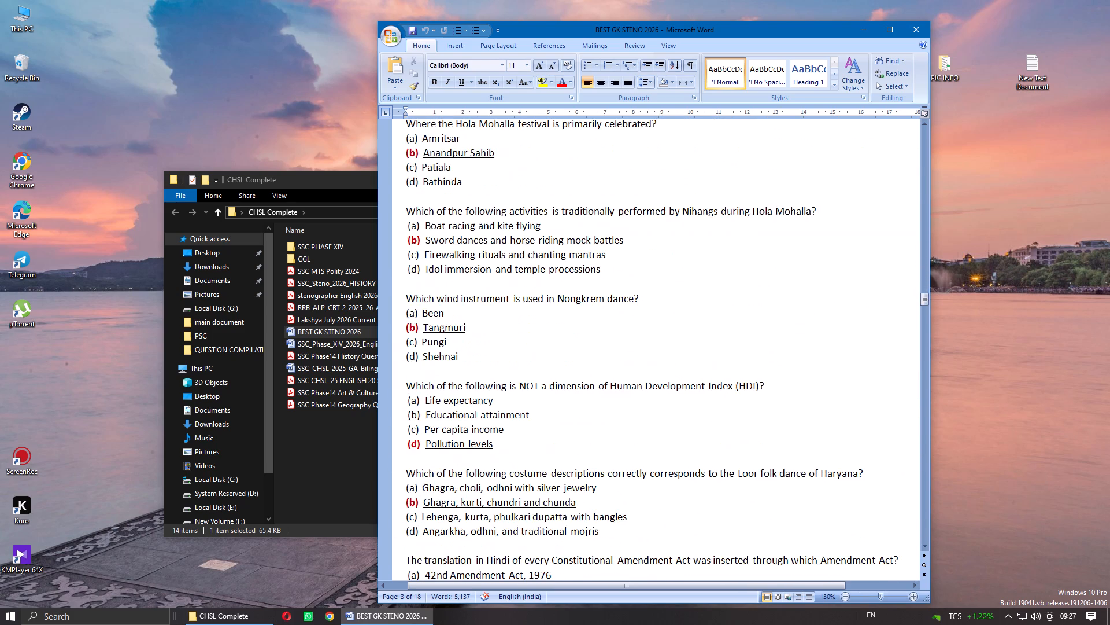
scroll(530, 349, down, 18)
scroll(528, 351, down, 3)
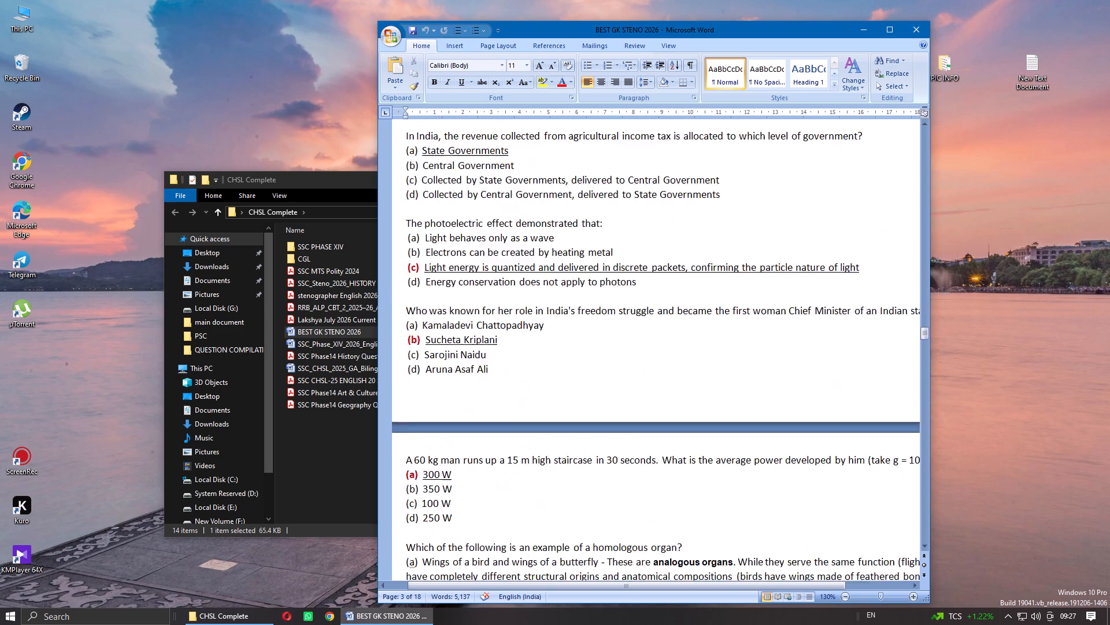
scroll(528, 351, down, 2)
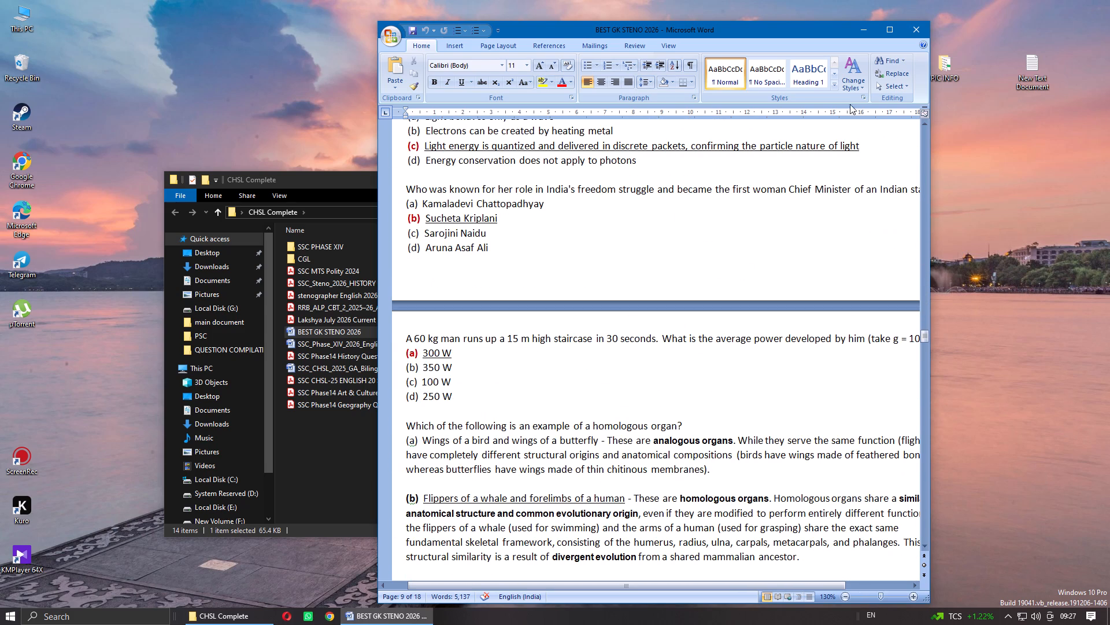
Maximize the document window, review the questions again from the beginning through to the last page, and close the document.
click(898, 27)
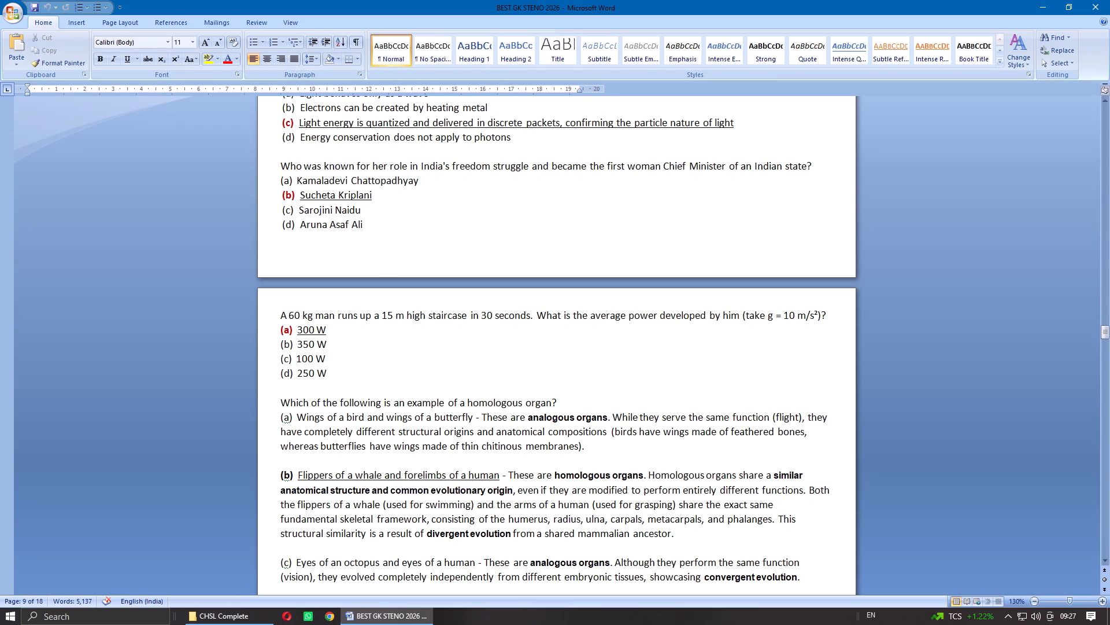
scroll(608, 384, down, 4)
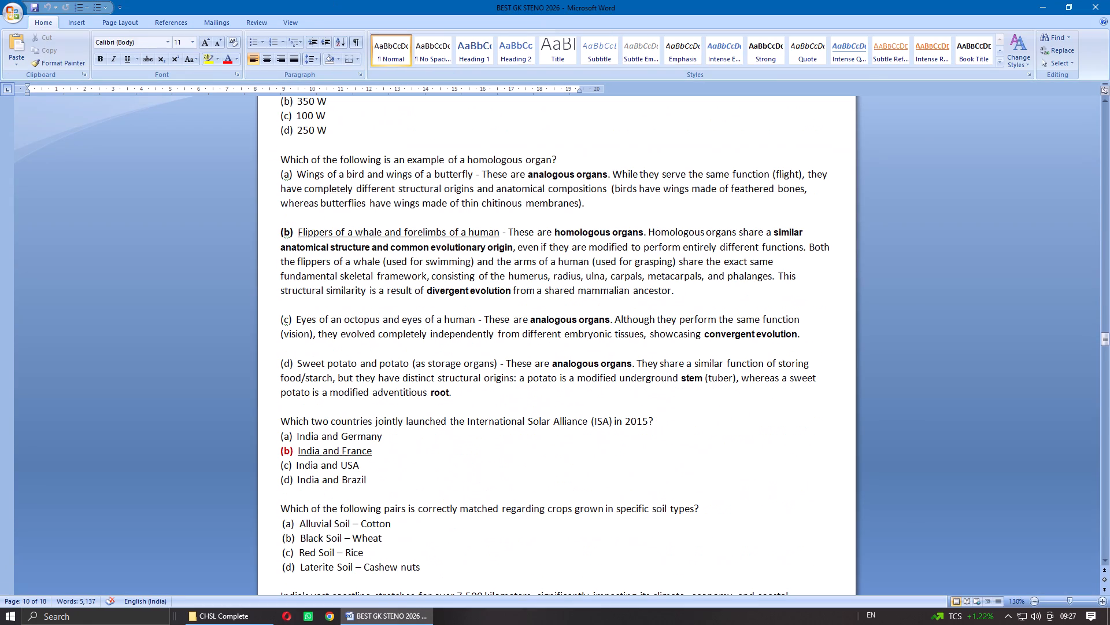
scroll(608, 384, up, 10)
scroll(608, 384, up, 11)
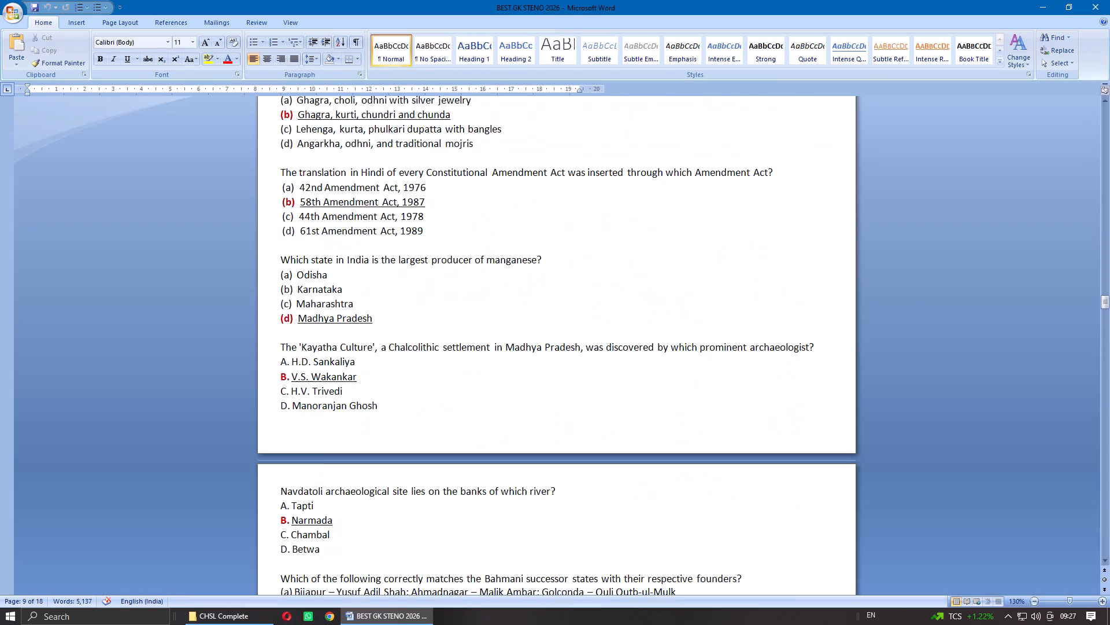
scroll(608, 384, up, 20)
scroll(608, 384, up, 14)
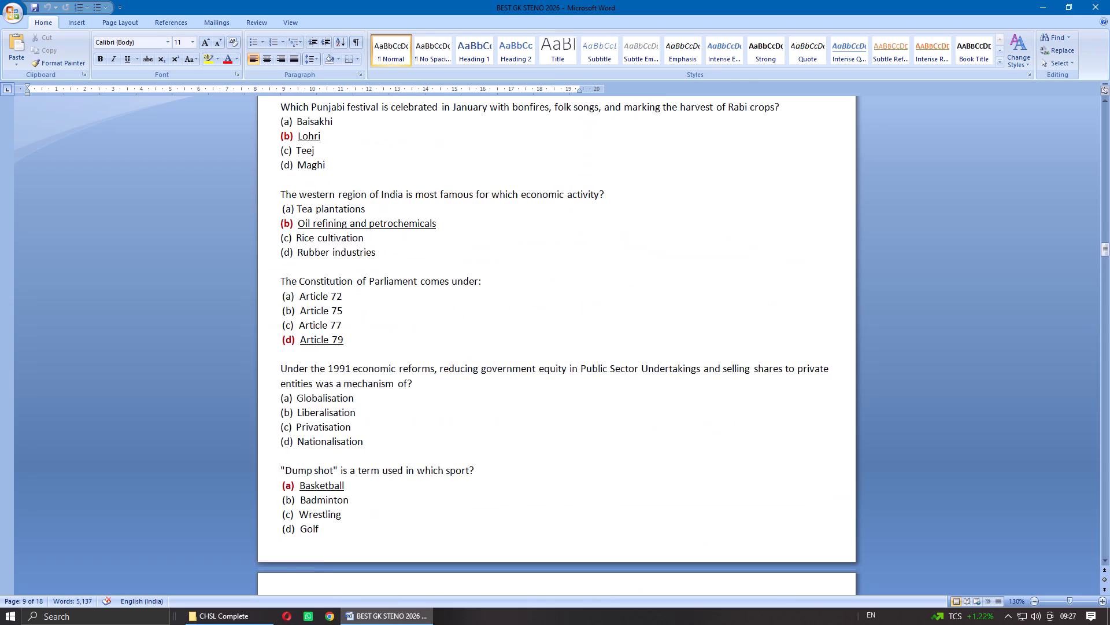
scroll(608, 384, up, 20)
scroll(608, 384, up, 14)
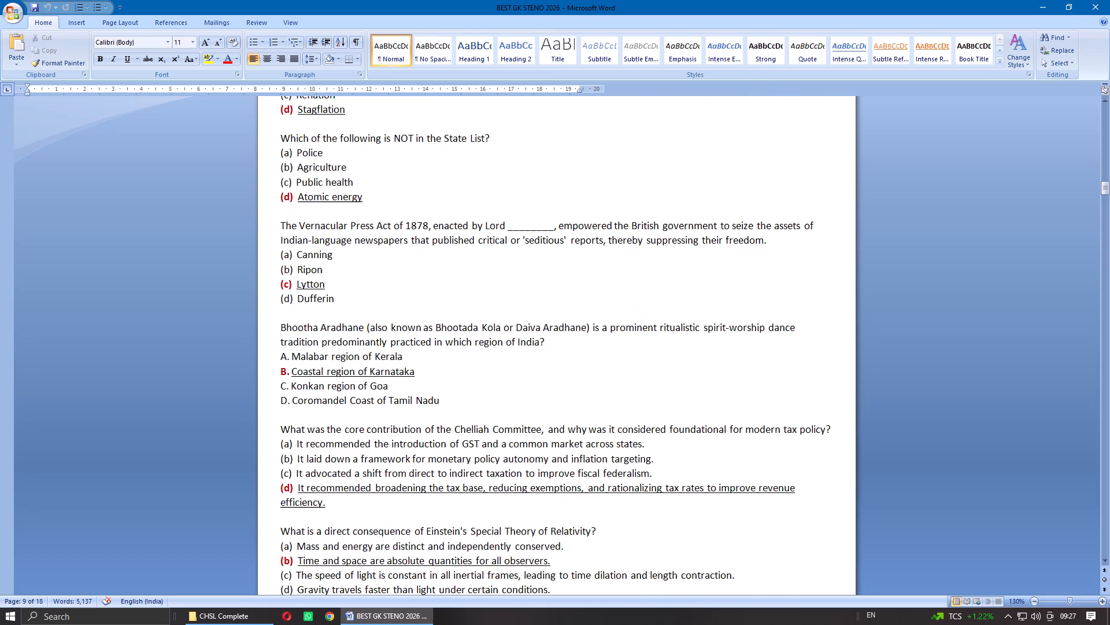
scroll(608, 384, up, 20)
scroll(608, 384, up, 13)
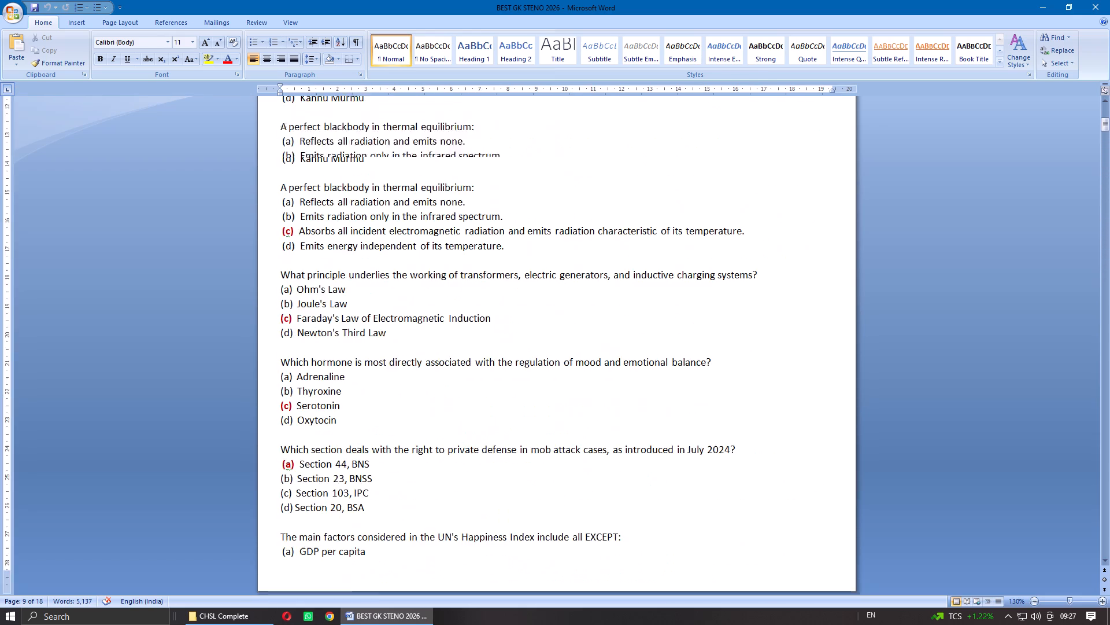
scroll(608, 384, up, 11)
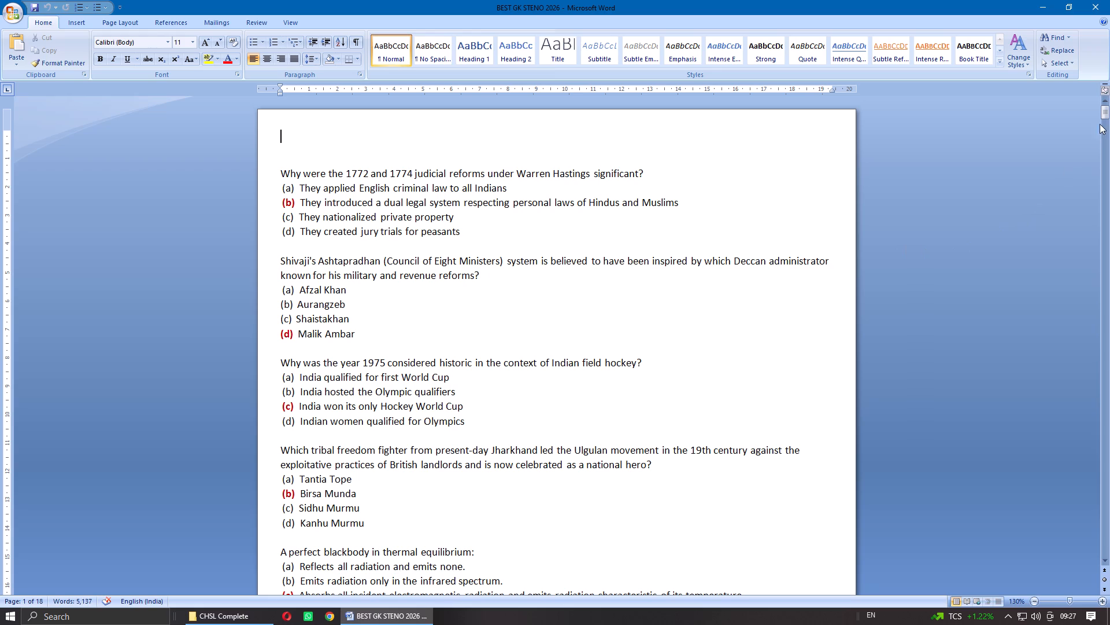
drag(1109, 114, 1100, 413)
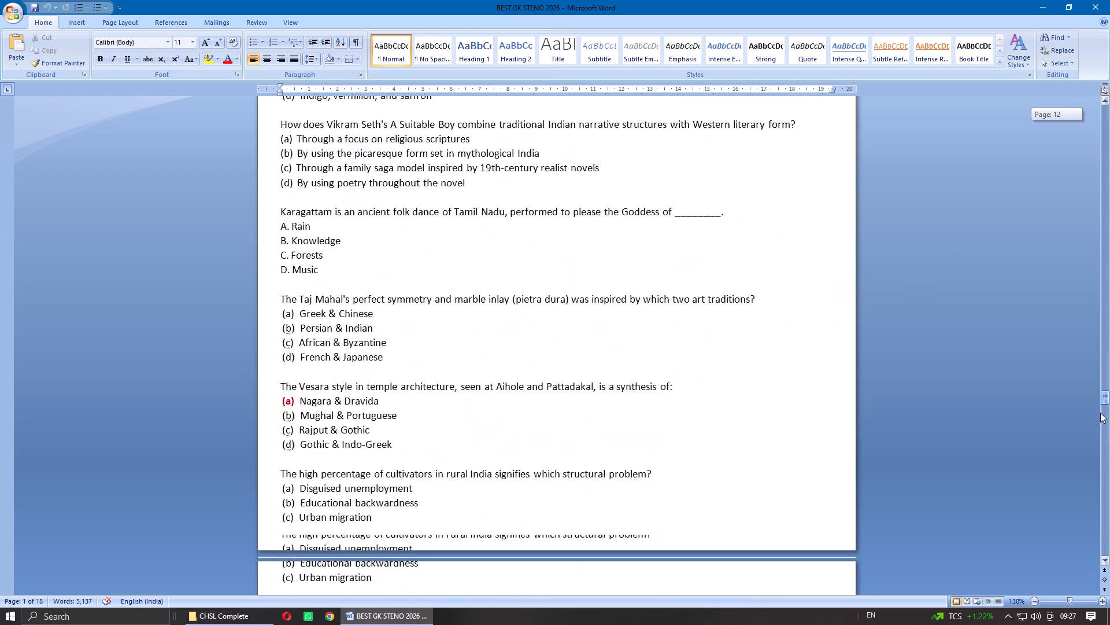
drag(1100, 413, 1105, 576)
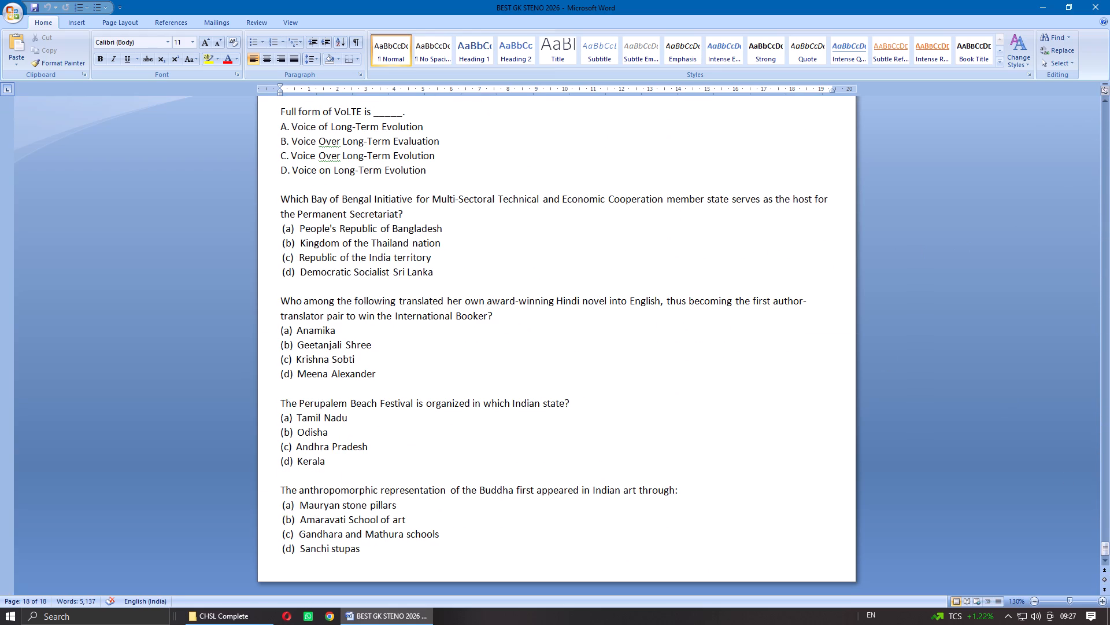
click(1109, 0)
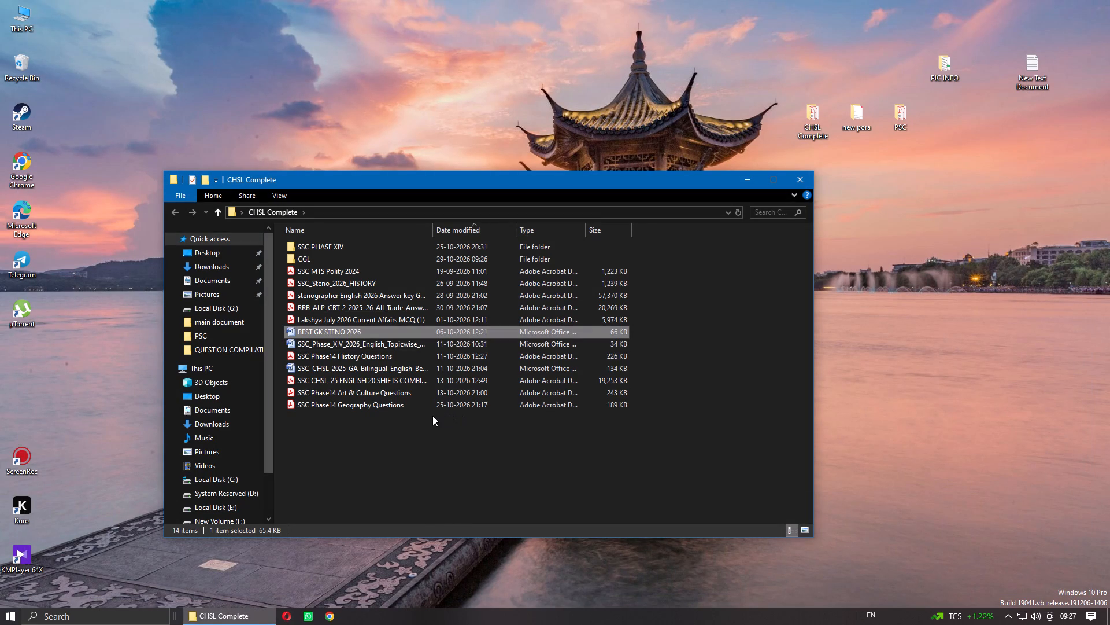
Open the SSC_CHSL_2025_GA_Bilingual_English_Bengali document, skim its opening questions and answers to around Q17, and close it.
double_click(394, 369)
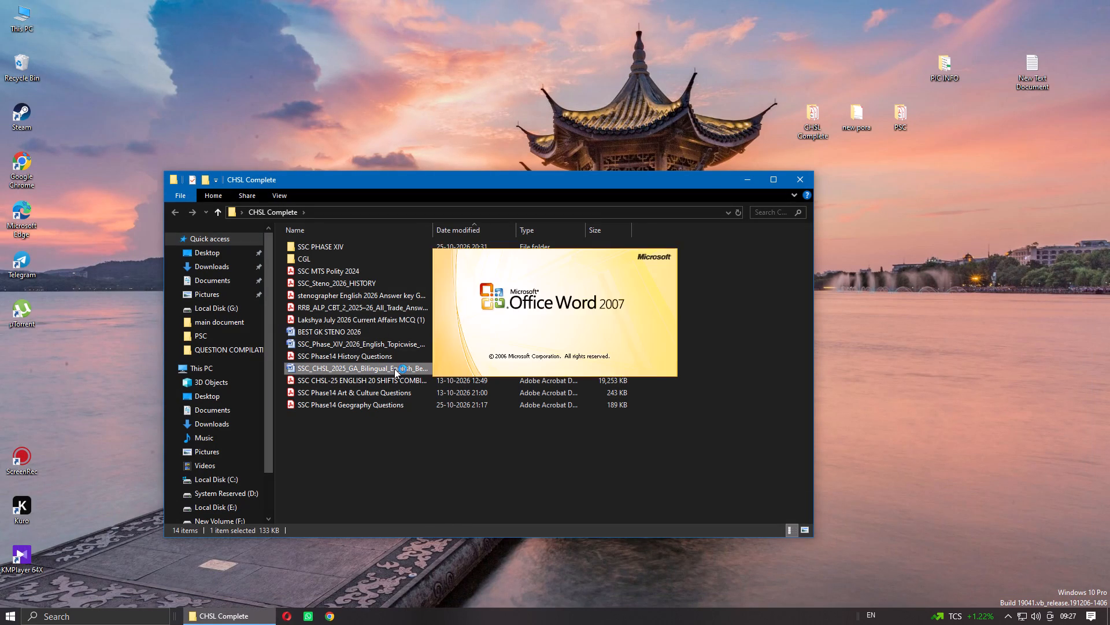
scroll(394, 369, down, 1)
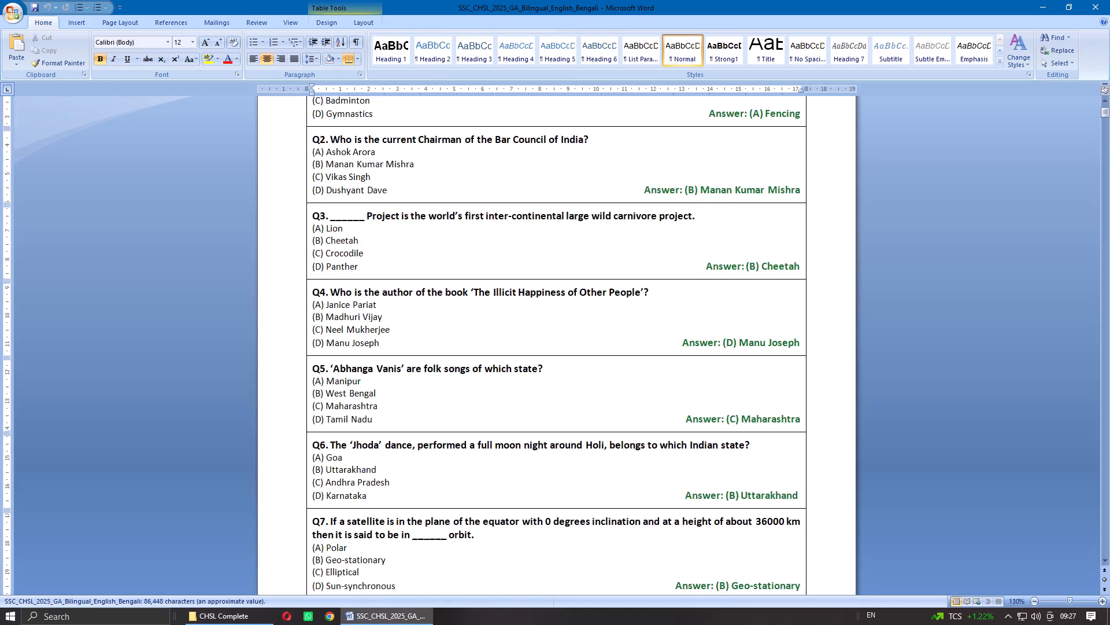
scroll(394, 369, down, 17)
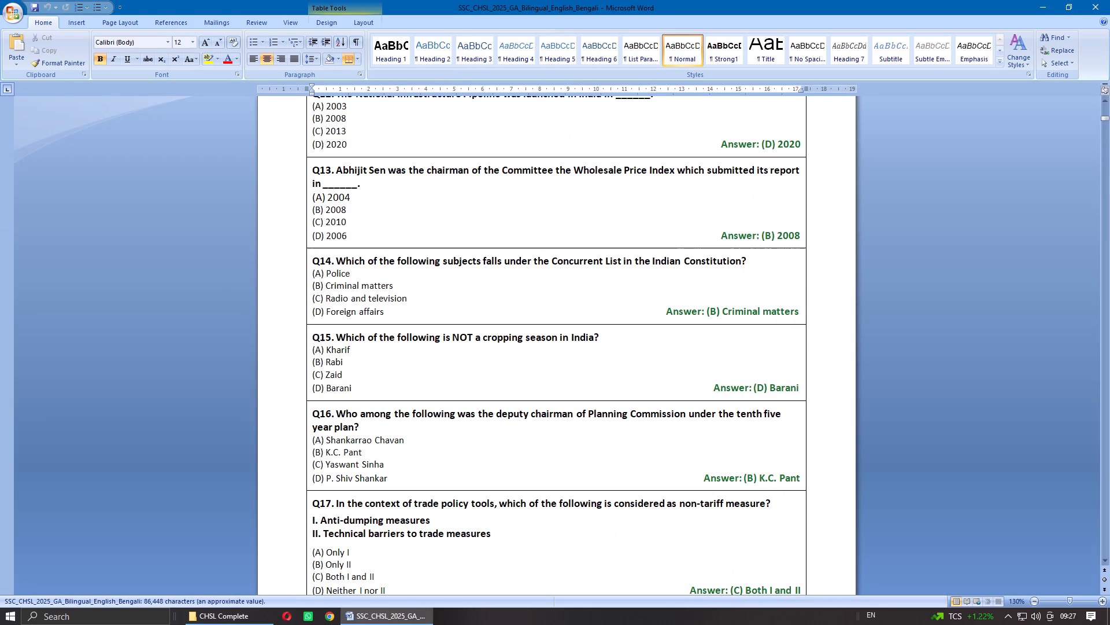
click(1109, 0)
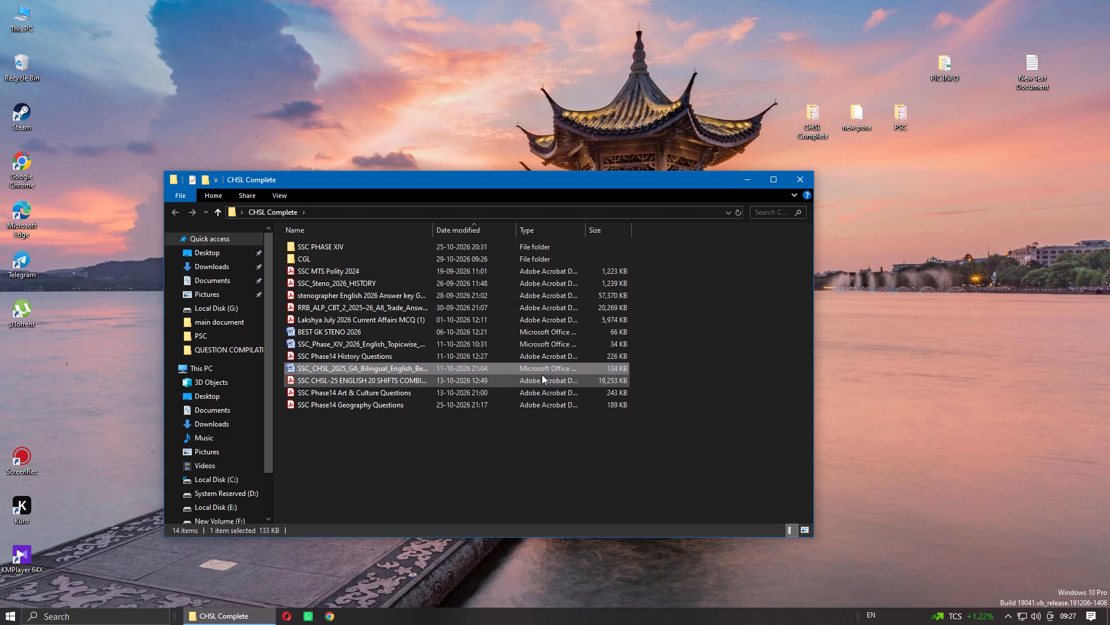
Open the SSC_Phase_XIV_2026_English_Topicwise_Notes document, look through it as far as the Synonyms table, and close it.
double_click(418, 343)
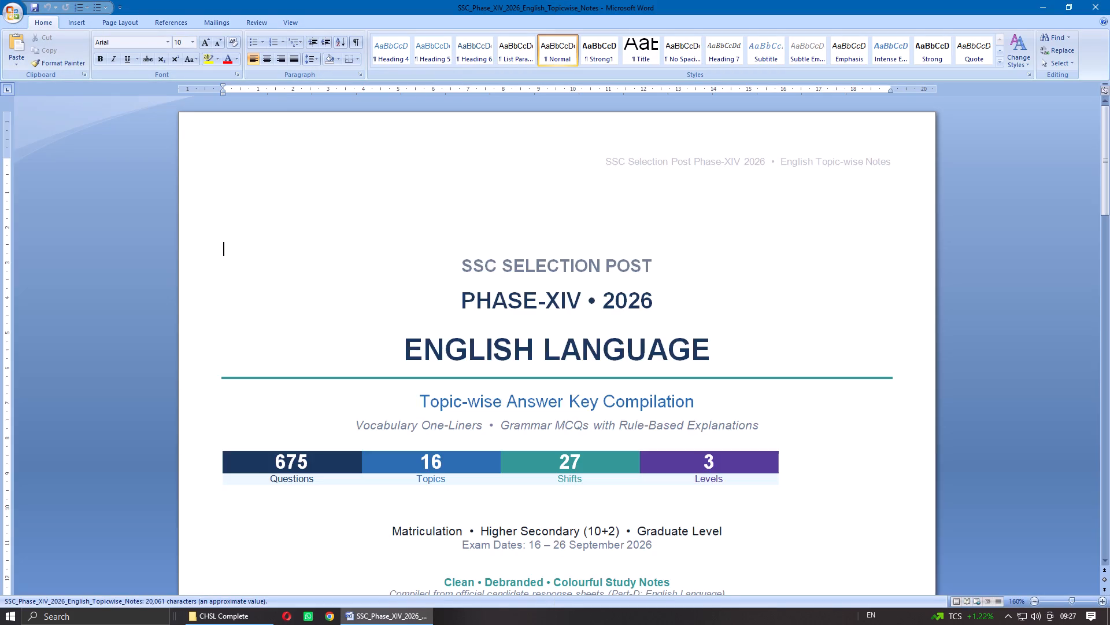
scroll(418, 343, down, 14)
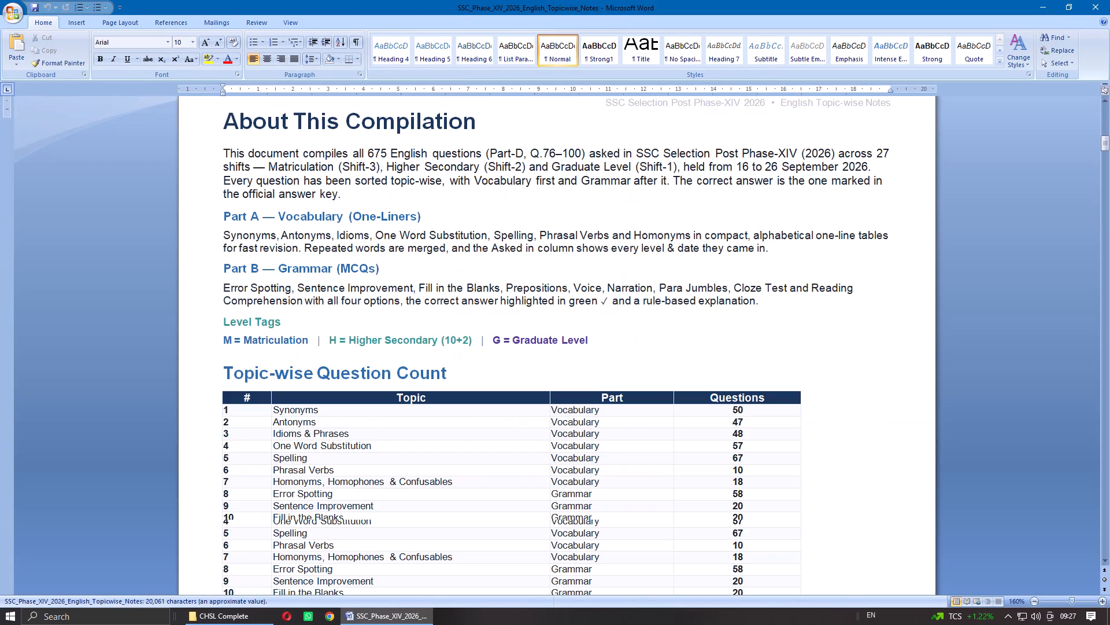
scroll(418, 343, down, 13)
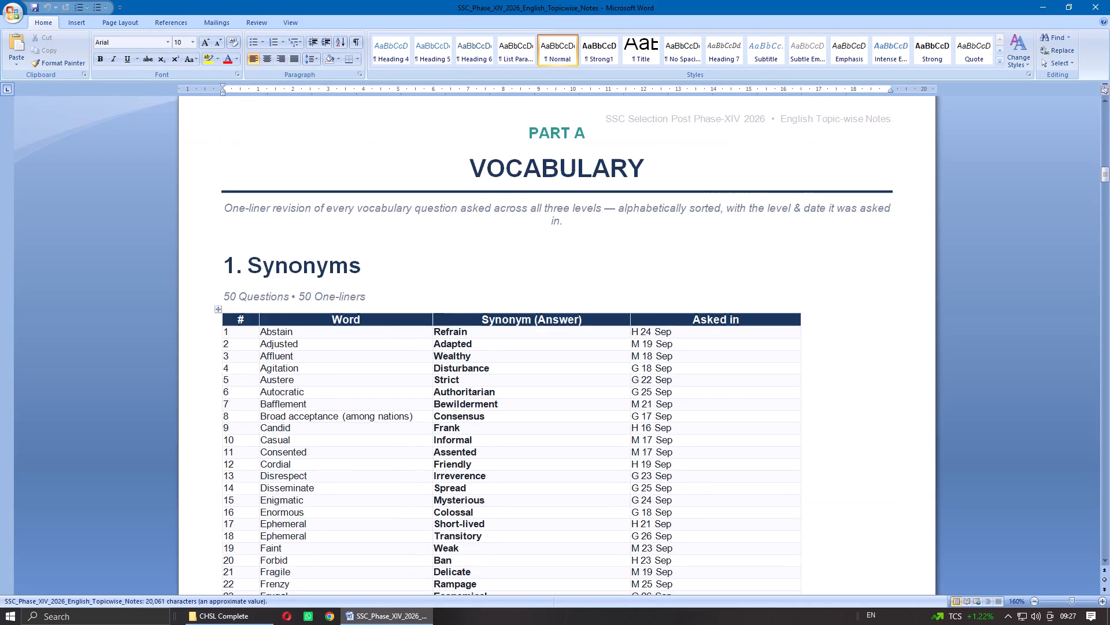
scroll(418, 343, down, 1)
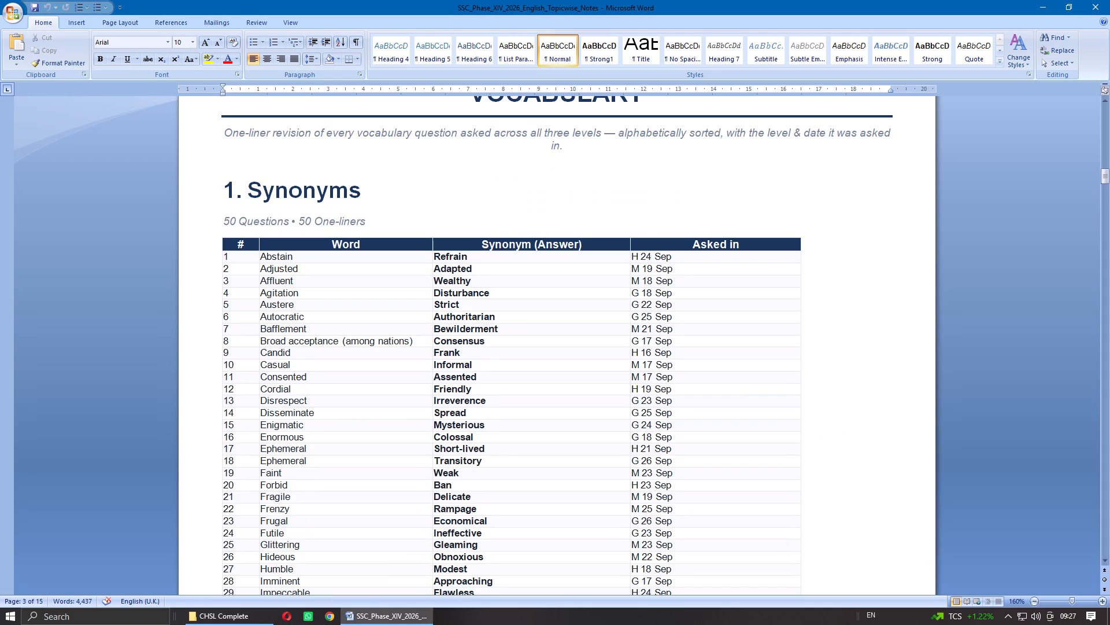
click(1109, 0)
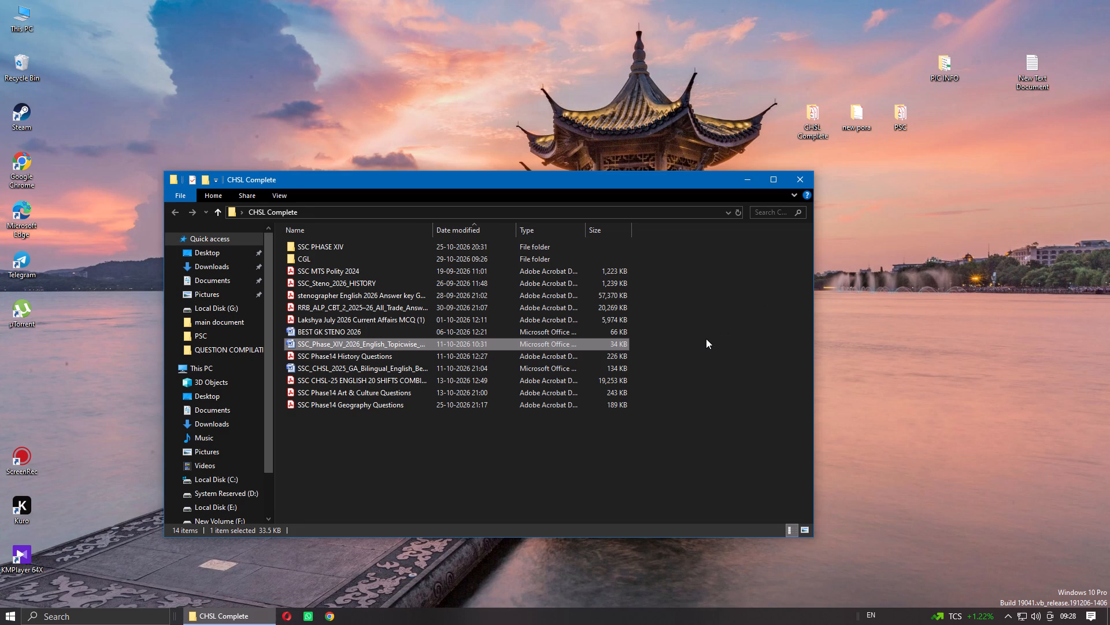
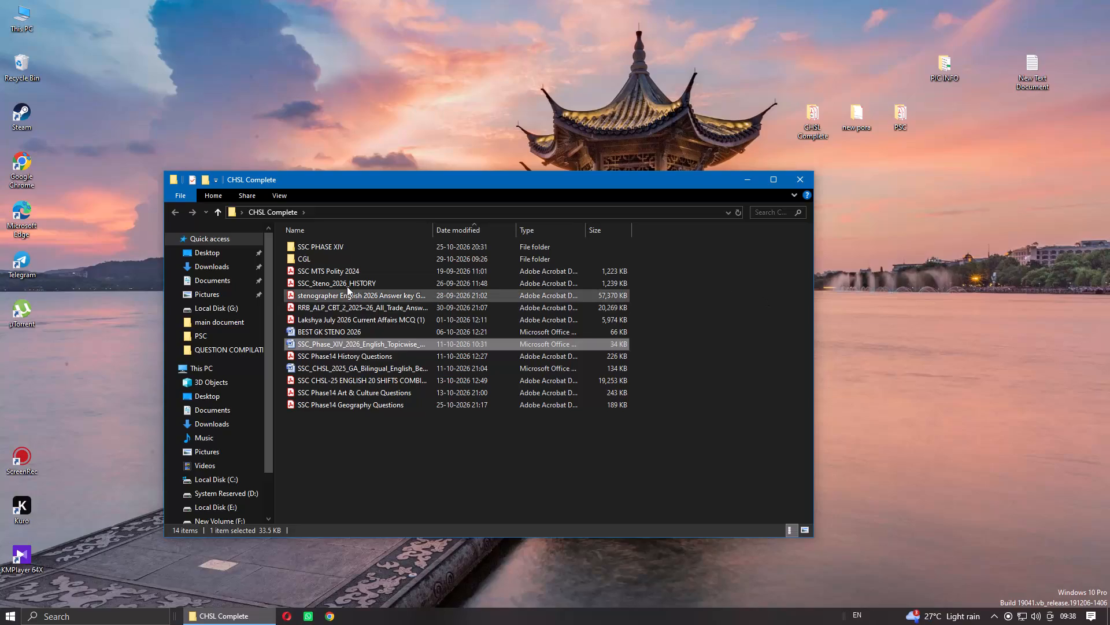
Open SSC CGL 2025 BEST GK SET 1 from the CGL folder, hide the tools pane, and zoom to 150%.
double_click(319, 260)
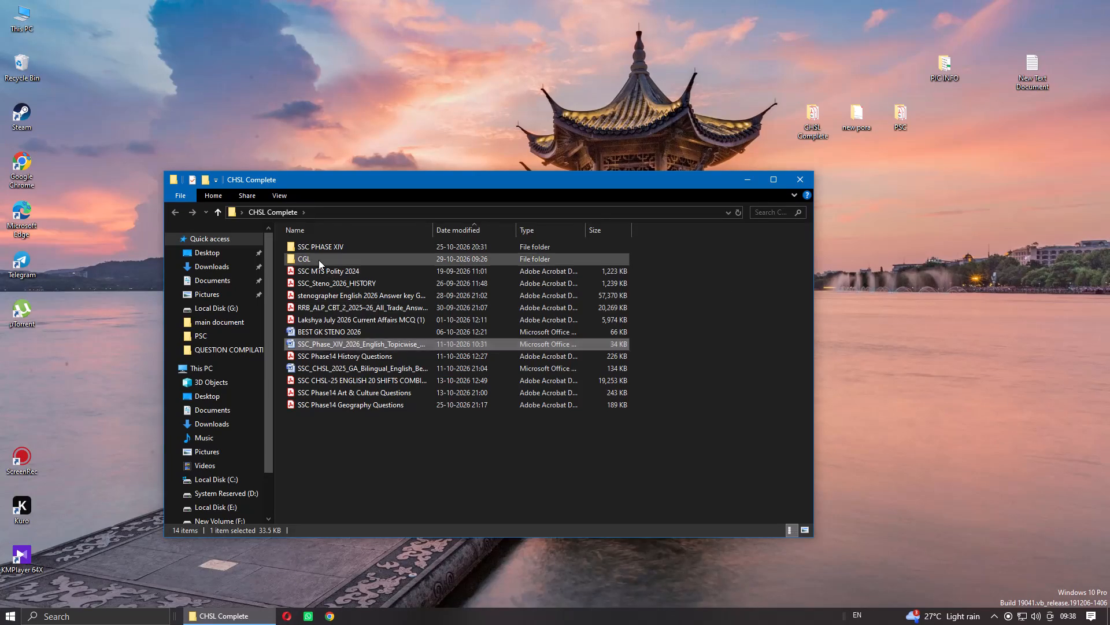
double_click(325, 256)
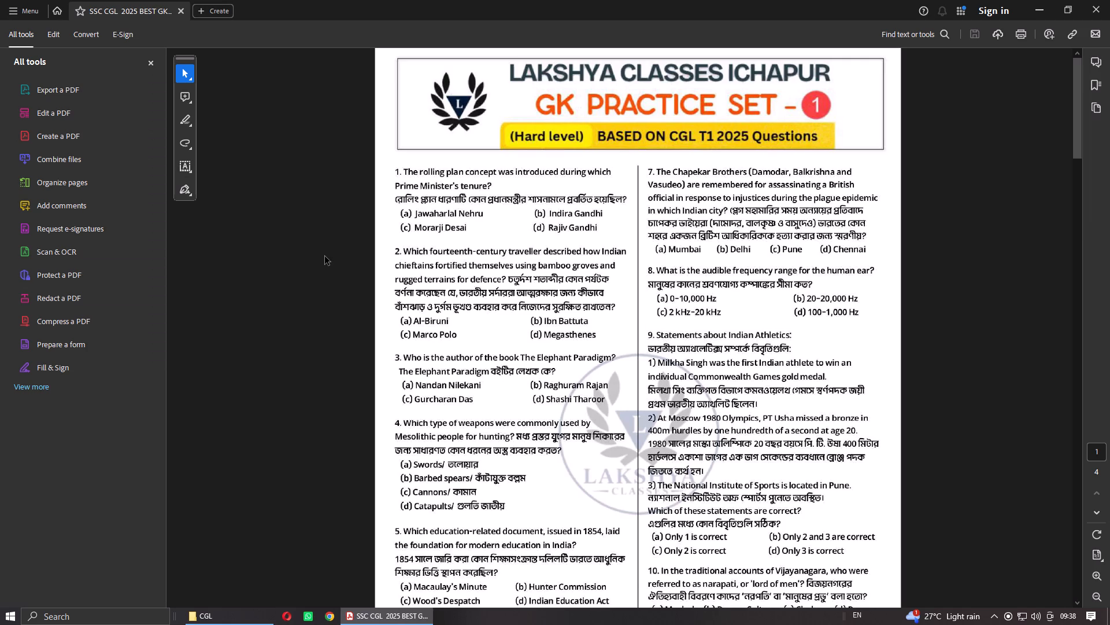
click(153, 62)
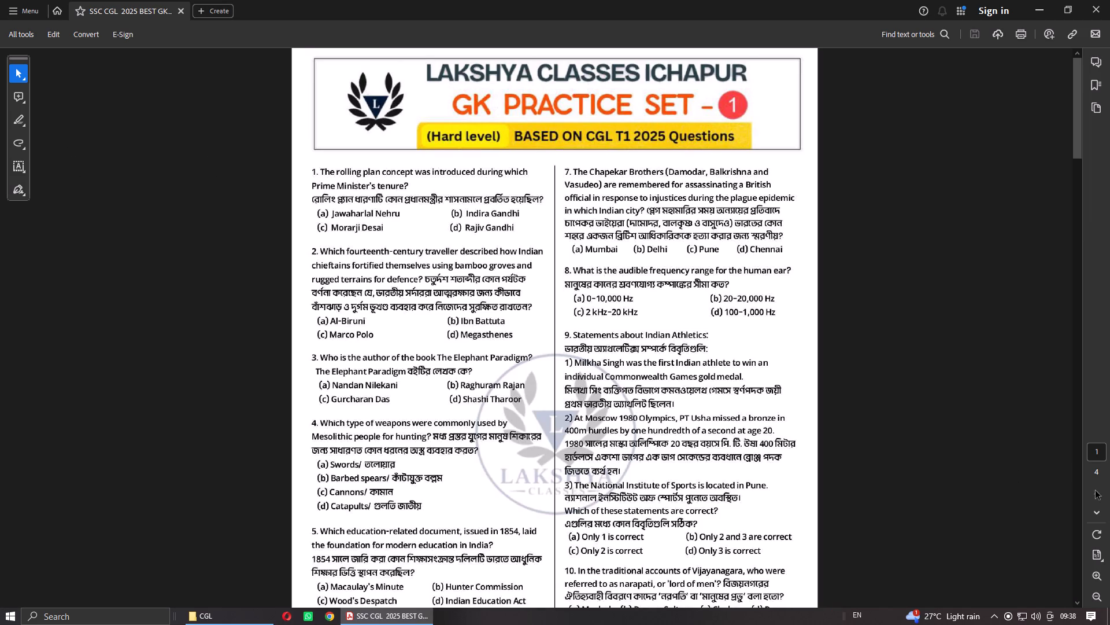
click(1097, 576)
click(1097, 576)
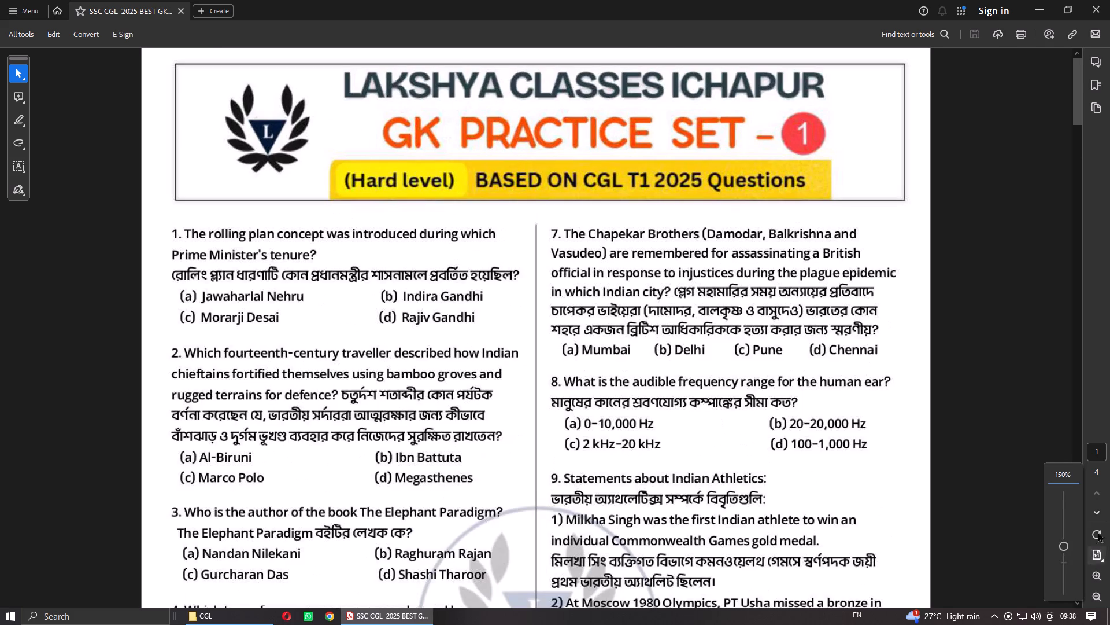
click(1104, 393)
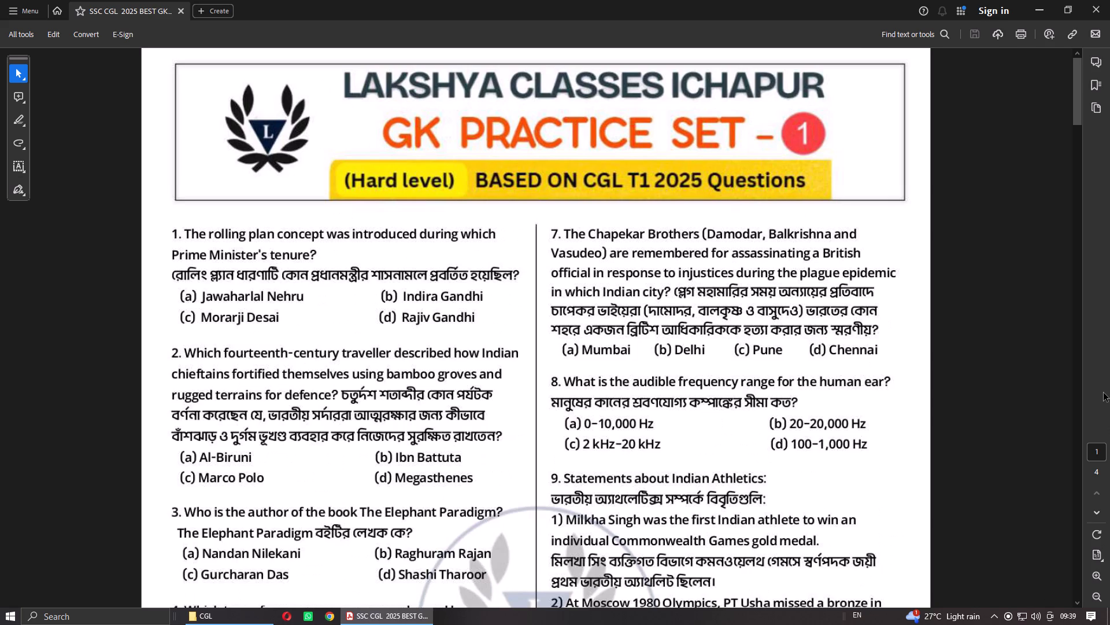
Open the Lakshya_Classes_SSC_CGL_2025_GK_Set solutions PDF from the CGL folder and detach it into its own window.
click(233, 624)
double_click(340, 248)
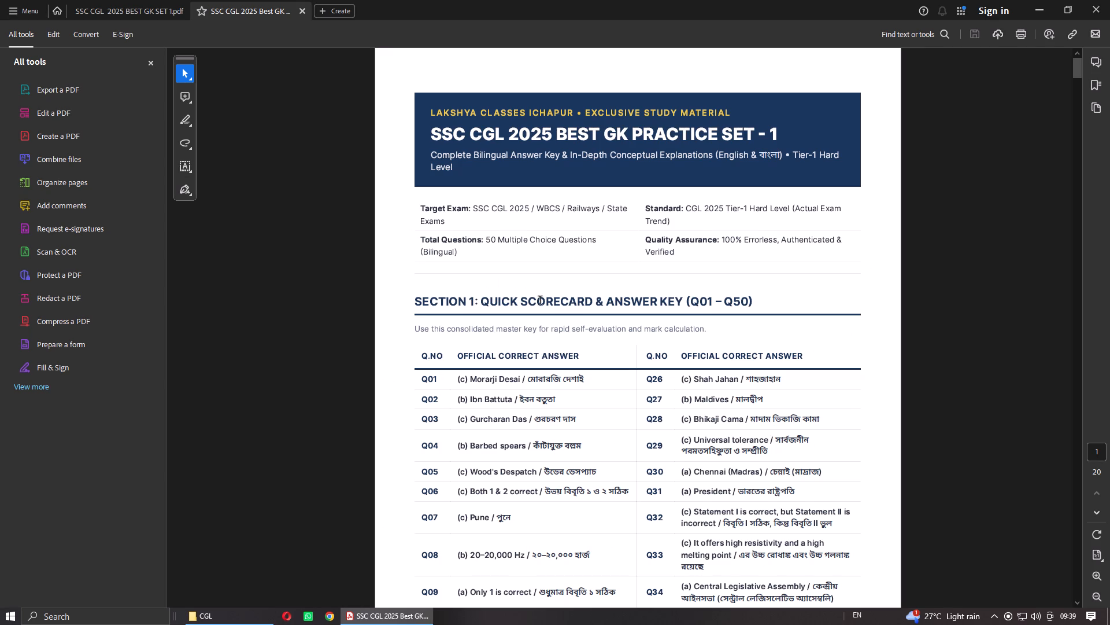
click(1041, 5)
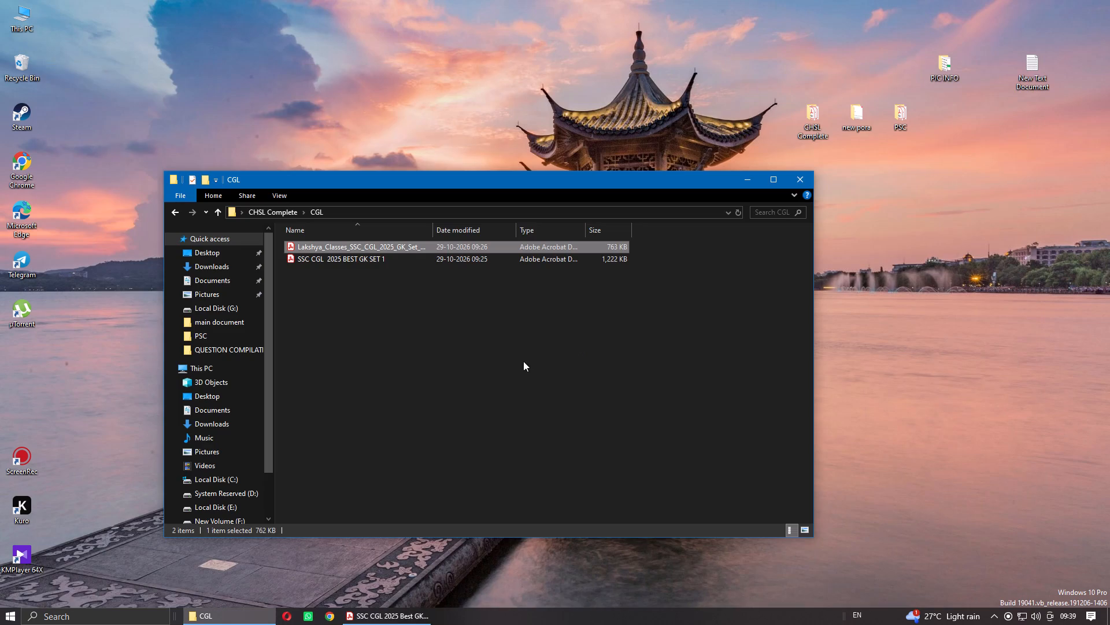
click(399, 624)
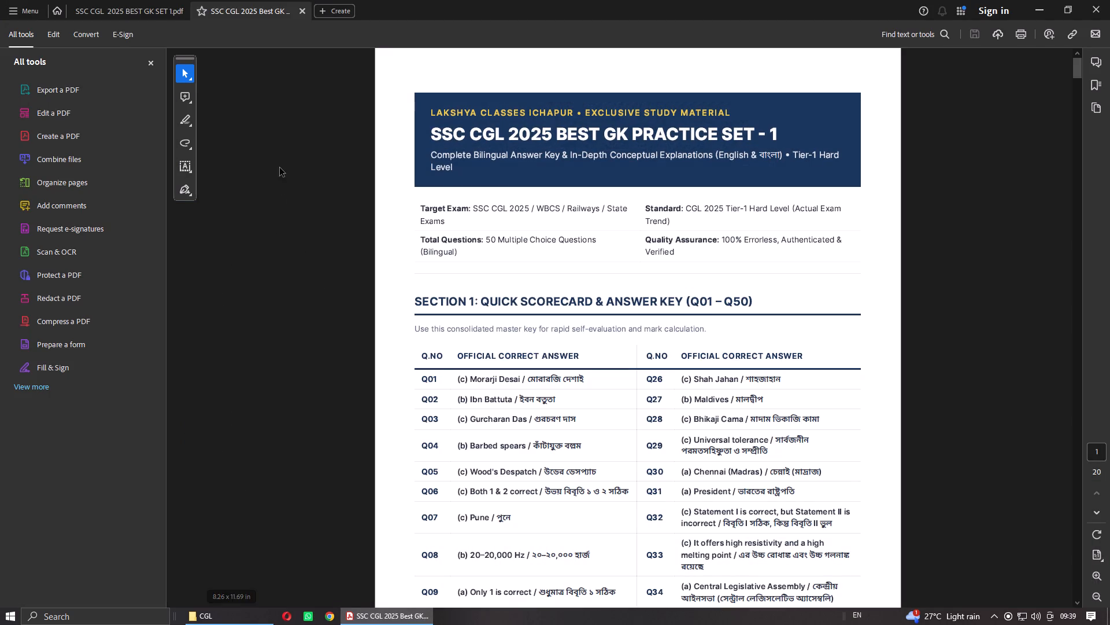
drag(245, 9, 597, 323)
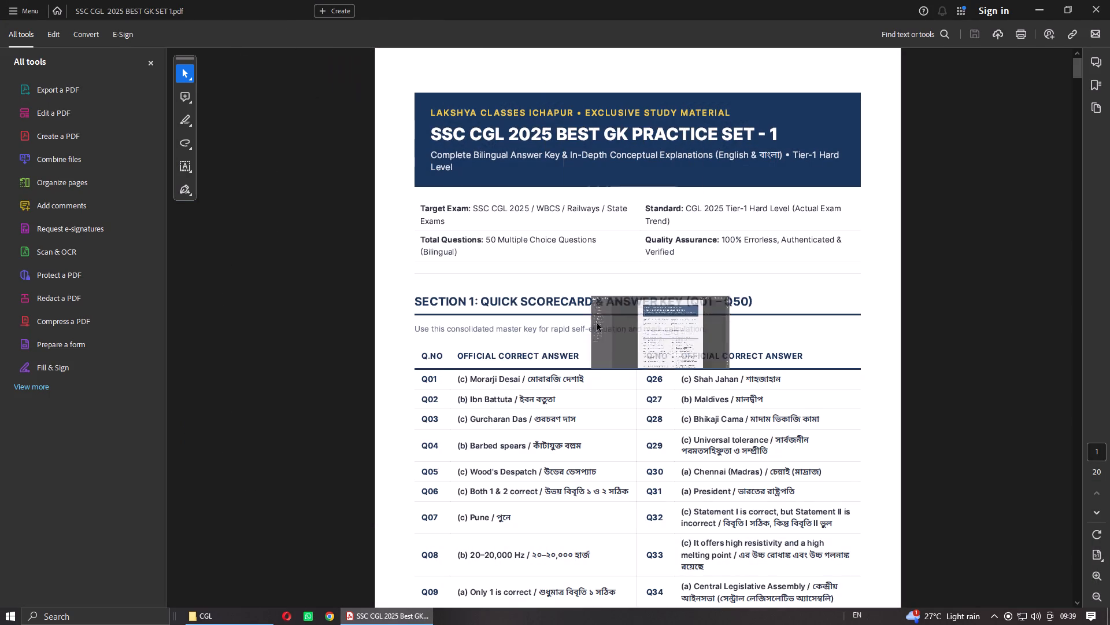
drag(597, 323, 559, 611)
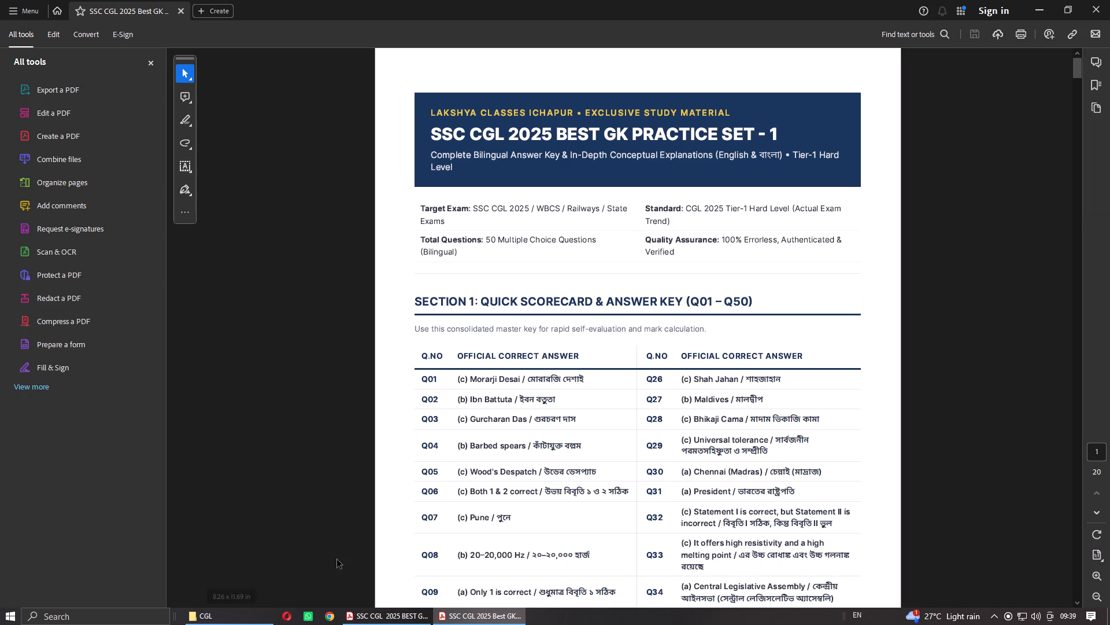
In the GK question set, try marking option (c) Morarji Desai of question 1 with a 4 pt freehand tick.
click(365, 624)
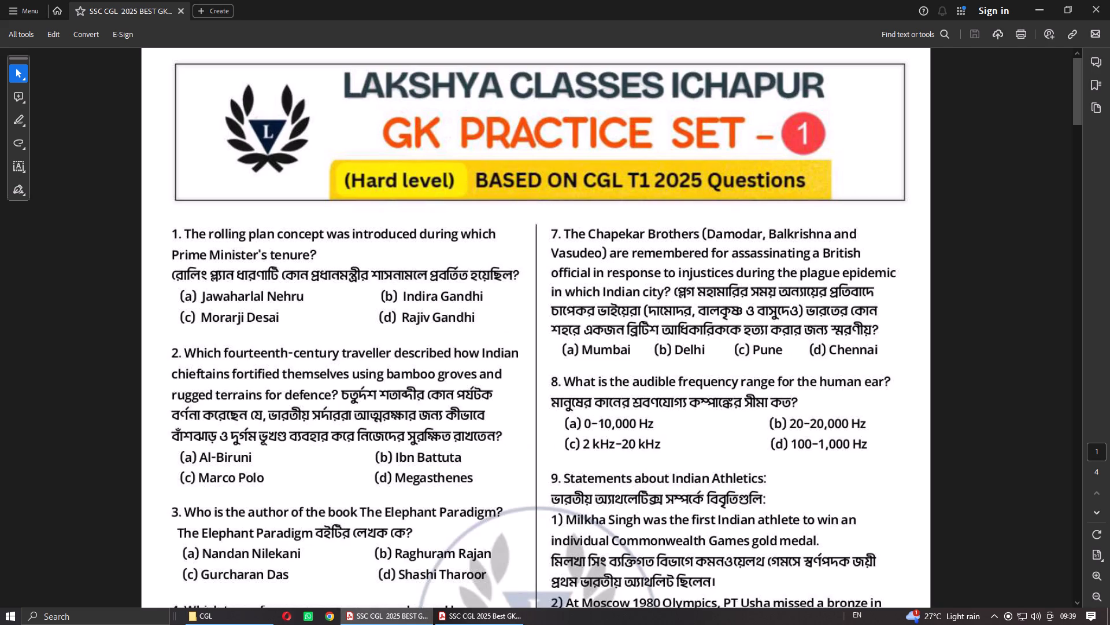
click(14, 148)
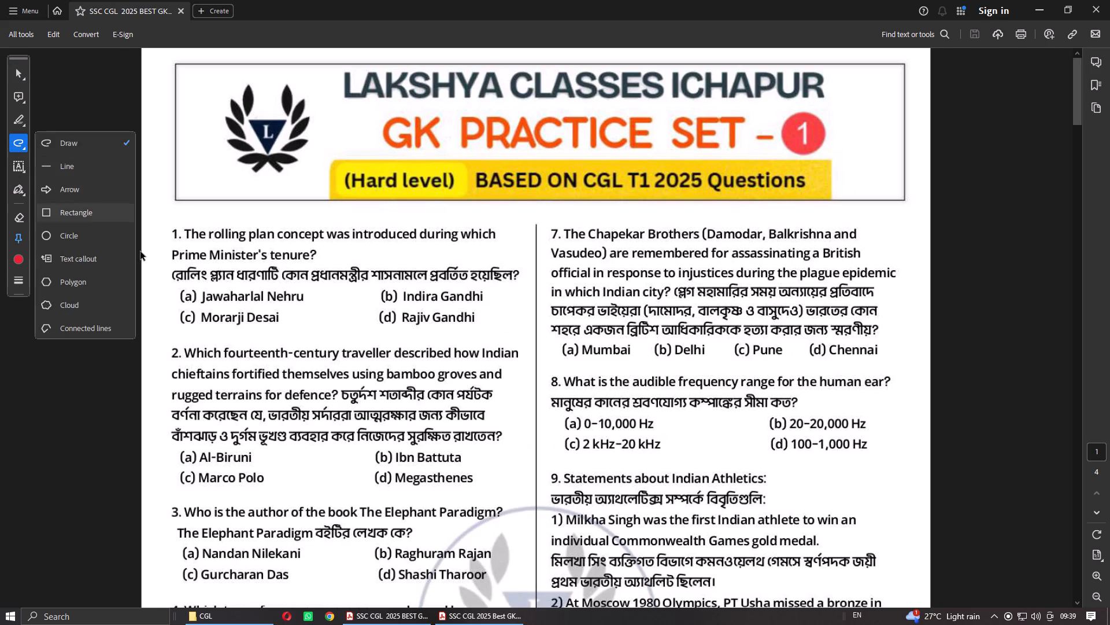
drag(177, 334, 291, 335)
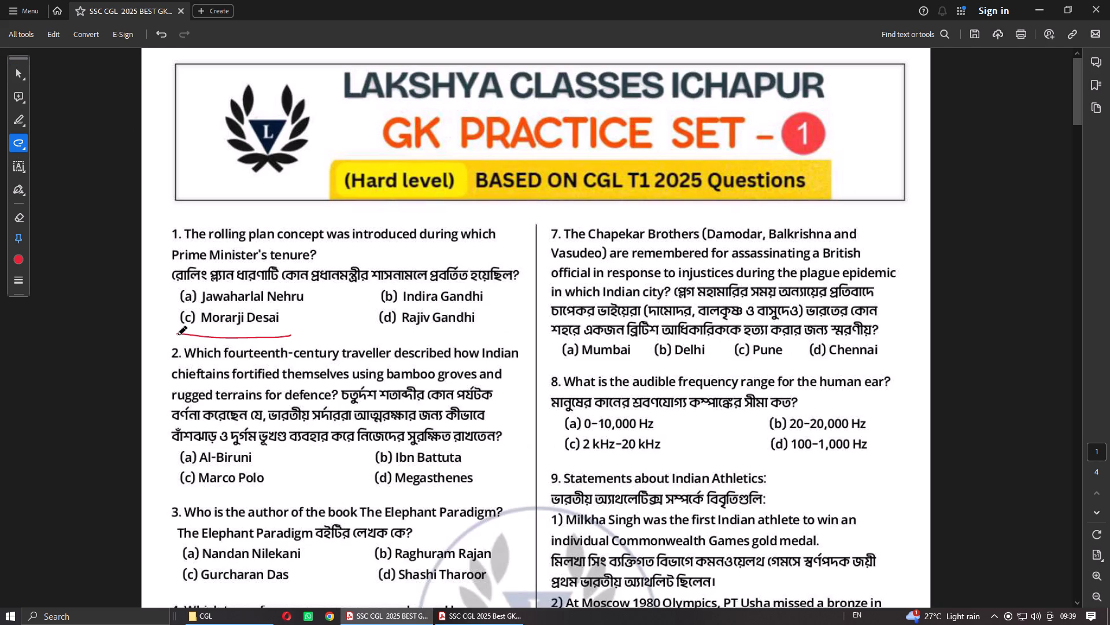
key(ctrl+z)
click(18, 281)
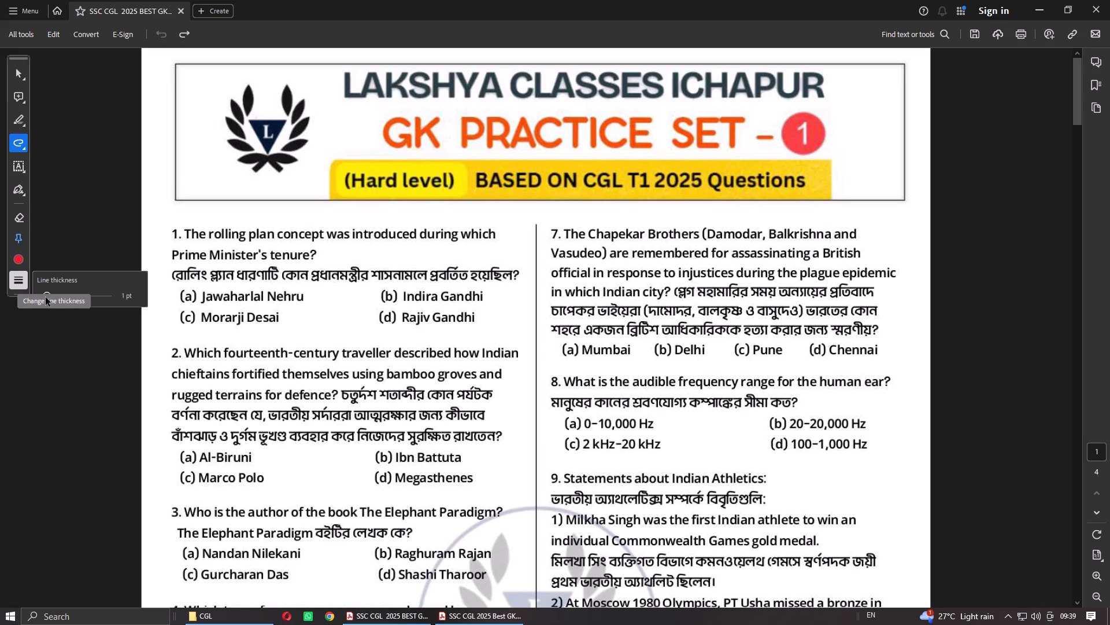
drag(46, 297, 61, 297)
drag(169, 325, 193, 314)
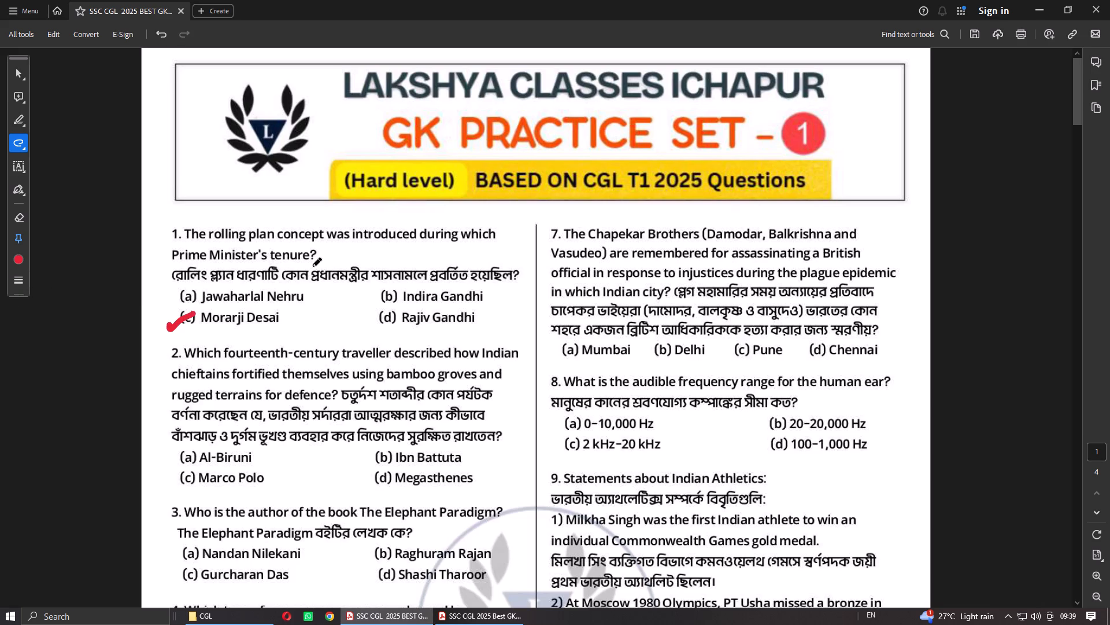
Replace the tick in question 1 with a 2 pt freehand underline beneath option (c) Morarji Desai.
click(25, 287)
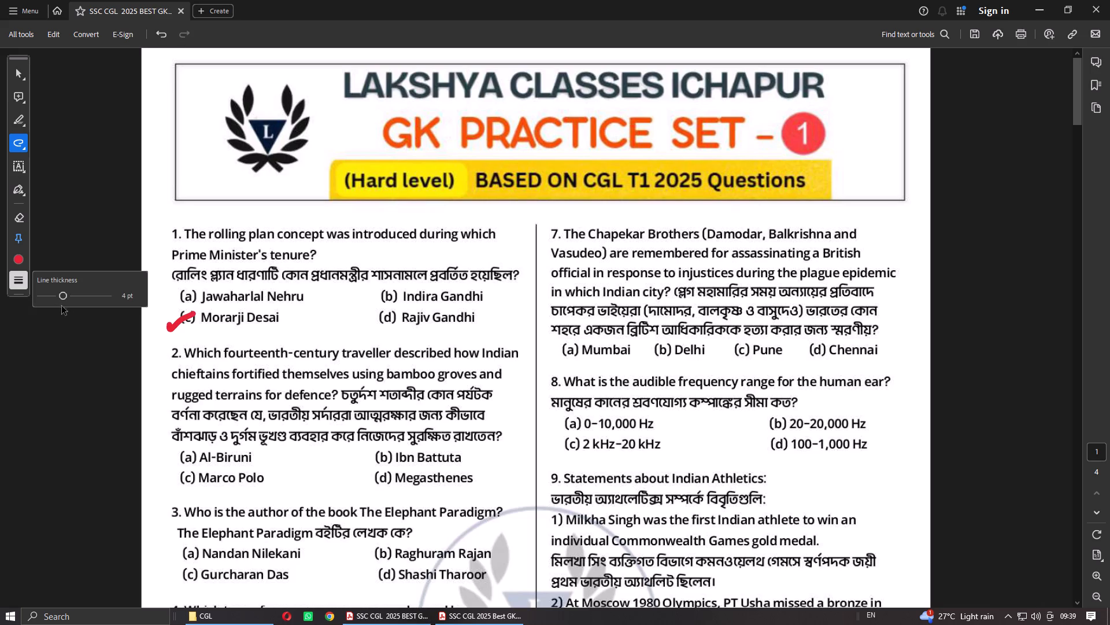
drag(61, 298, 54, 298)
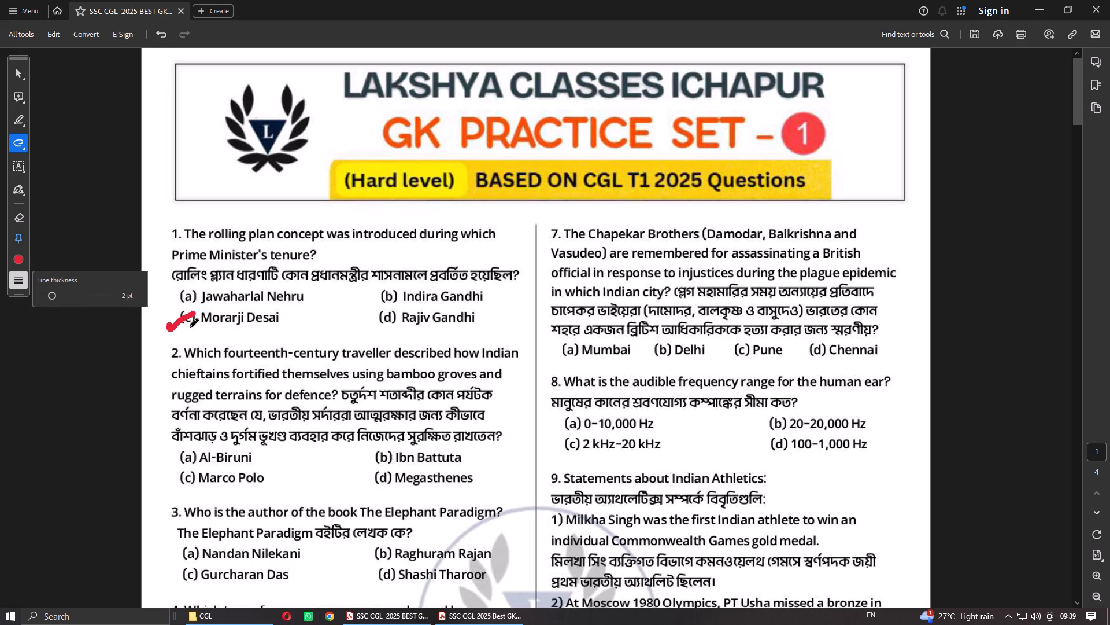
click(185, 326)
key(ctrl+z)
key(ctrl+z)
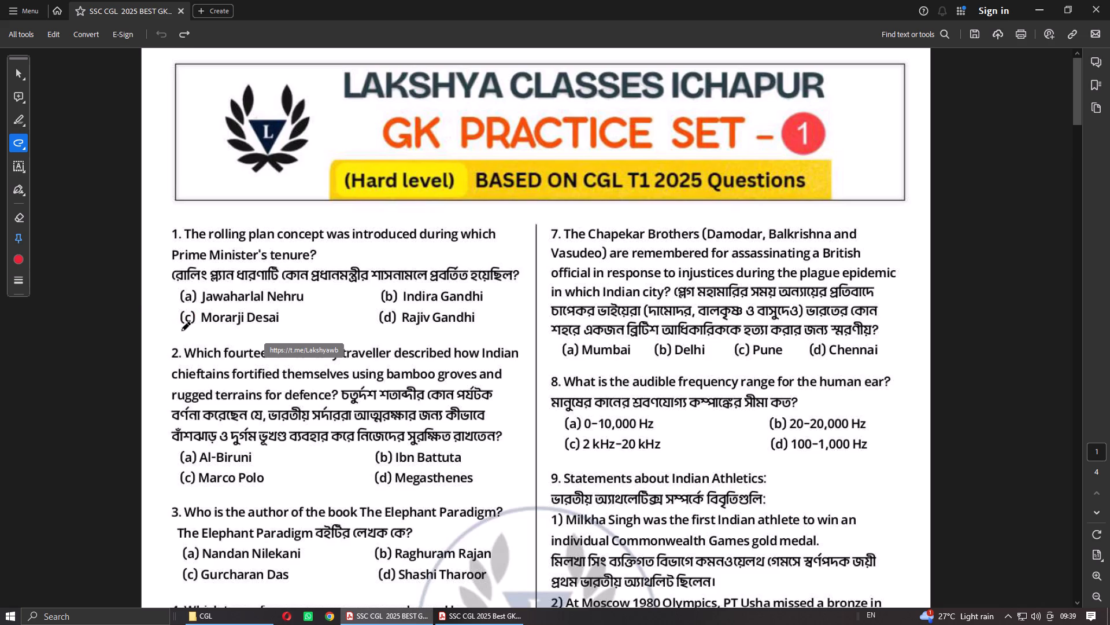
drag(181, 330, 280, 333)
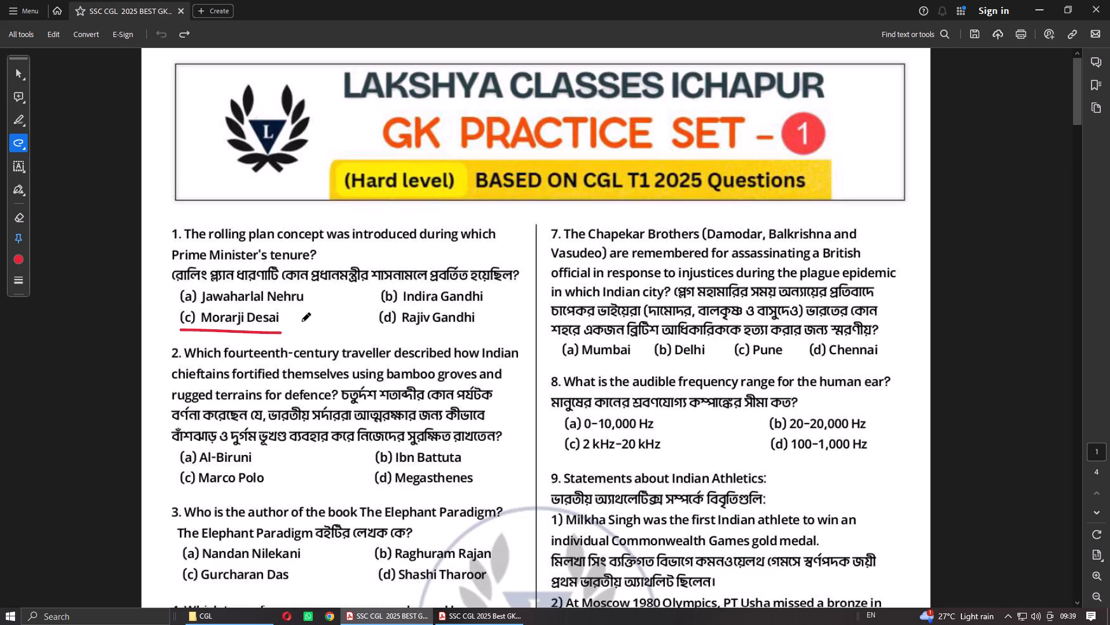
key(ctrl+z)
drag(177, 330, 282, 327)
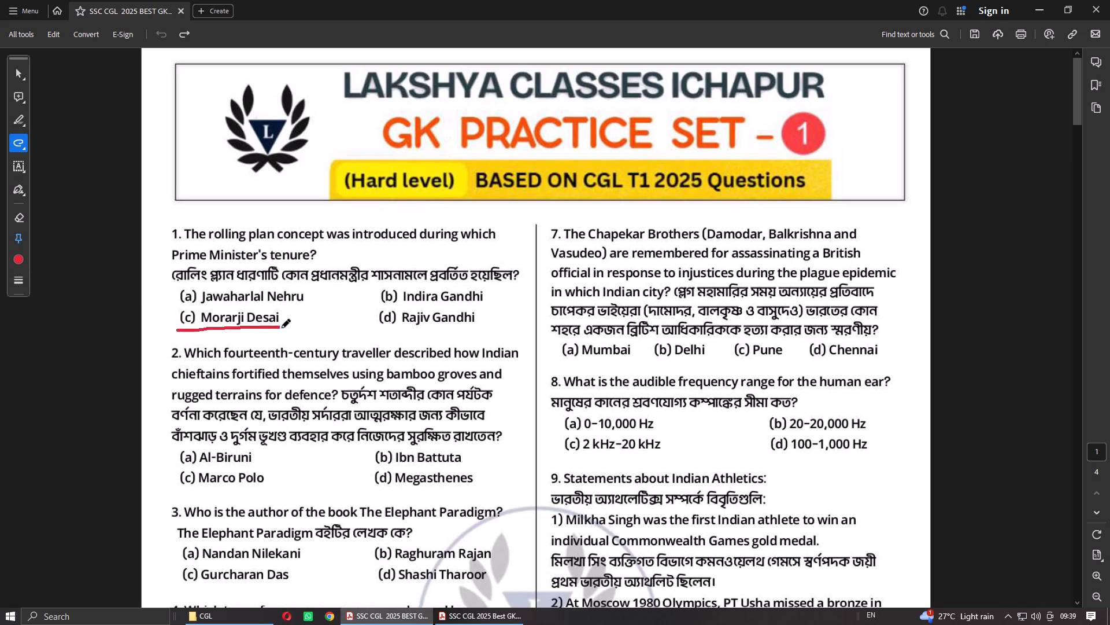
drag(282, 327, 284, 327)
Draw a freehand tick on option (b) Ibn Battuta of question 2 in the question set.
scroll(398, 263, down, 1)
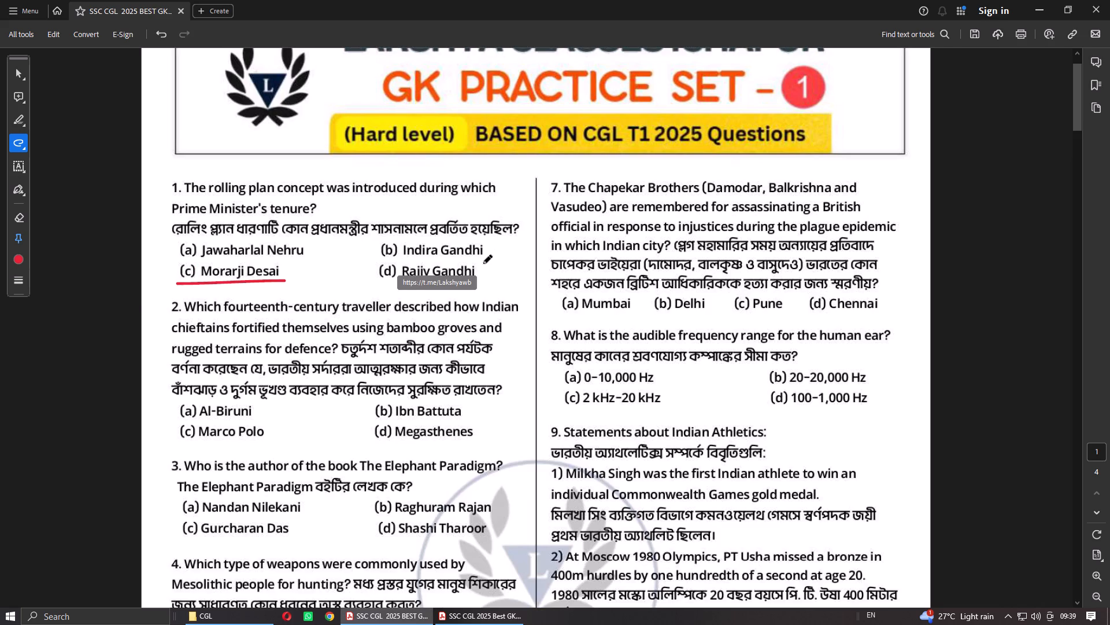
scroll(495, 311, down, 1)
scroll(554, 297, down, 1)
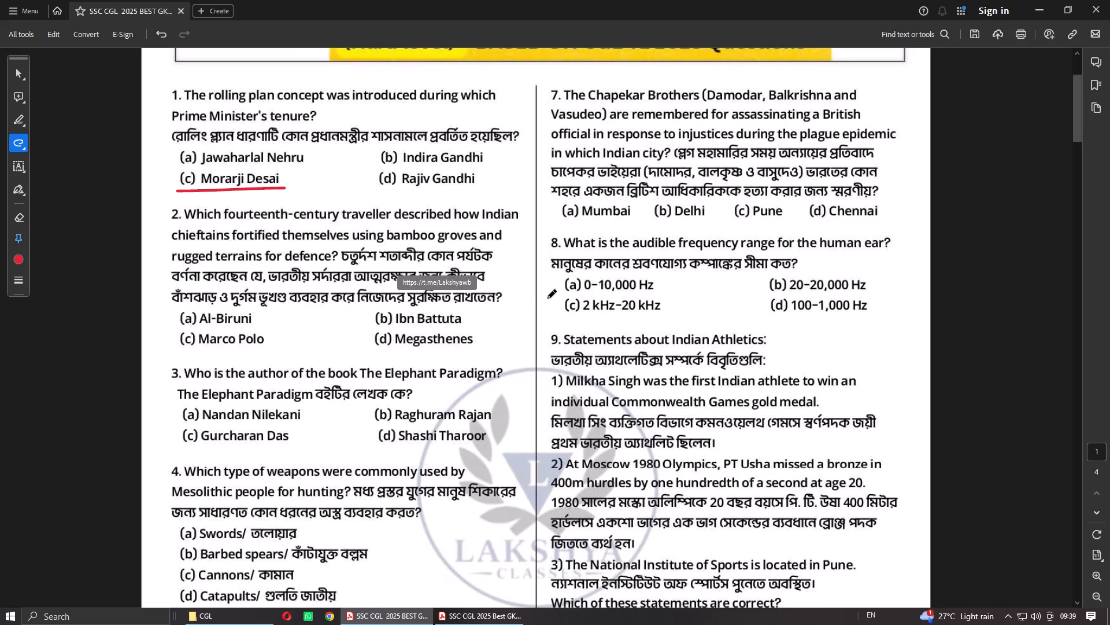
scroll(497, 312, down, 1)
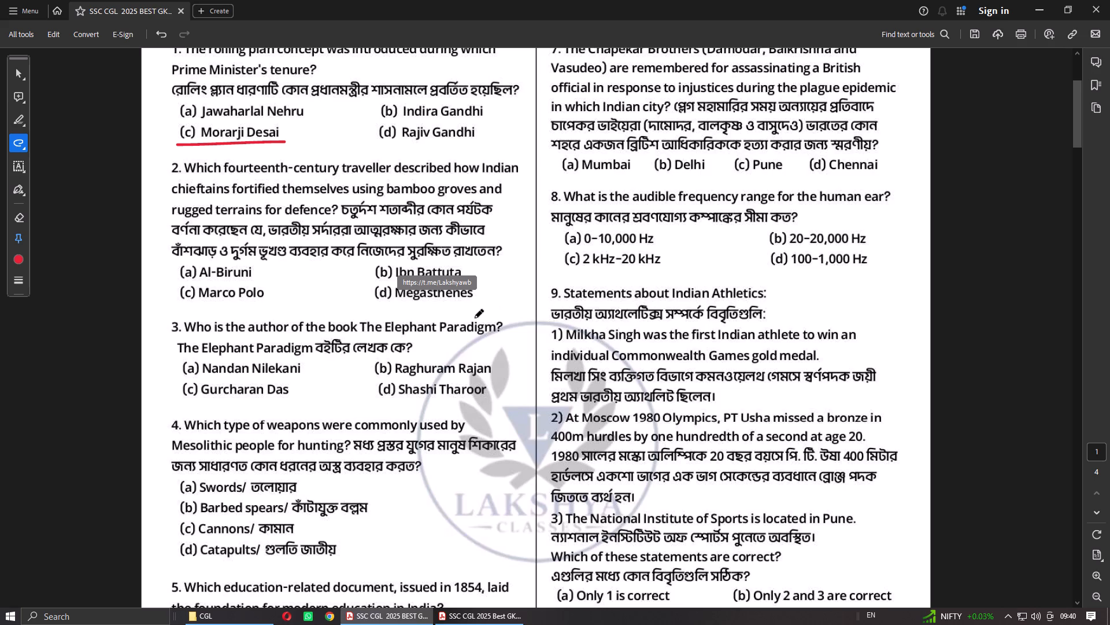
scroll(482, 315, down, 1)
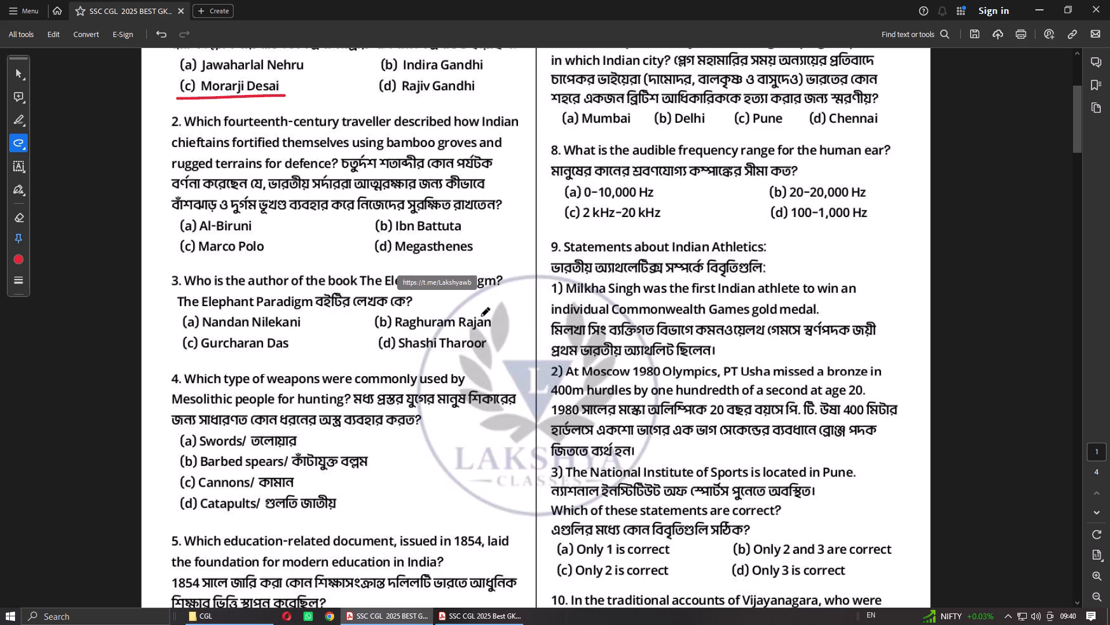
click(475, 624)
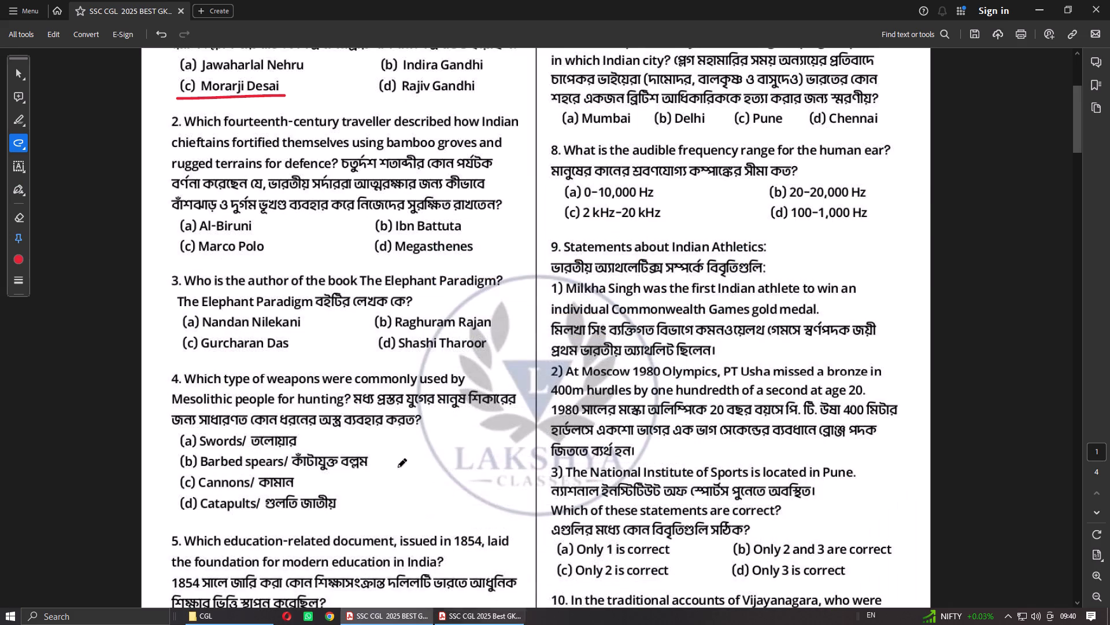
drag(371, 227, 372, 234)
drag(372, 234, 397, 216)
Open the HISTORY document from Study > QUESTION COMPILATION on New Volume (F:).
click(262, 624)
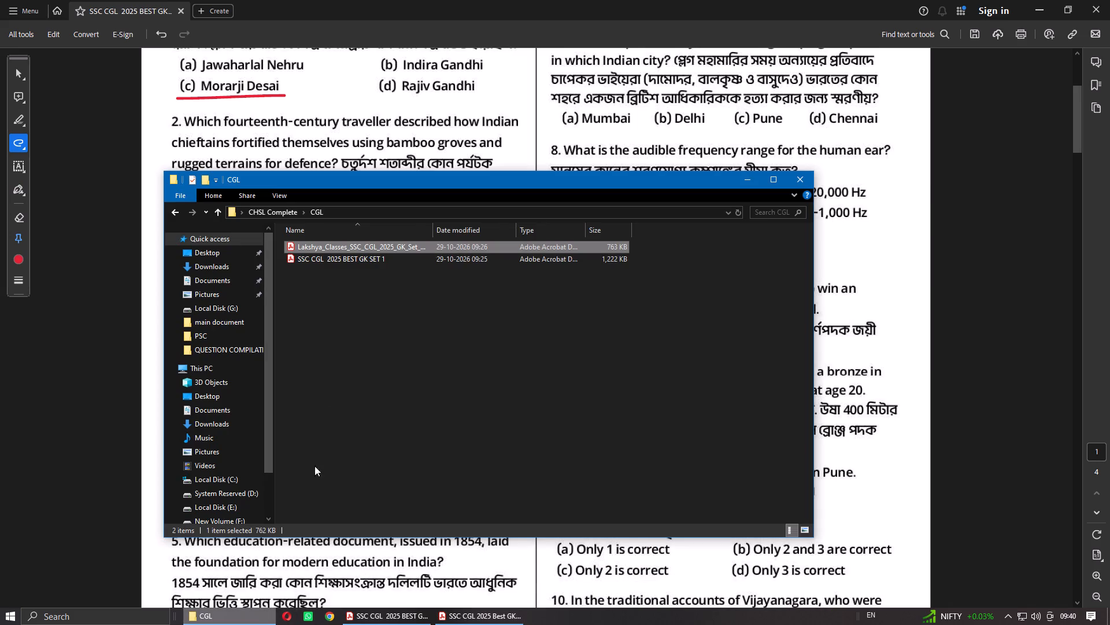
scroll(231, 491, down, 1)
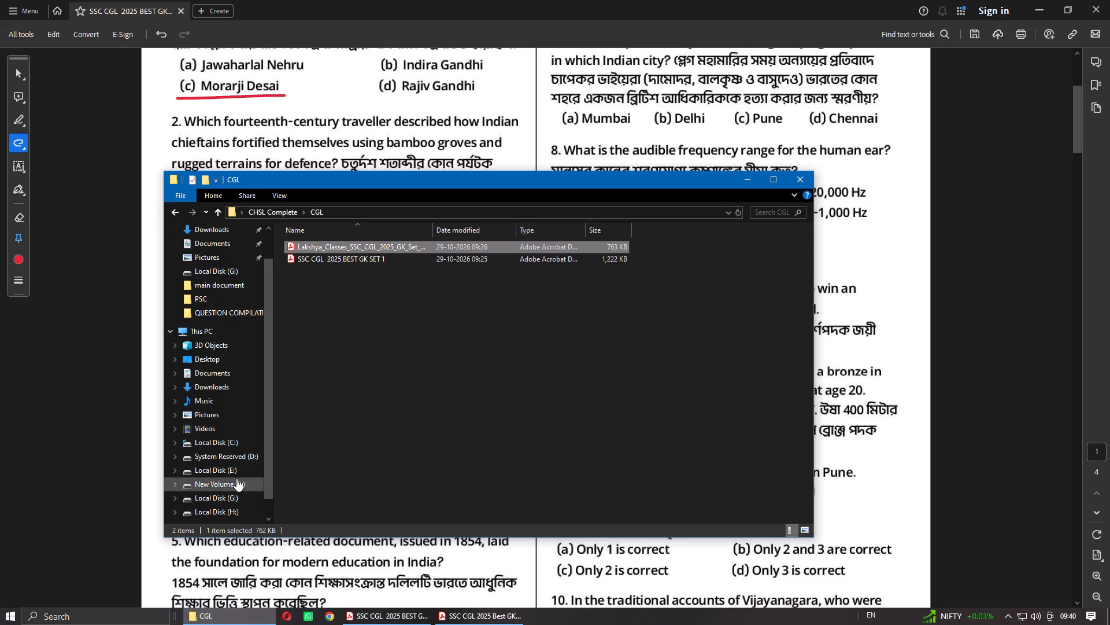
click(236, 479)
double_click(482, 251)
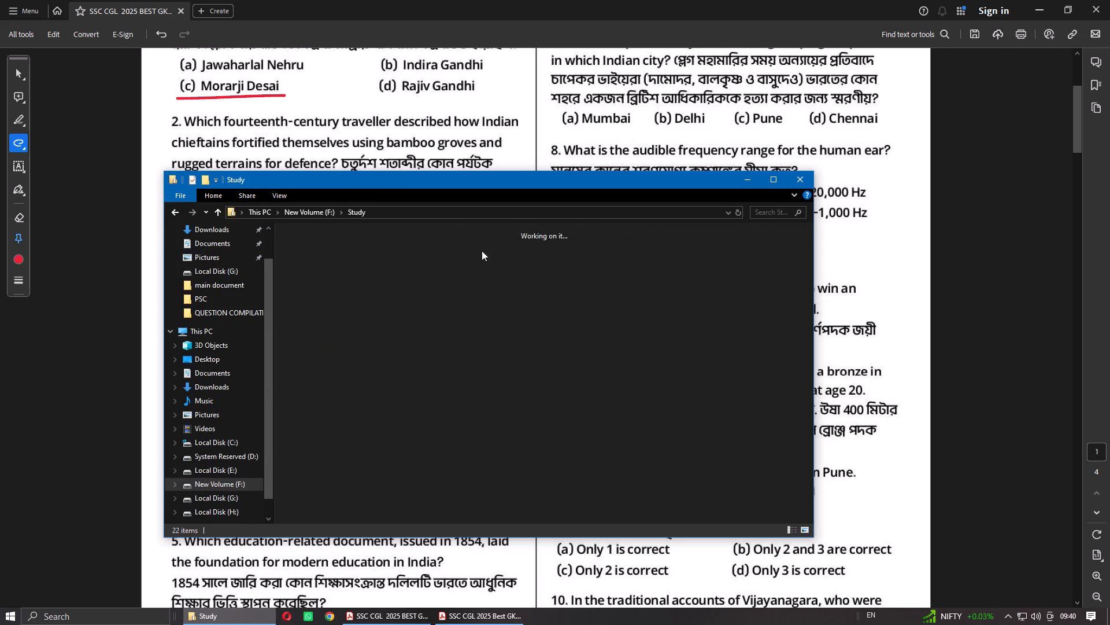
double_click(580, 248)
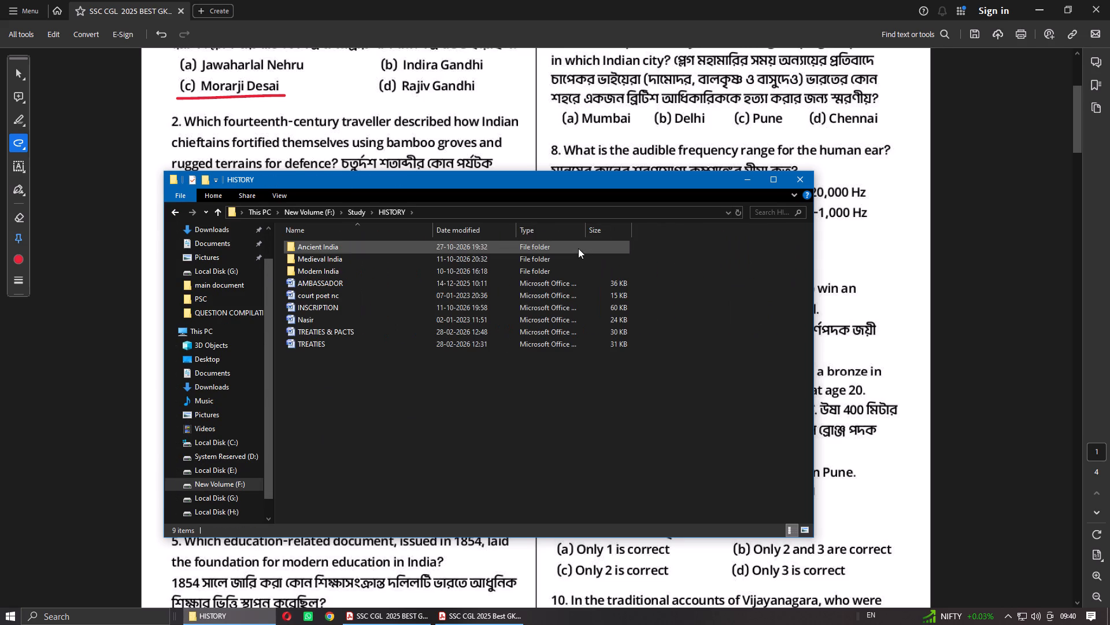
click(173, 212)
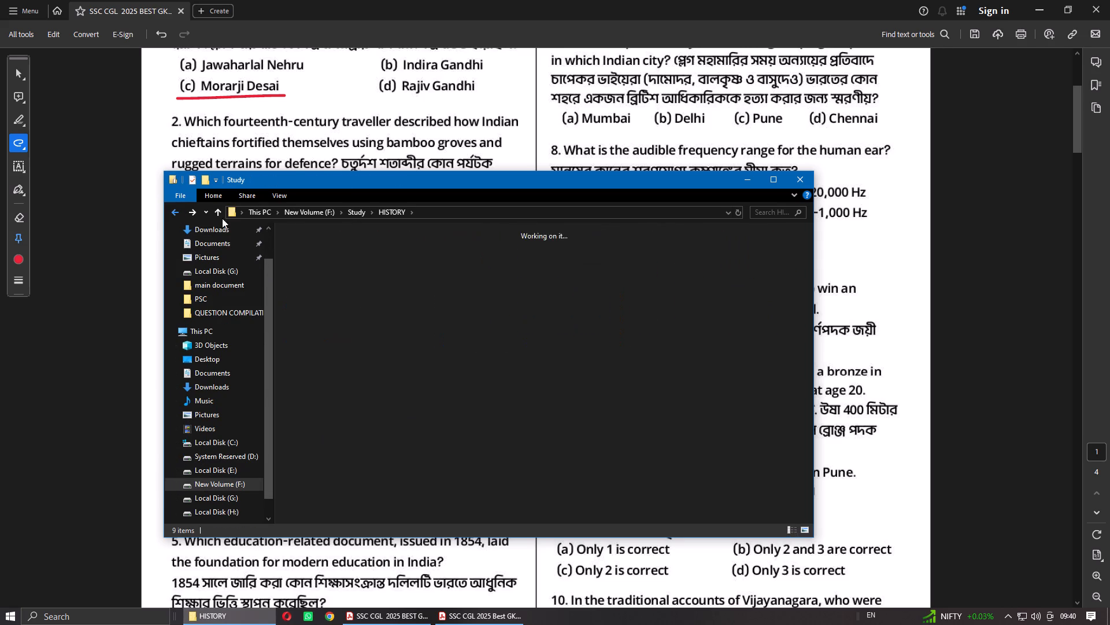
double_click(500, 306)
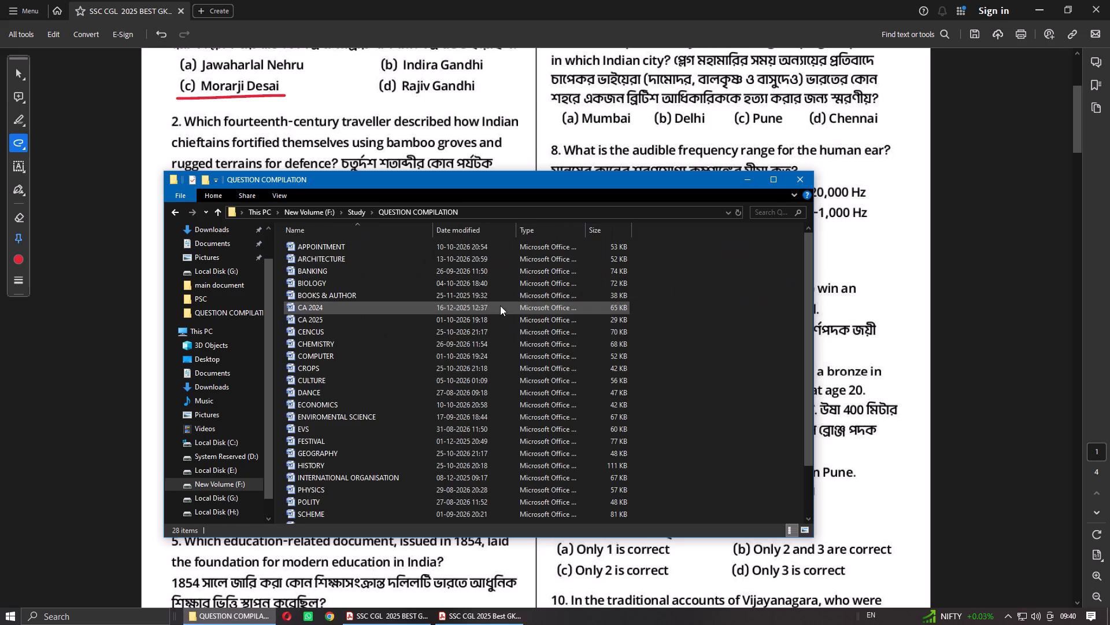
double_click(320, 464)
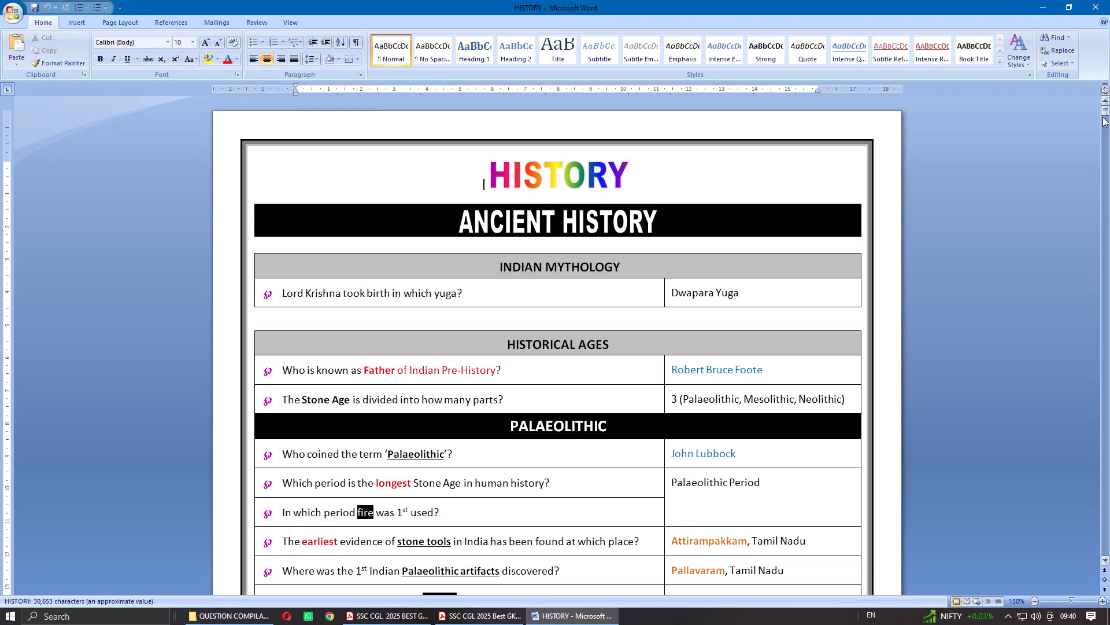
Look through the HISTORY document's dynasty and medieval sections for a place to add the traveller question.
drag(1106, 110, 1106, 169)
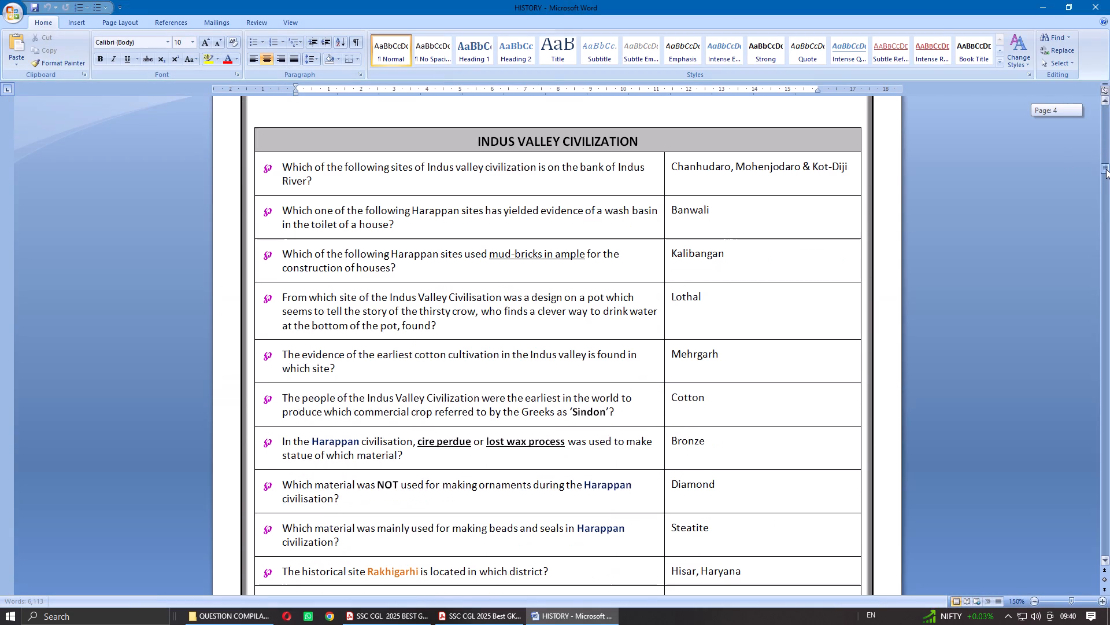
drag(1106, 169, 1101, 271)
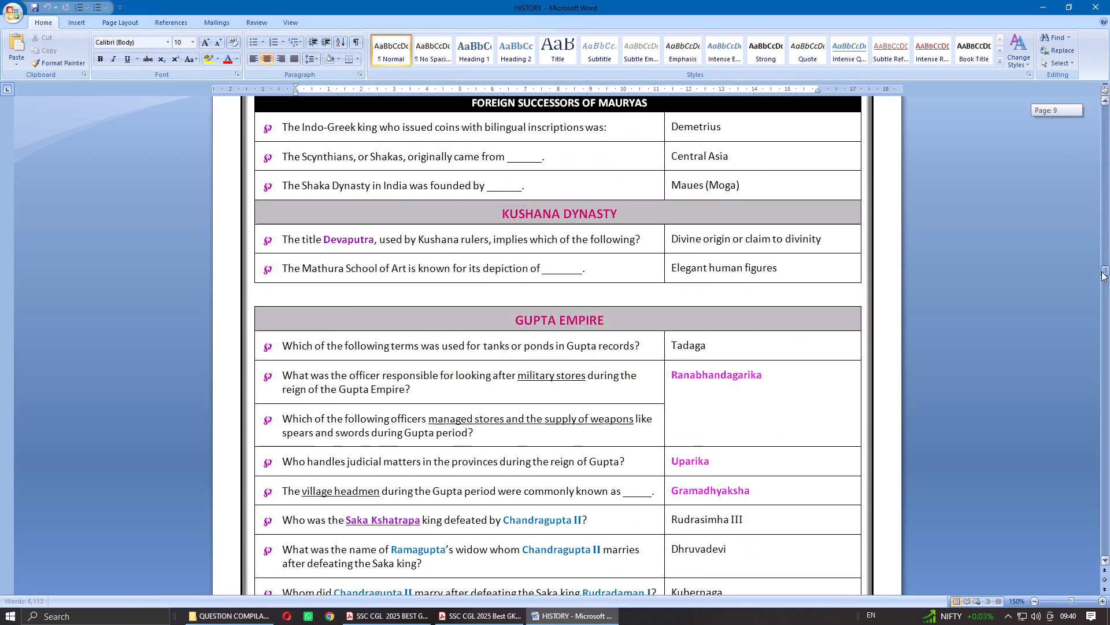
drag(1101, 271, 1101, 315)
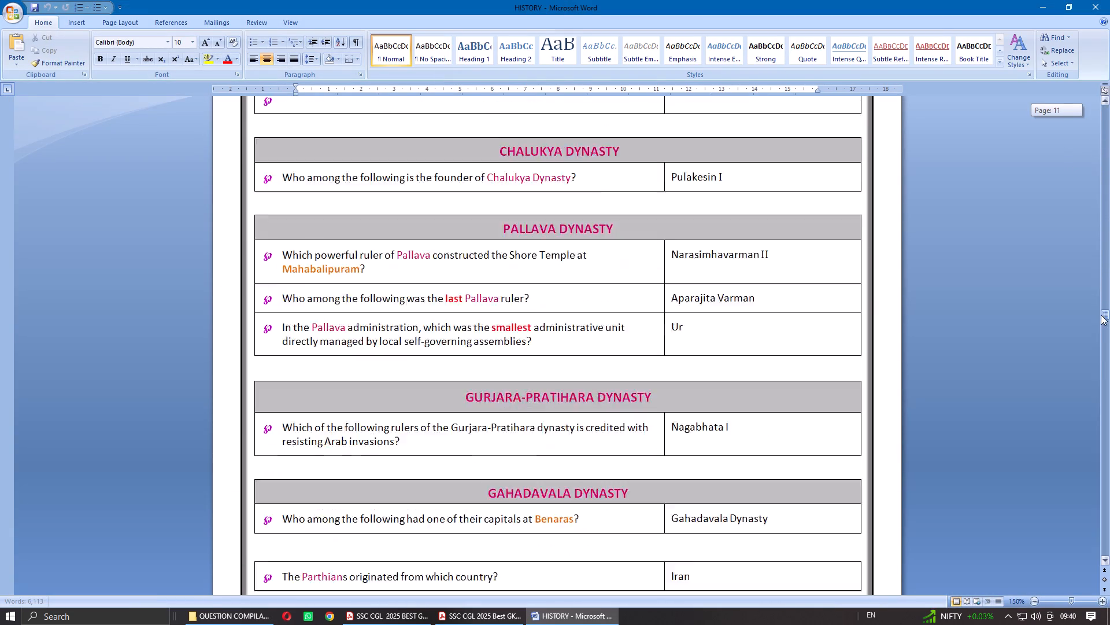
drag(1101, 315, 1093, 415)
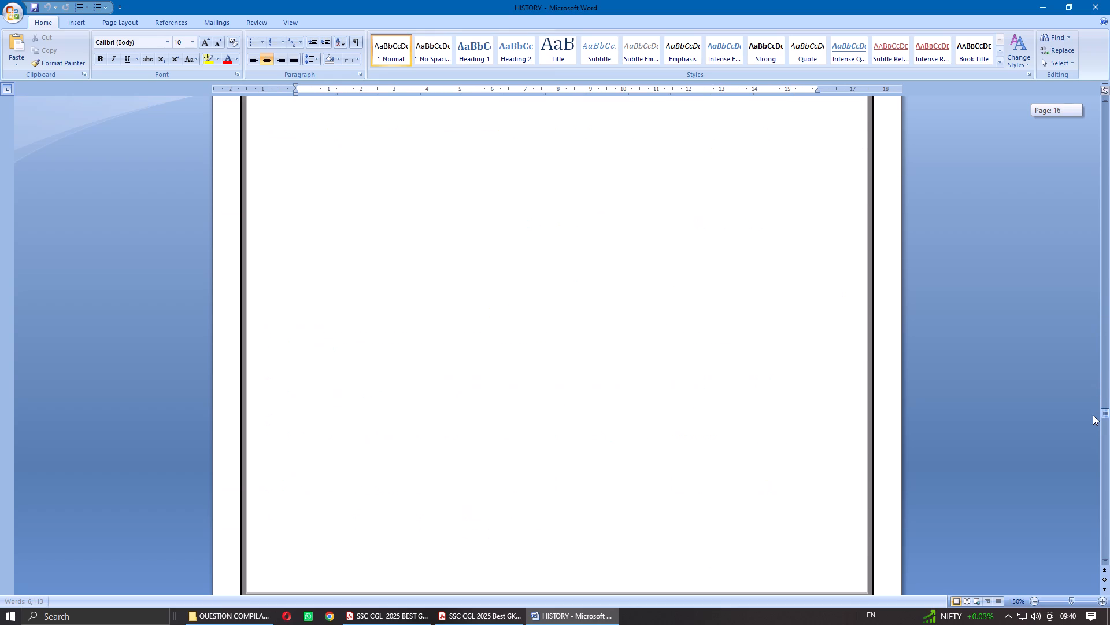
drag(1093, 415, 1093, 397)
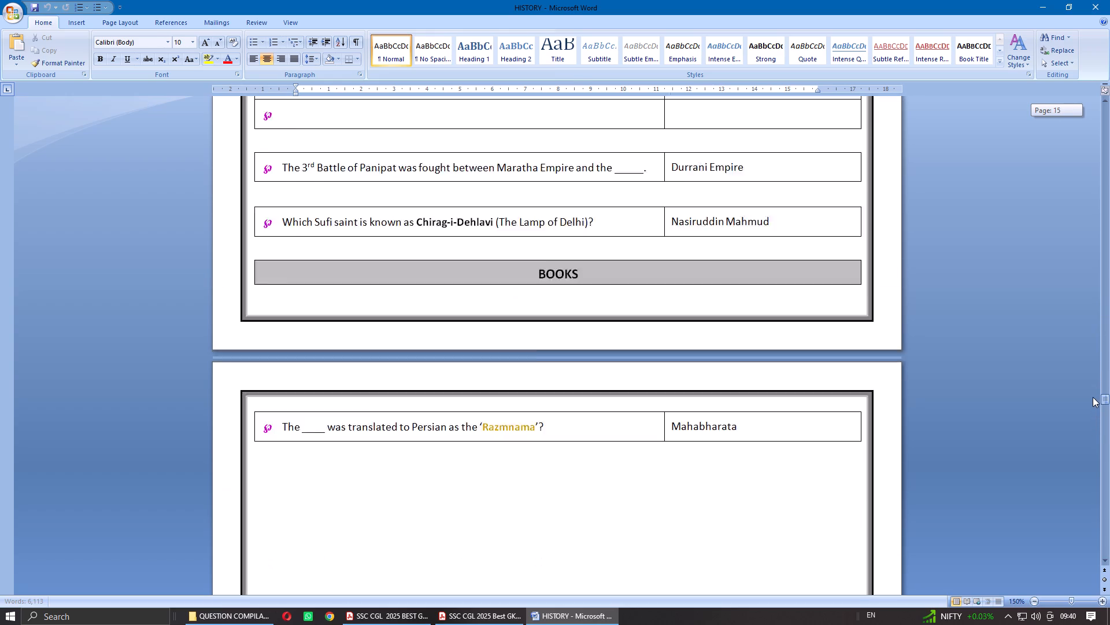
drag(1093, 397, 1093, 396)
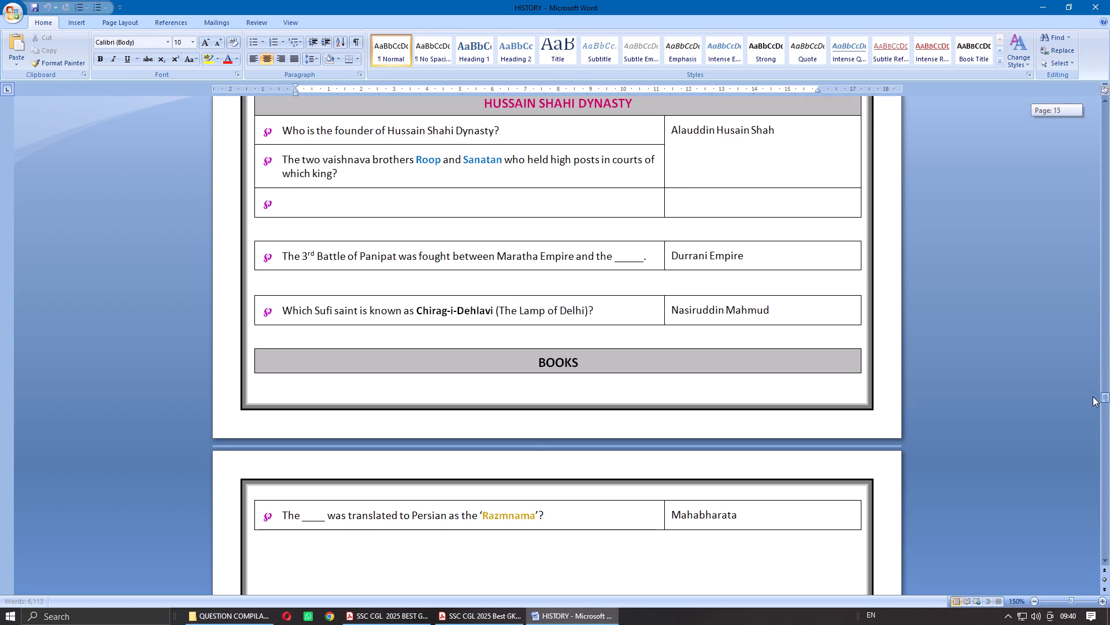
drag(1093, 396, 1091, 362)
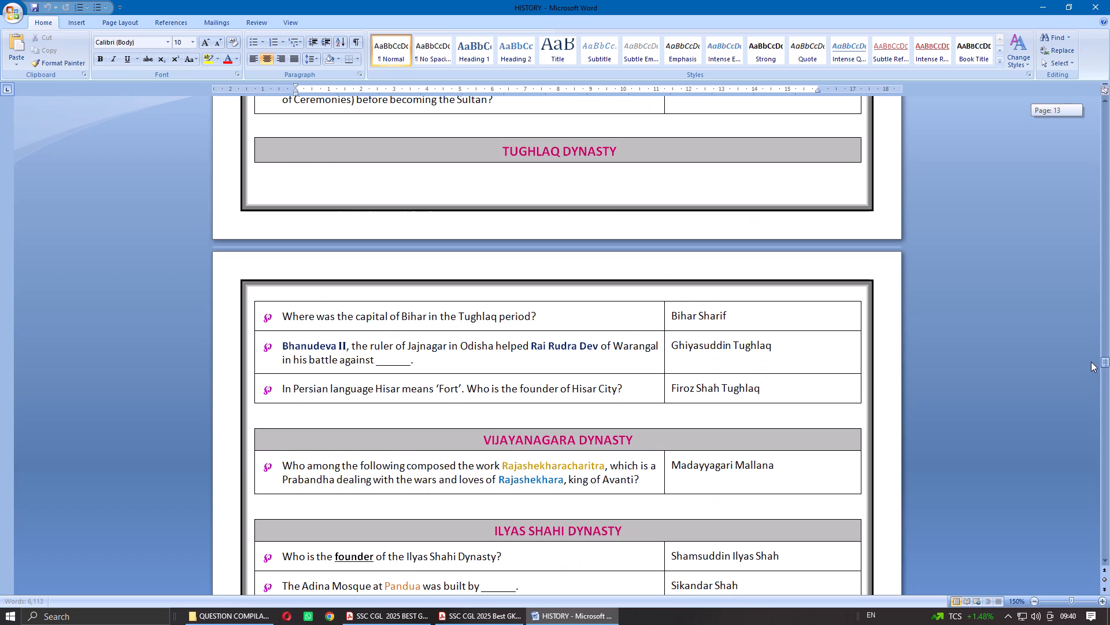
drag(1091, 362, 1091, 357)
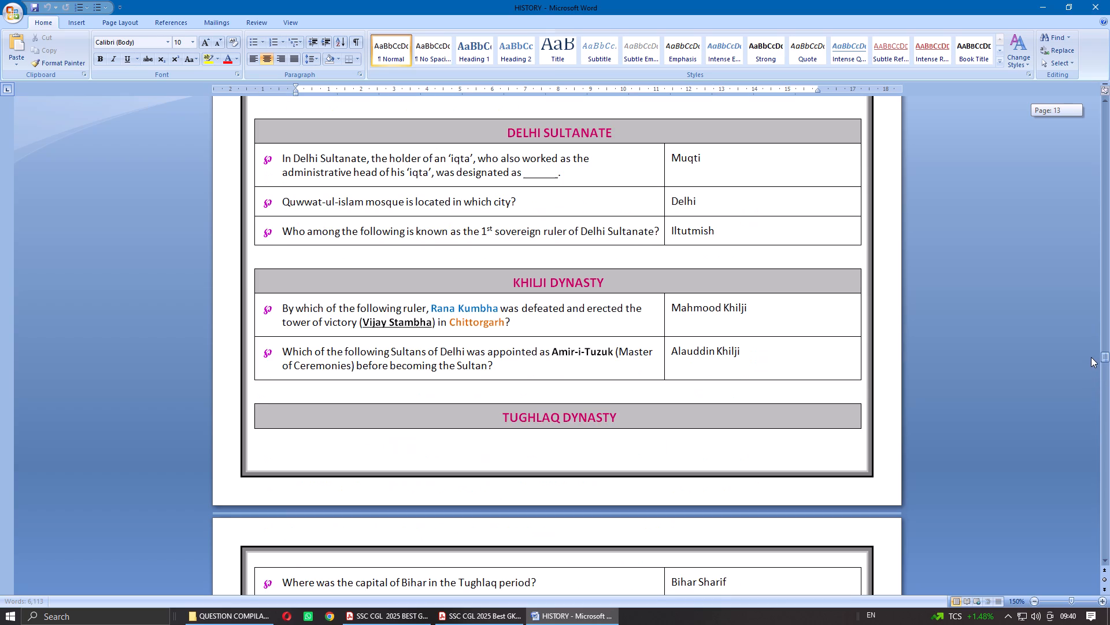
drag(1091, 357, 1091, 358)
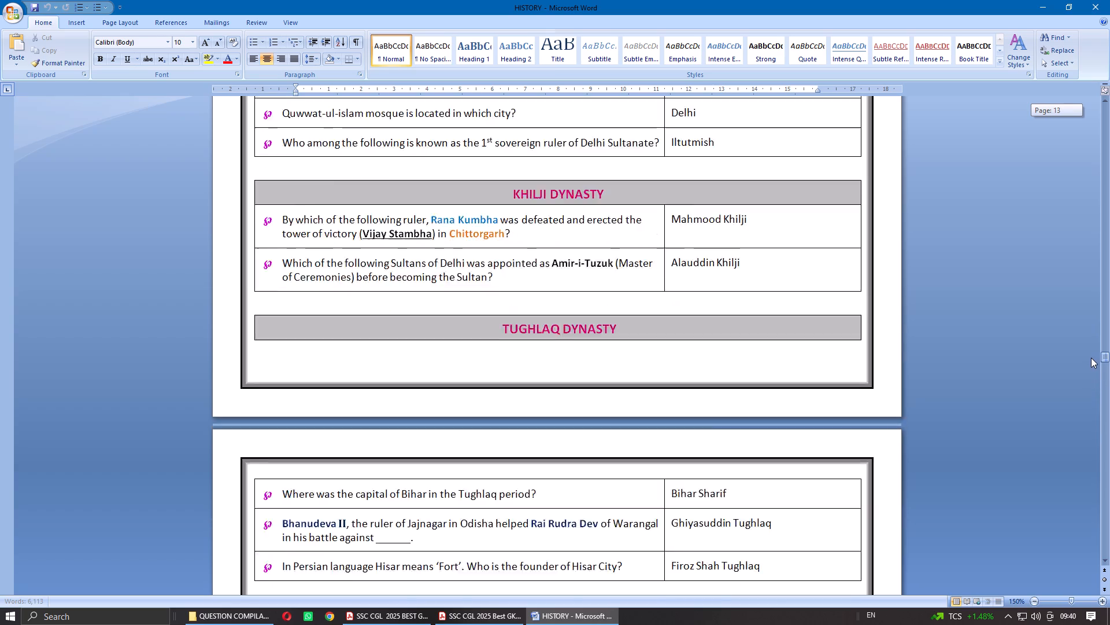
drag(1091, 358, 1089, 391)
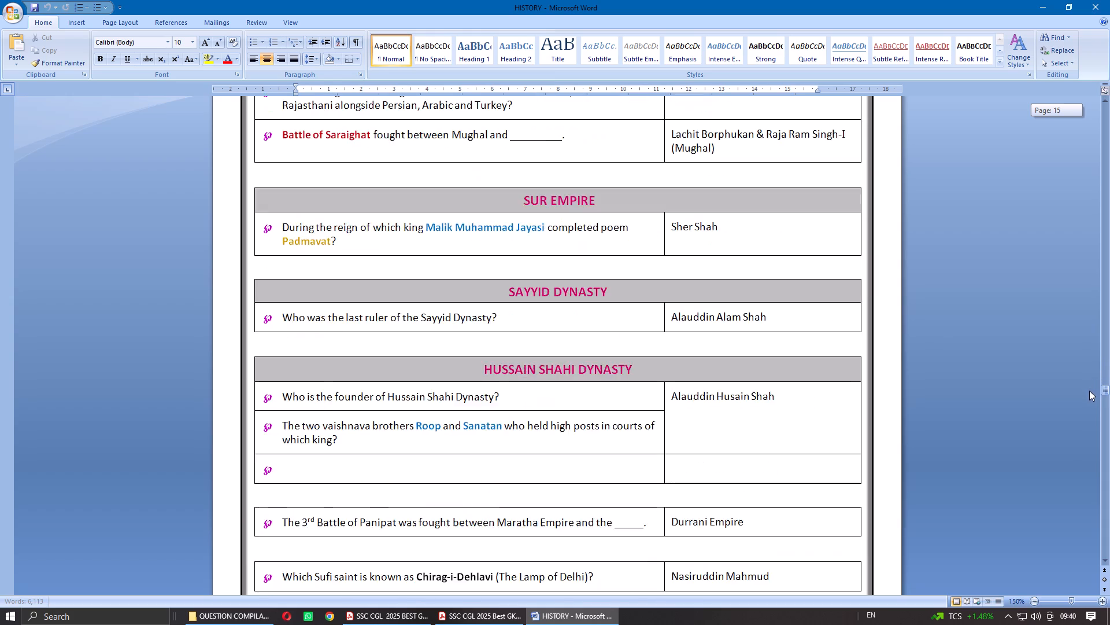
drag(1089, 391, 1090, 400)
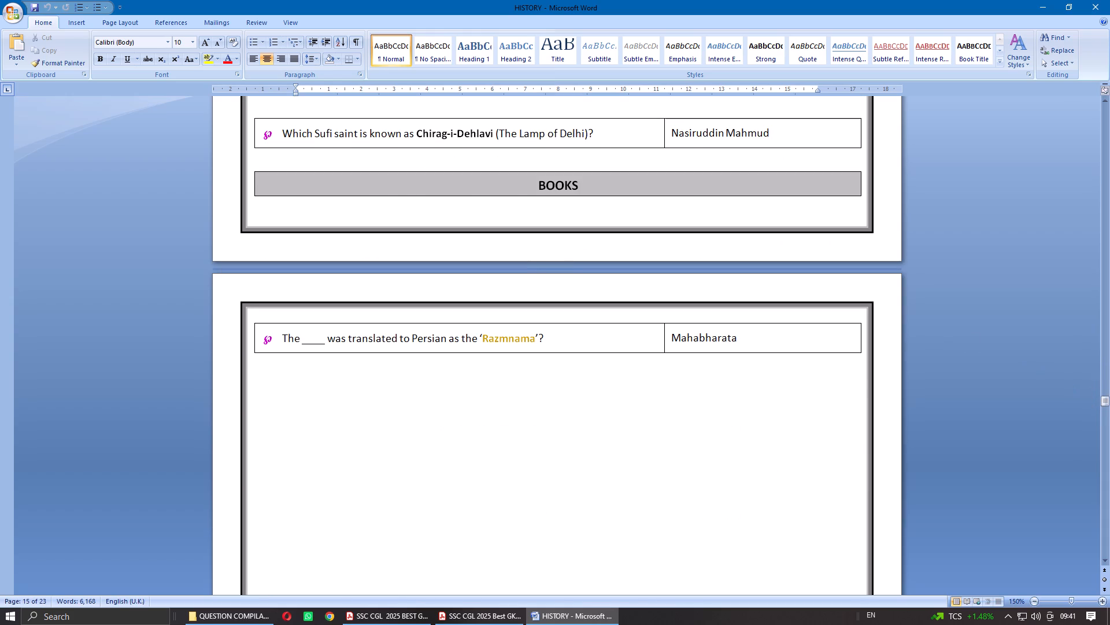
Add a new row to the table below the Chirag-i-Dehlavi Sufi saint question, just before the BOOKS section.
scroll(861, 302, up, 1)
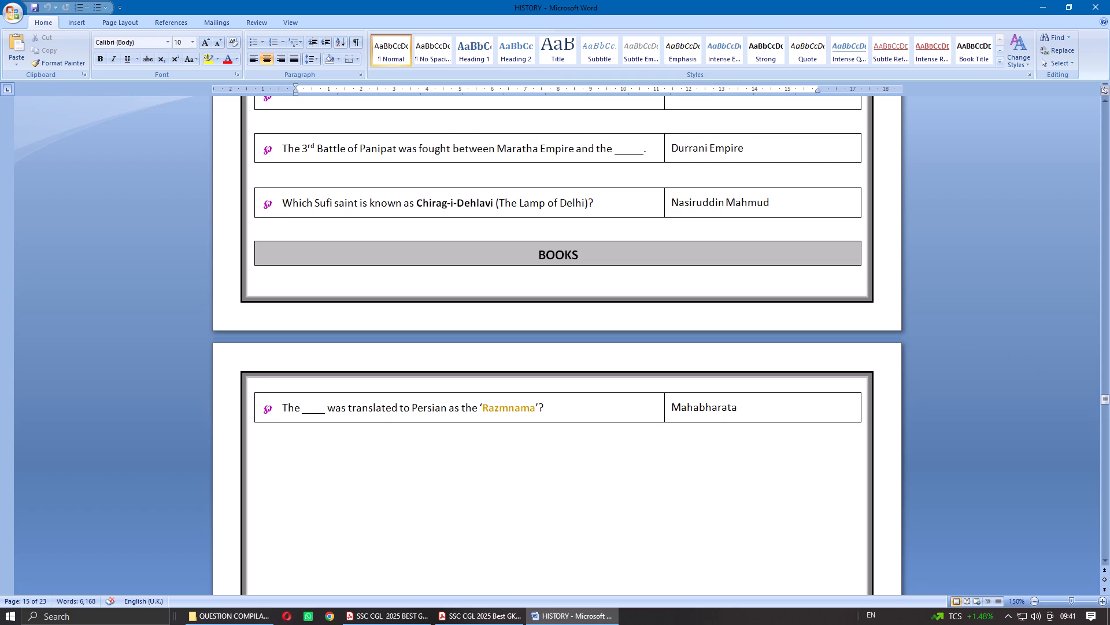
click(790, 200)
key(Tab)
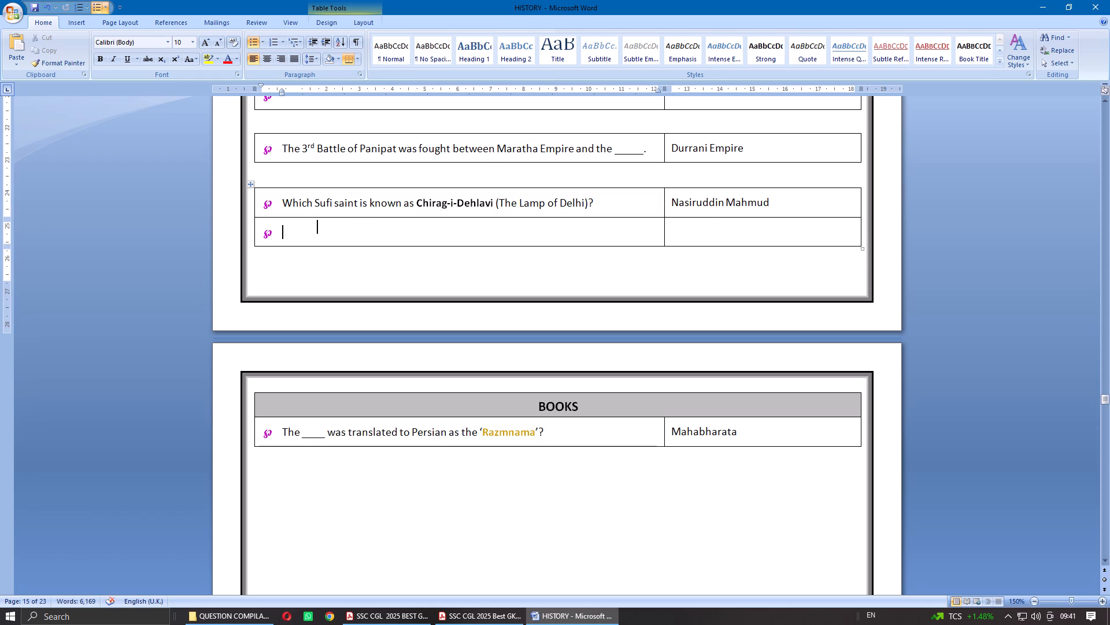
Arrange the HISTORY document as a smaller window beside the GK question set, with the QUESTION COMPILATION folder window out of the way.
click(1063, 5)
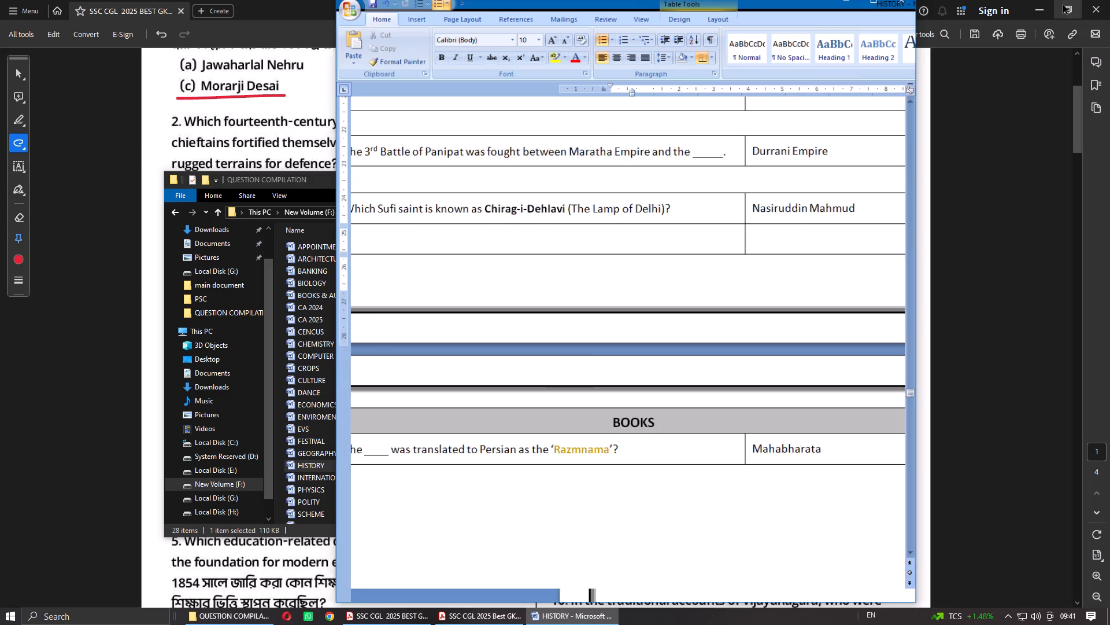
click(336, 185)
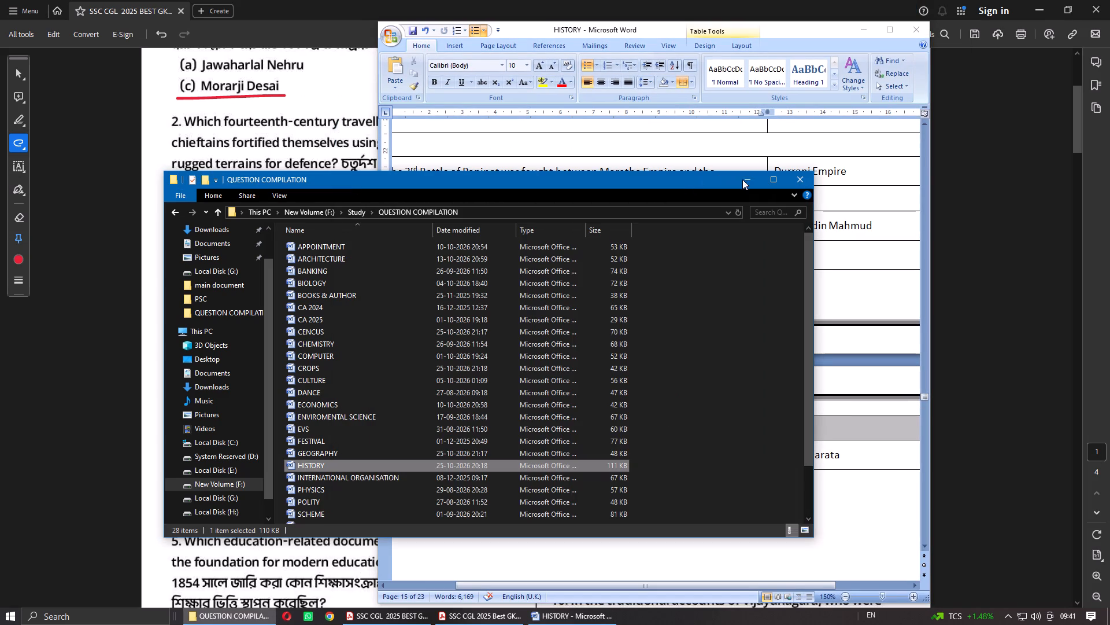
click(792, 179)
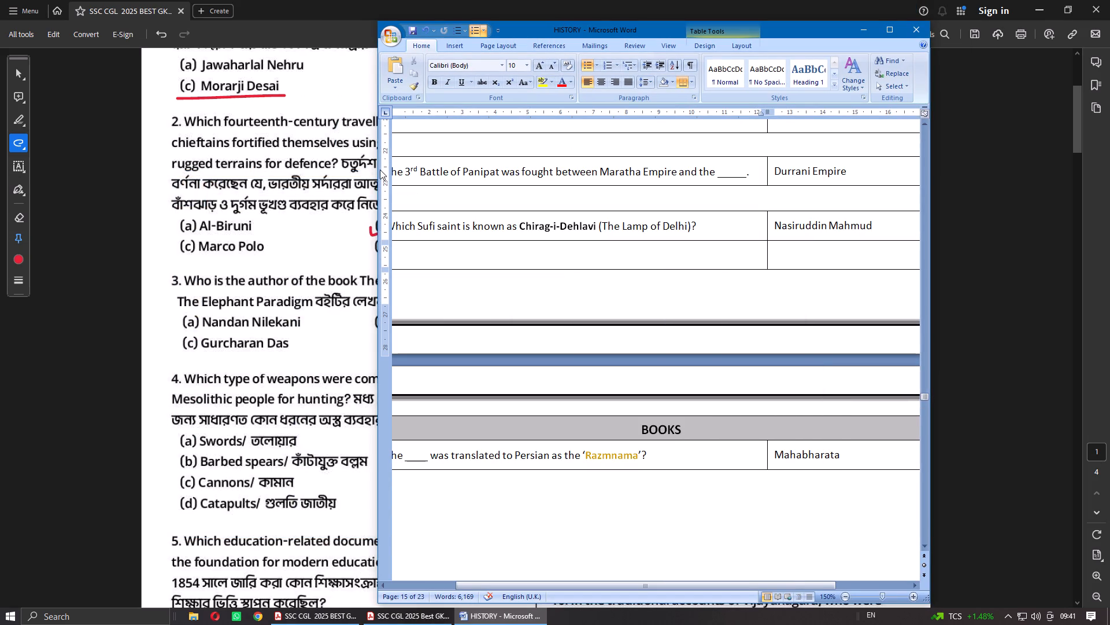
drag(376, 171, 518, 172)
drag(703, 25, 775, 28)
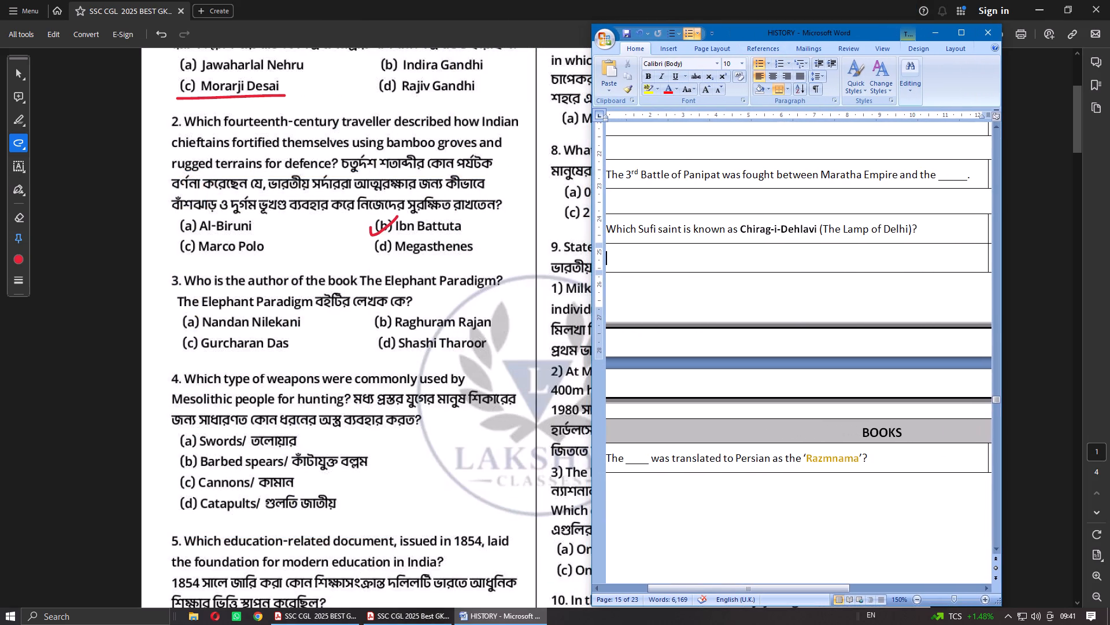
Enter the question "Which 14th-century traveller described how Indian cheiftains fortified themselves using bamboo groves and rugged terrains for defence?" in the new row.
text(which 14th)
key(minus)
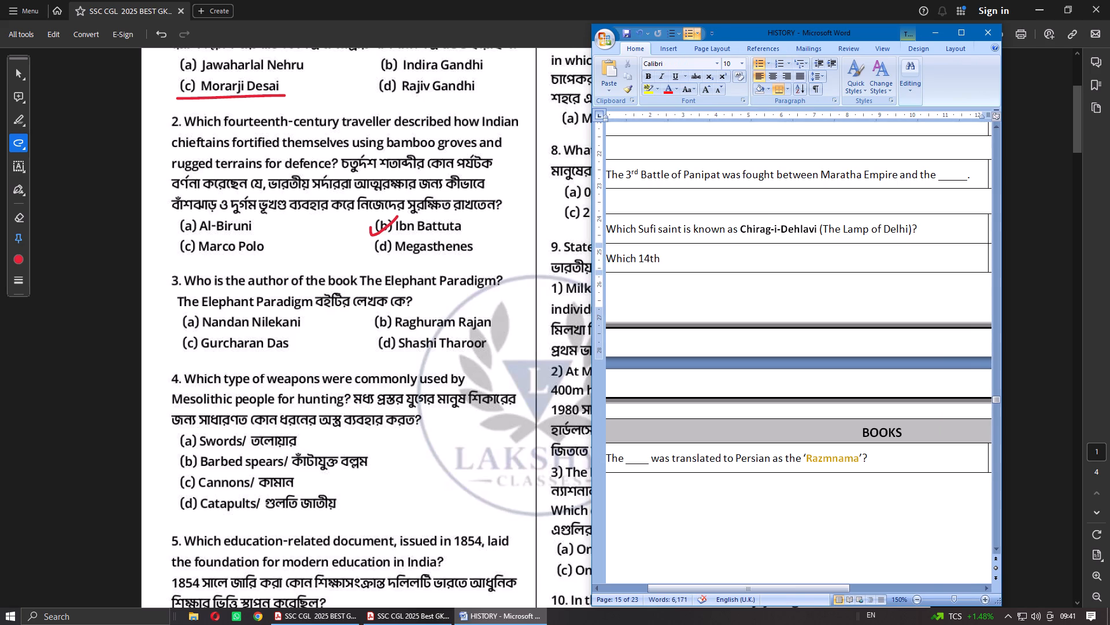
text(cen)
text(tury traveller described)
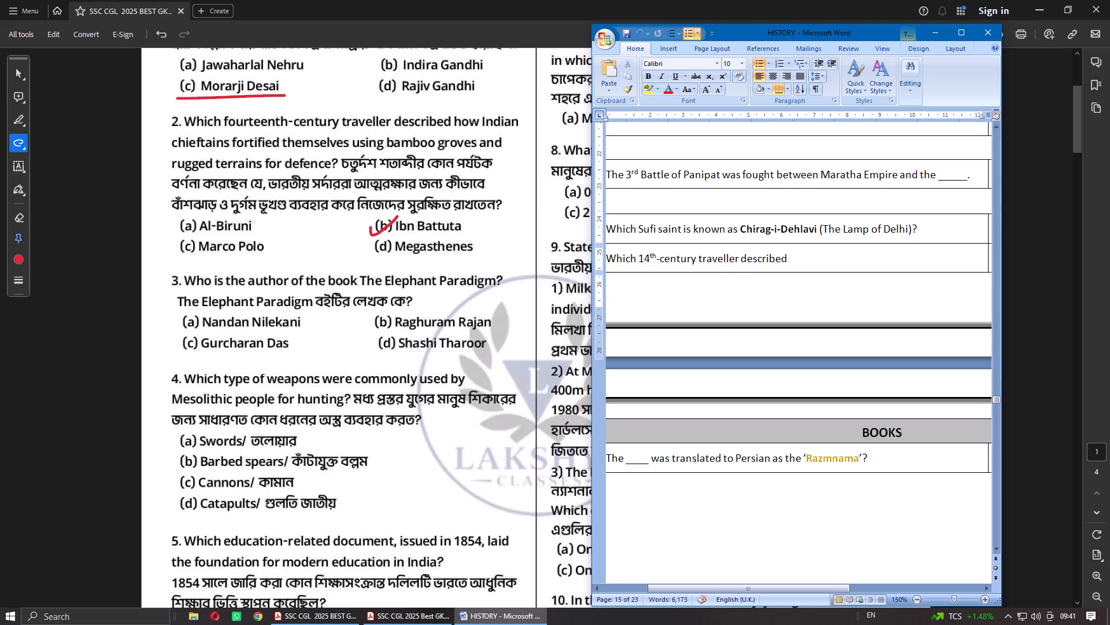
key(space)
text(how)
key(space)
text(Indui)
key(BackSpace)
text(an cheiftains fortified themselves u)
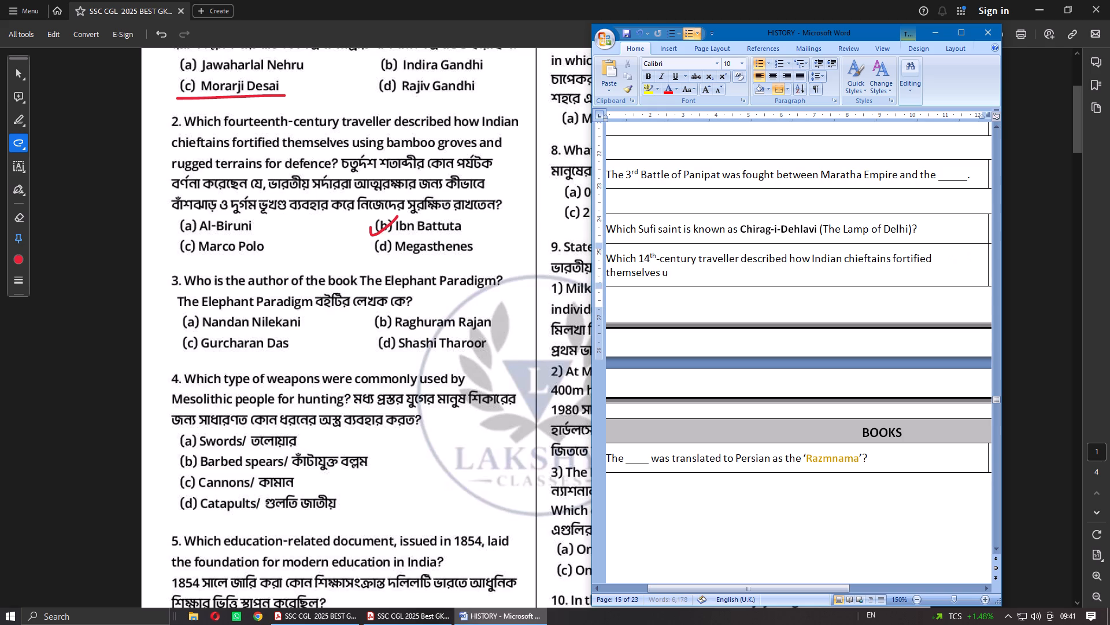
text(d)
key(BackSpace)
text(si)
text(ng)
key(space)
text(bamboo groo)
key(BackSpace)
text(ves and rugged terrains fr)
key(BackSpace)
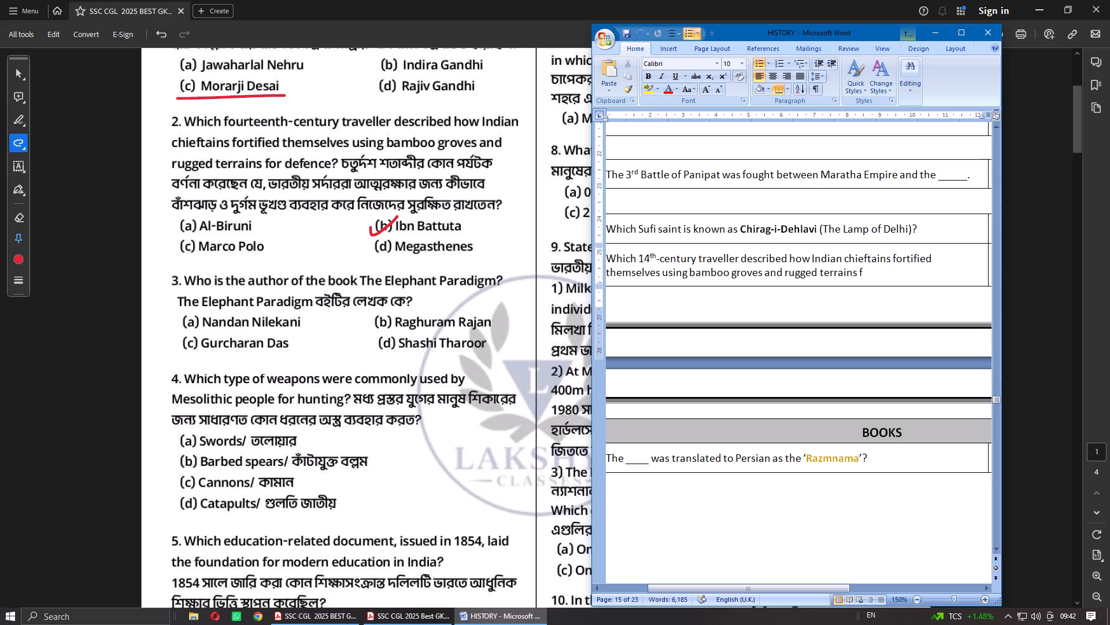
key(p)
key(BackSpace)
text(or defen)
text(ce?)
Enter "Ibn Battuta" in the answer cell of the new traveller question.
key(Tab)
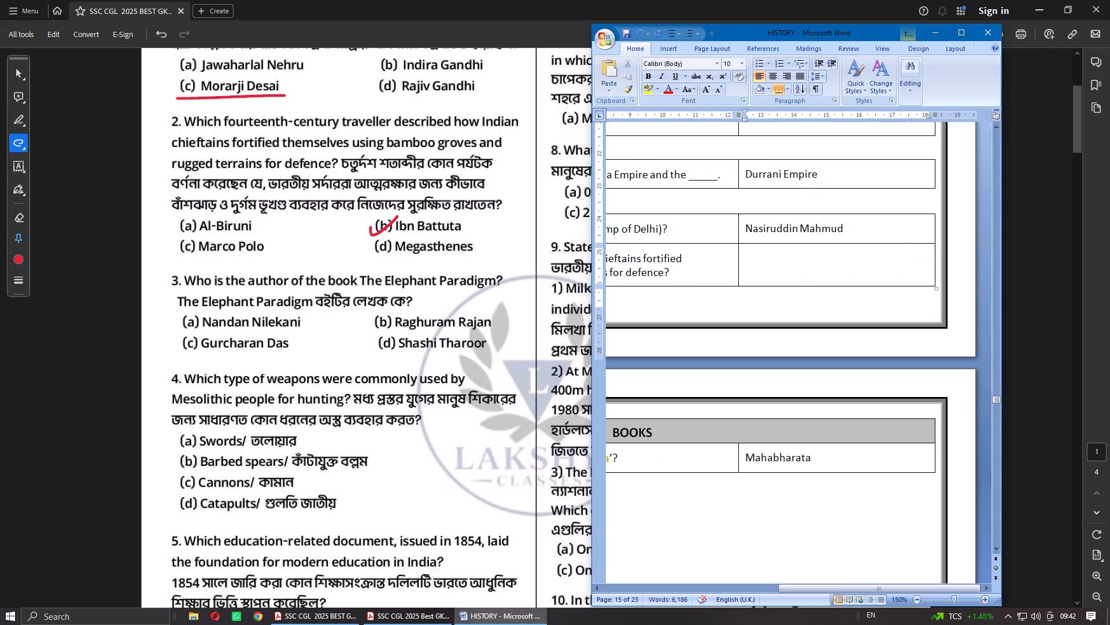
text(Ib)
key(space)
key(BackSpace)
text(n Battuta)
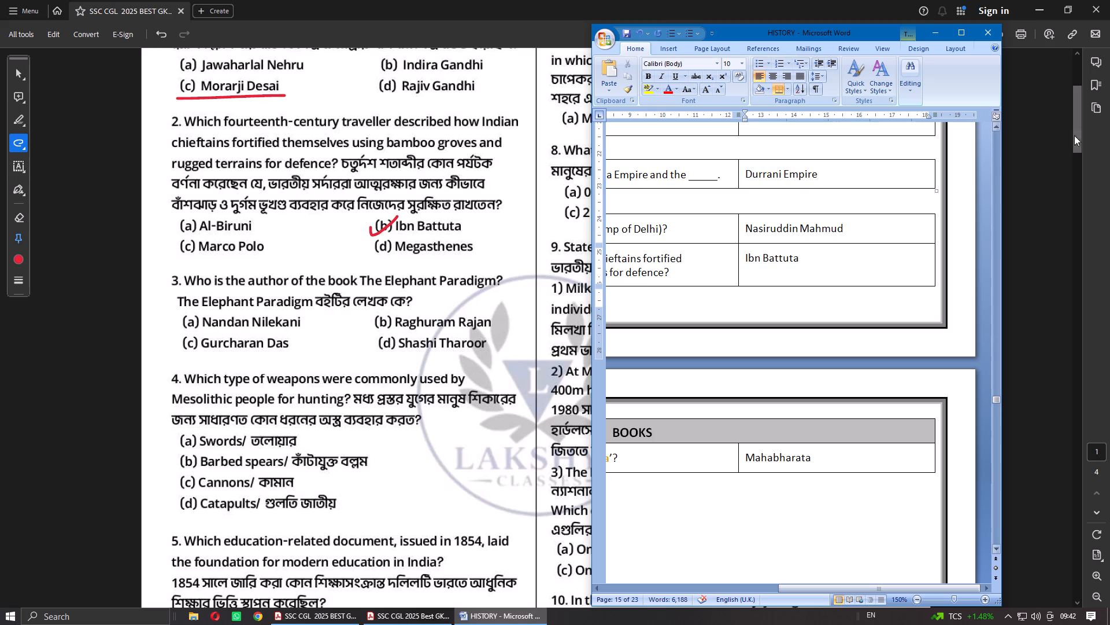
Insert a row above the Chirag-i-Dehlavi question and merge its two cells into one.
right_click(717, 225)
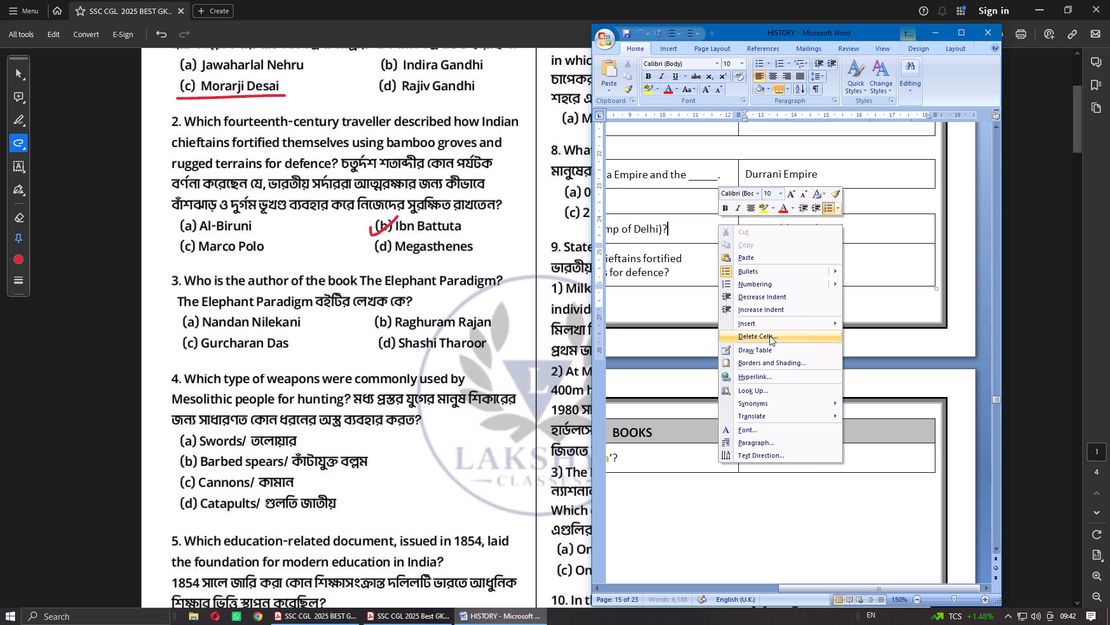
click(867, 347)
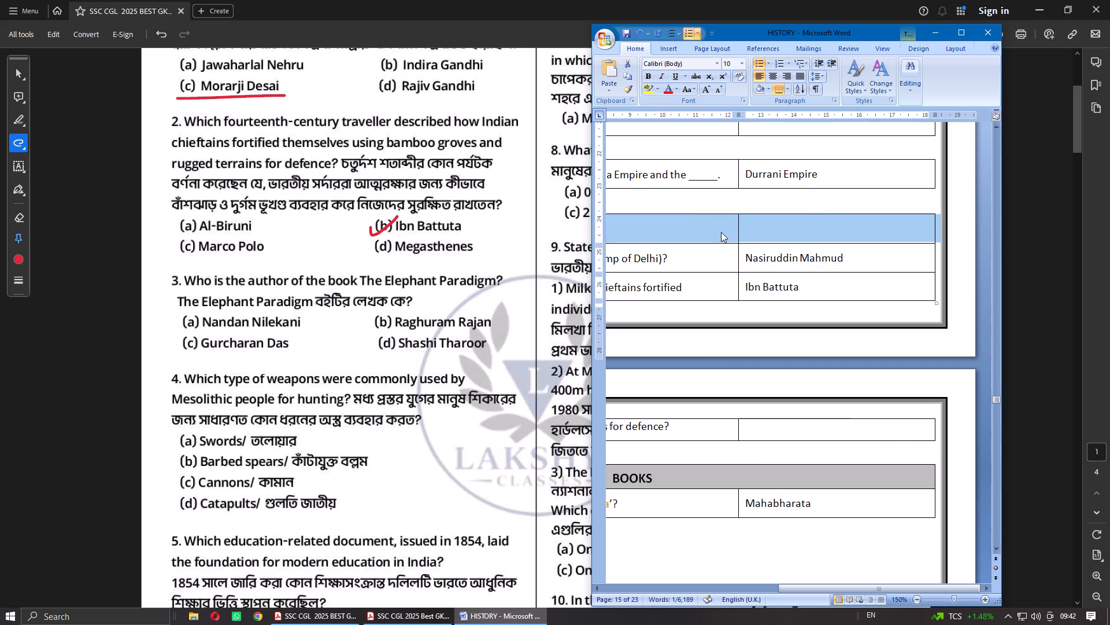
right_click(720, 232)
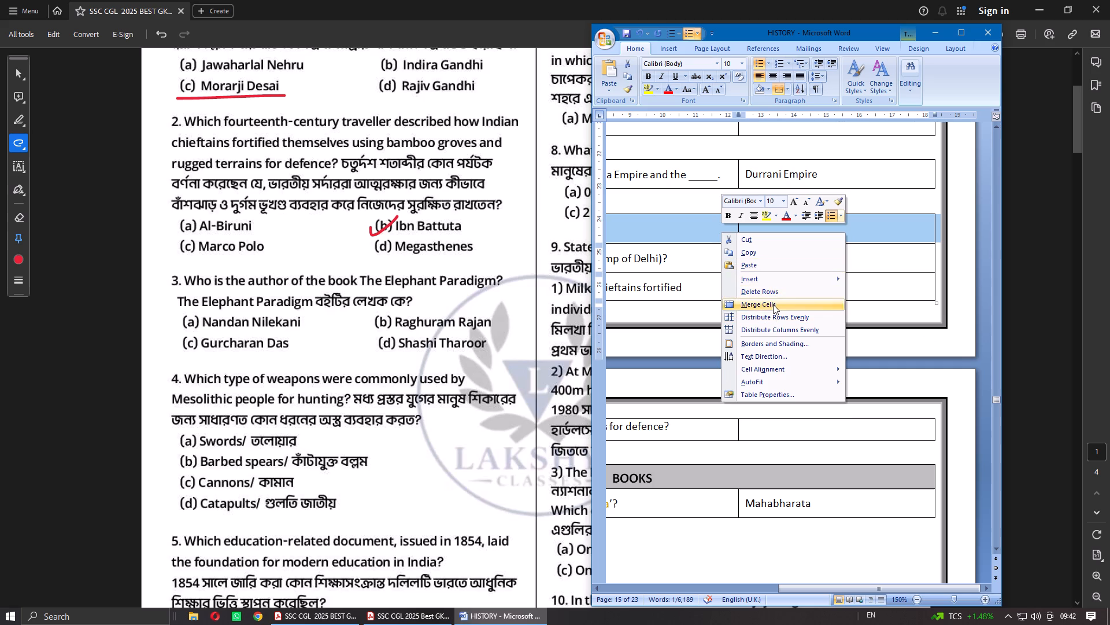
click(773, 304)
Set the paragraph spacing of the merged row to 2 pt before and 2 pt after.
click(710, 48)
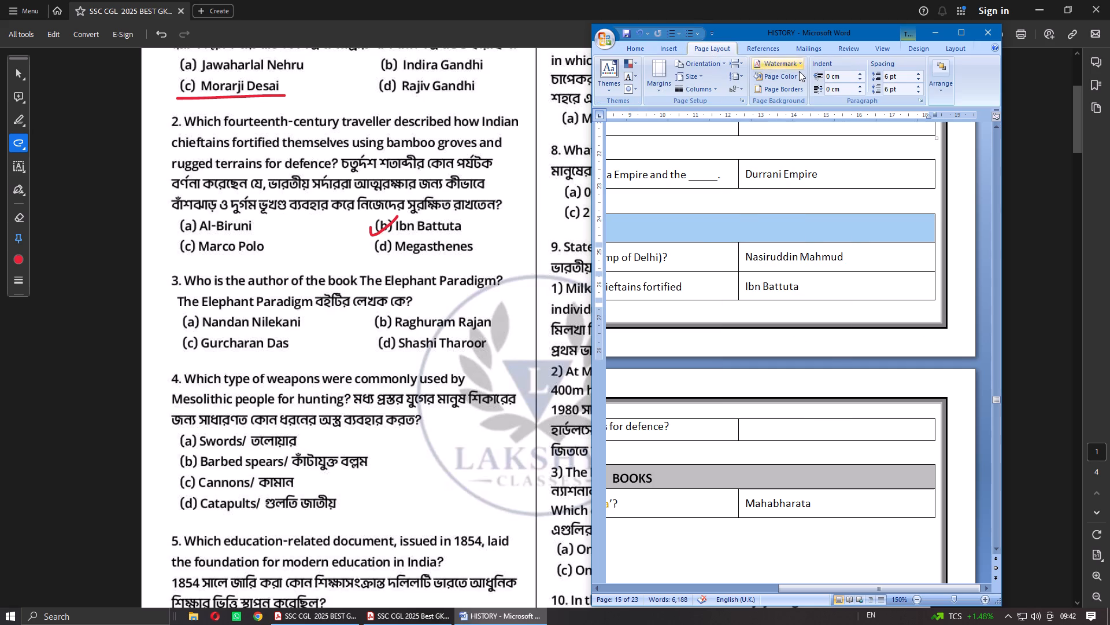
click(888, 78)
key(2)
click(887, 90)
key(2)
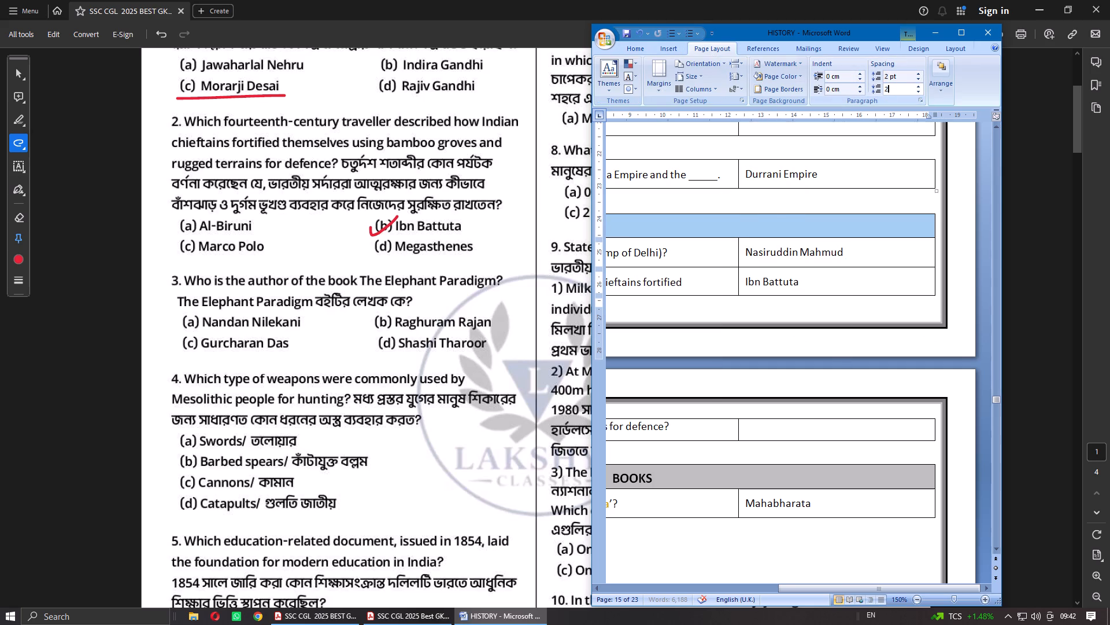
click(760, 227)
Format the empty merged row above the Chirag-i-Dehlavi question with 12 pt text, centred alignment and grey shading matching the BOOKS heading.
click(972, 457)
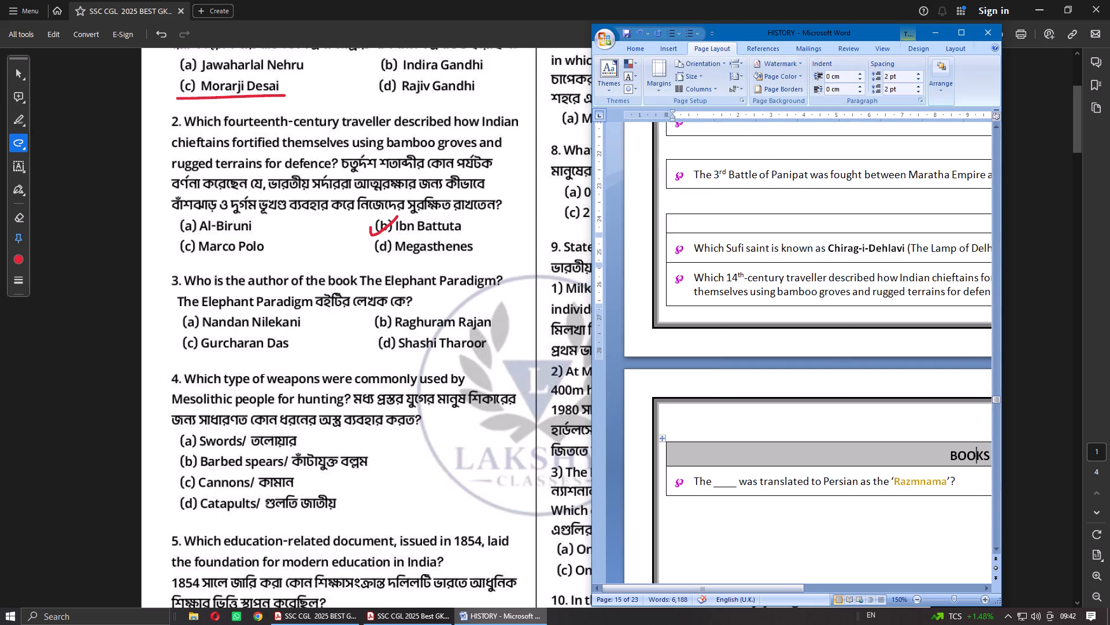
click(641, 52)
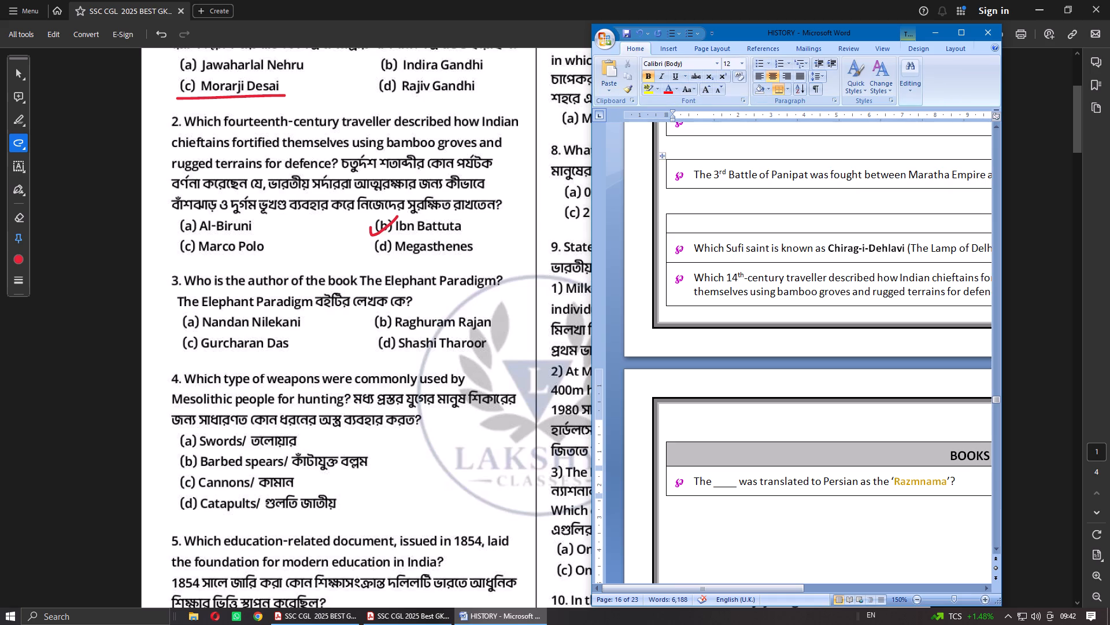
click(786, 223)
click(741, 67)
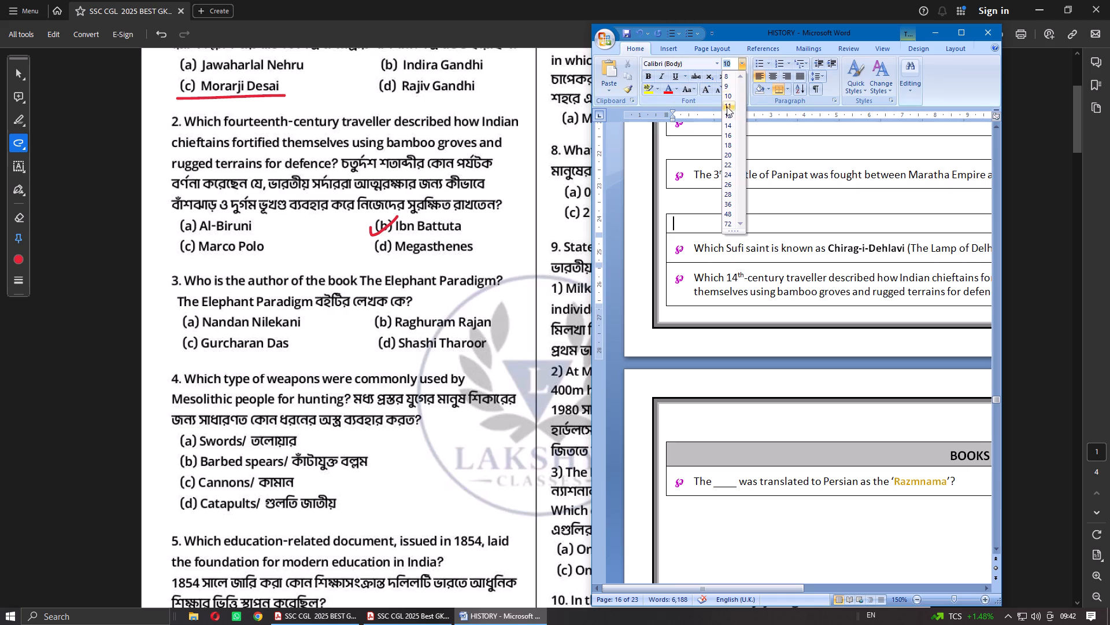
click(726, 113)
click(775, 76)
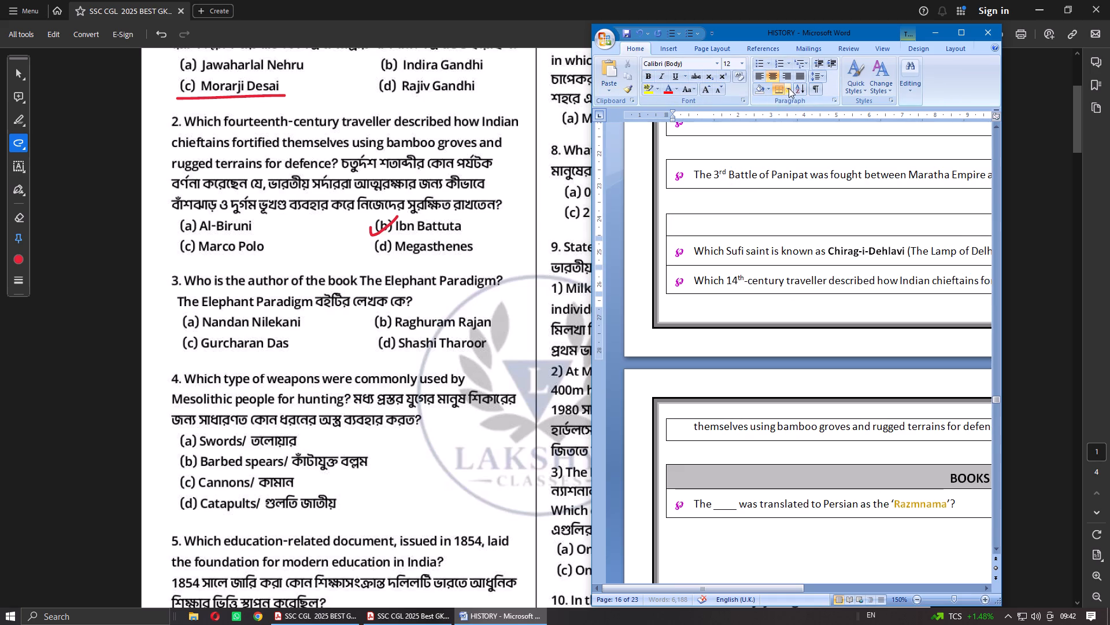
click(767, 87)
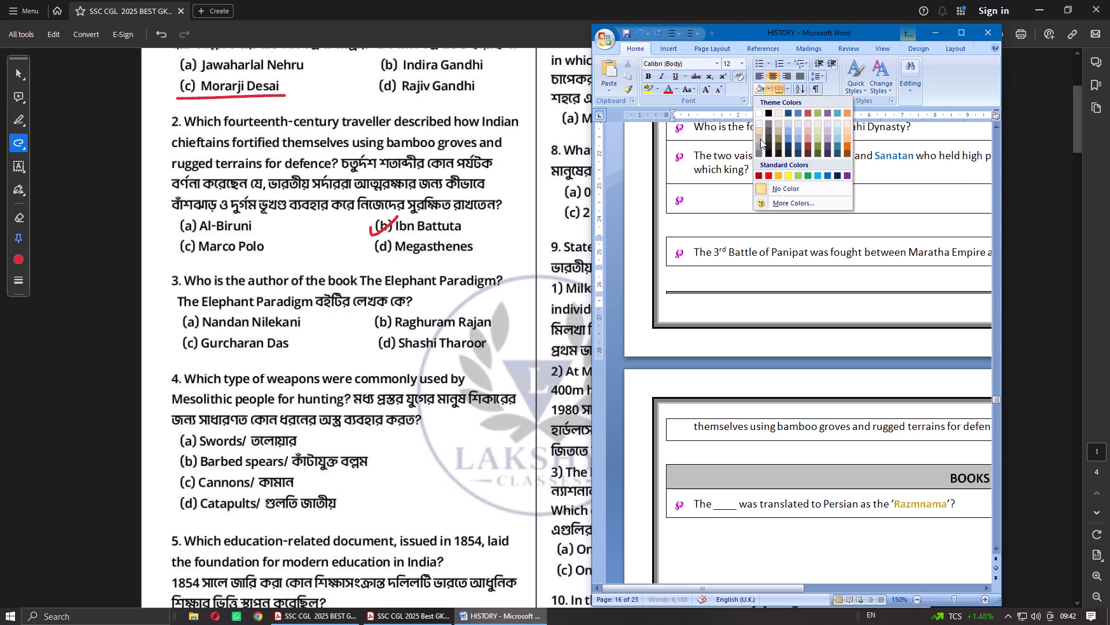
click(760, 139)
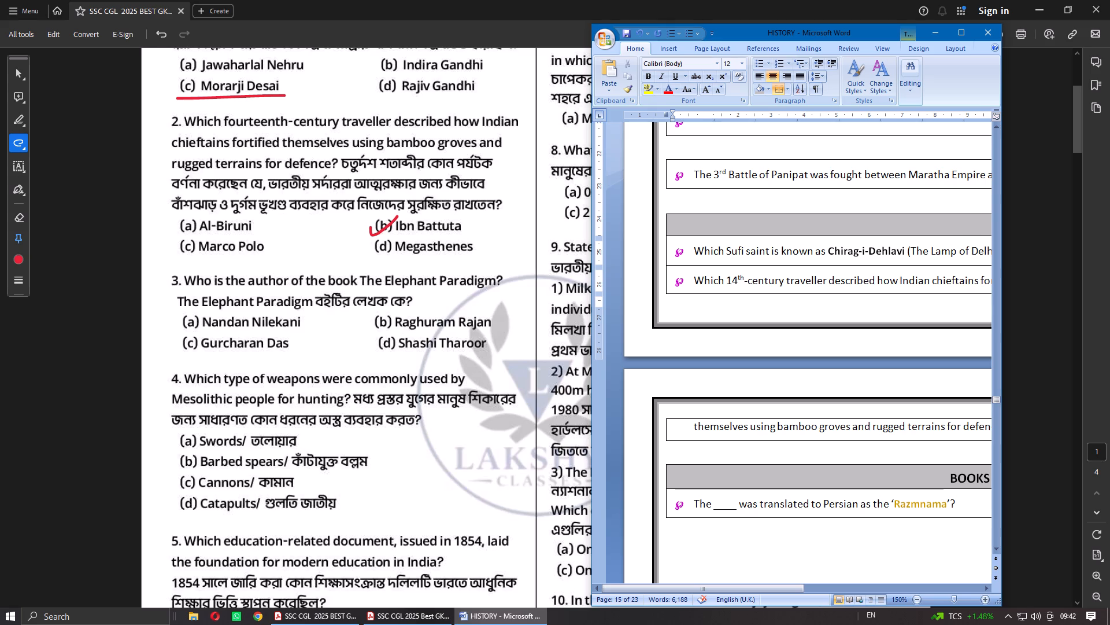
Enter the heading "SAINT / TRAVELLER" in the shaded merged row and make it bold.
text(SAINT)
key(space)
text(?)
key(BackSpace)
text(/ TRAVELLER)
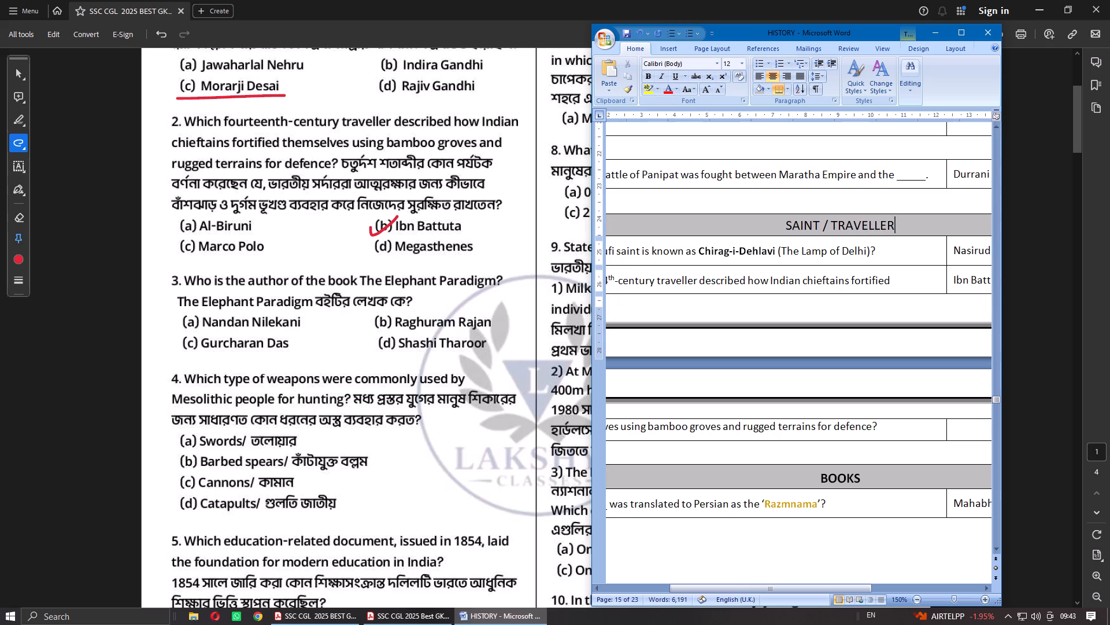
drag(905, 223, 793, 216)
key(ctrl+b)
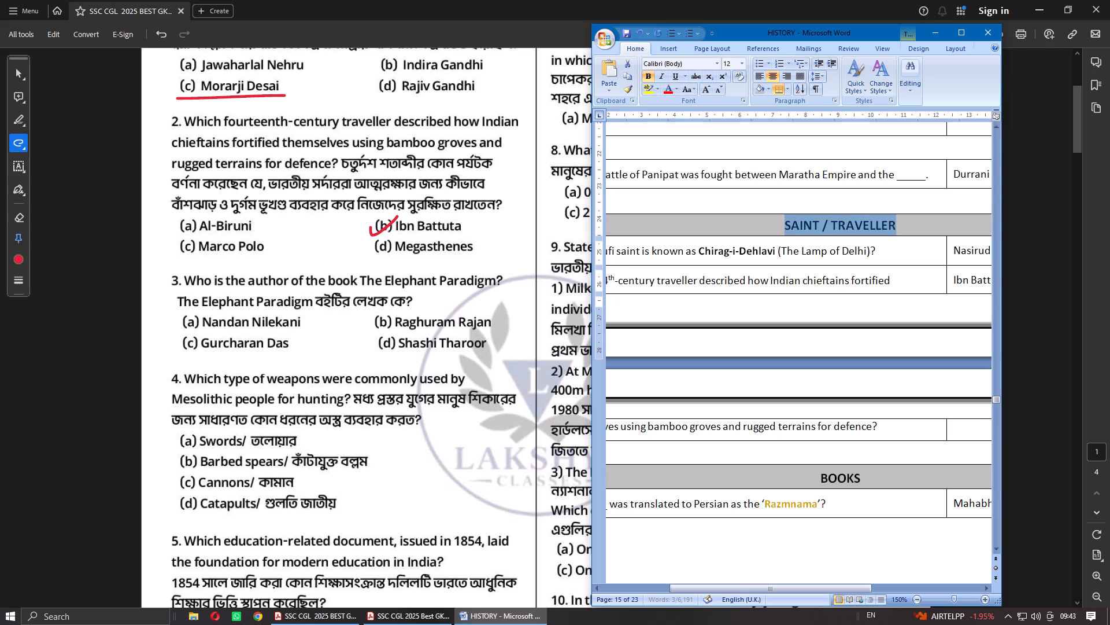
Compare the BOOKS heading with the SAINT / TRAVELLER heading and set the BOOKS heading's spacing before to 2 pt.
click(869, 477)
click(840, 481)
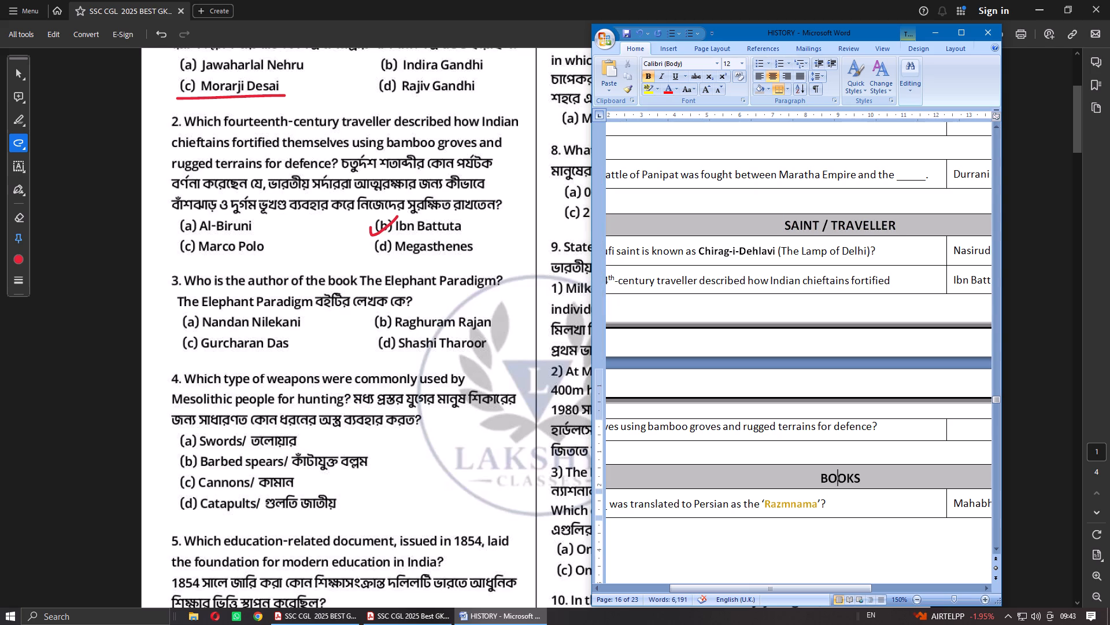
click(842, 225)
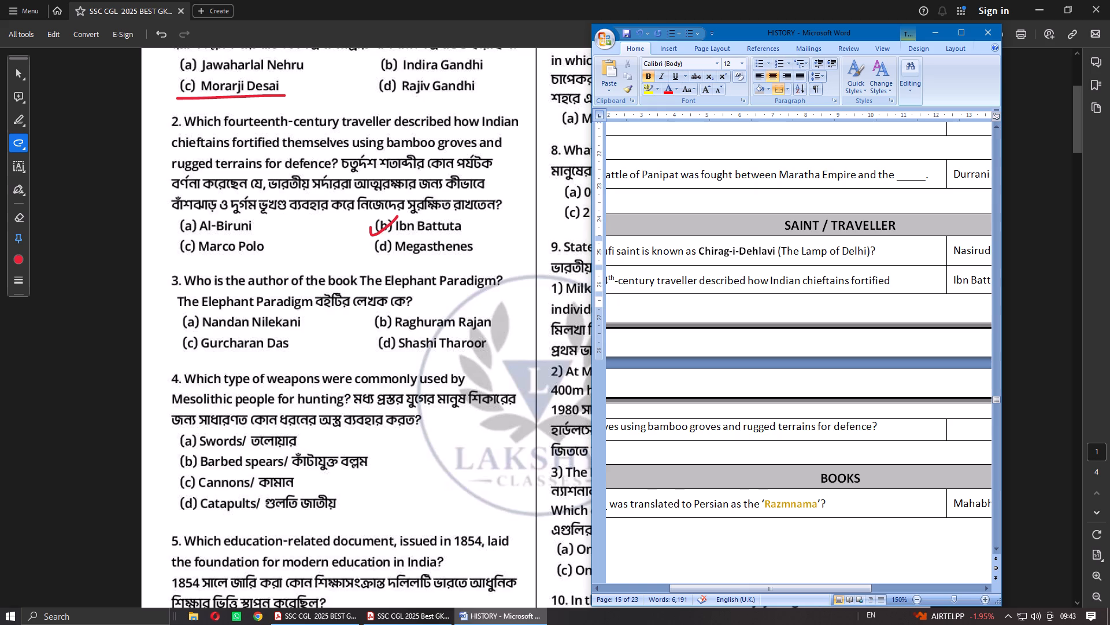
click(879, 477)
click(709, 45)
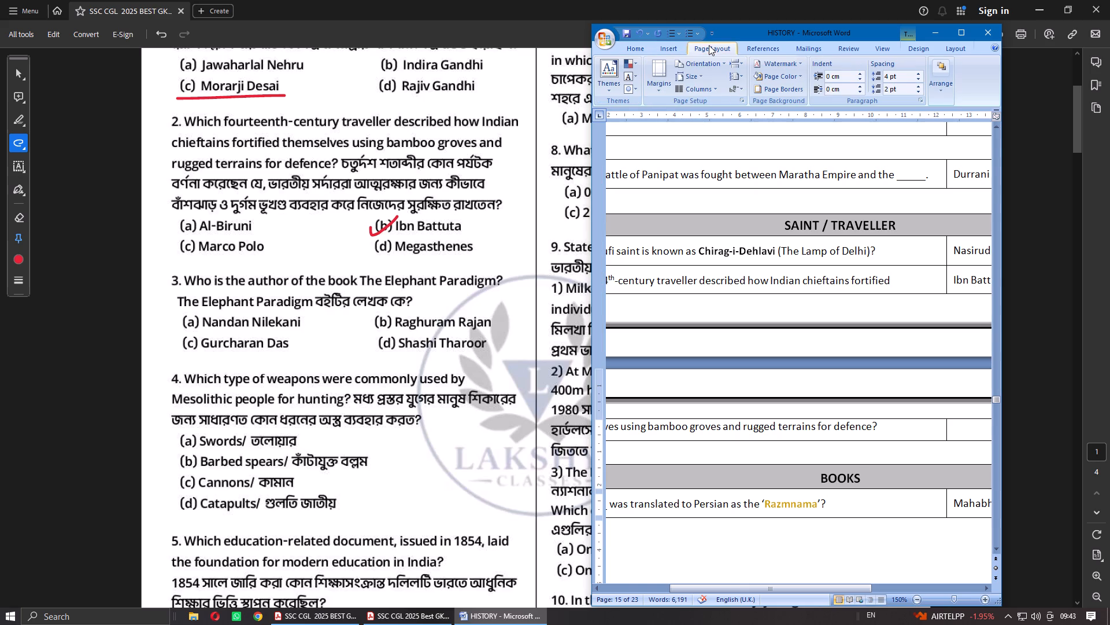
click(897, 78)
key(2)
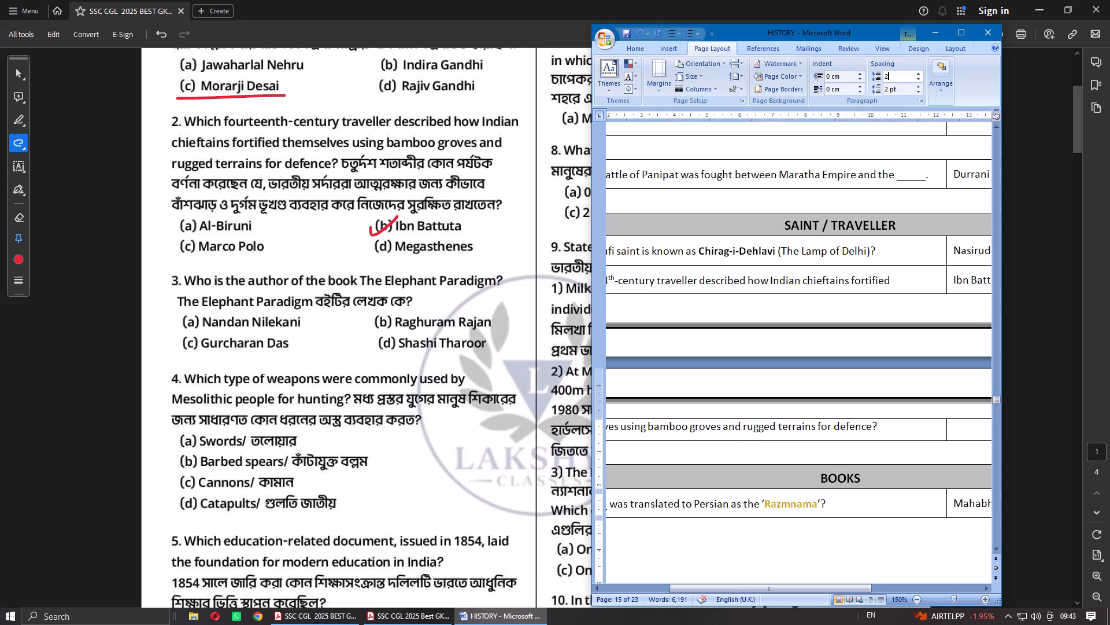
click(893, 479)
Set the paragraph spacing of the HUSSAIN SHAHI DYNASTY heading to 2 pt before and 2 pt after.
scroll(830, 313, up, 3)
click(928, 231)
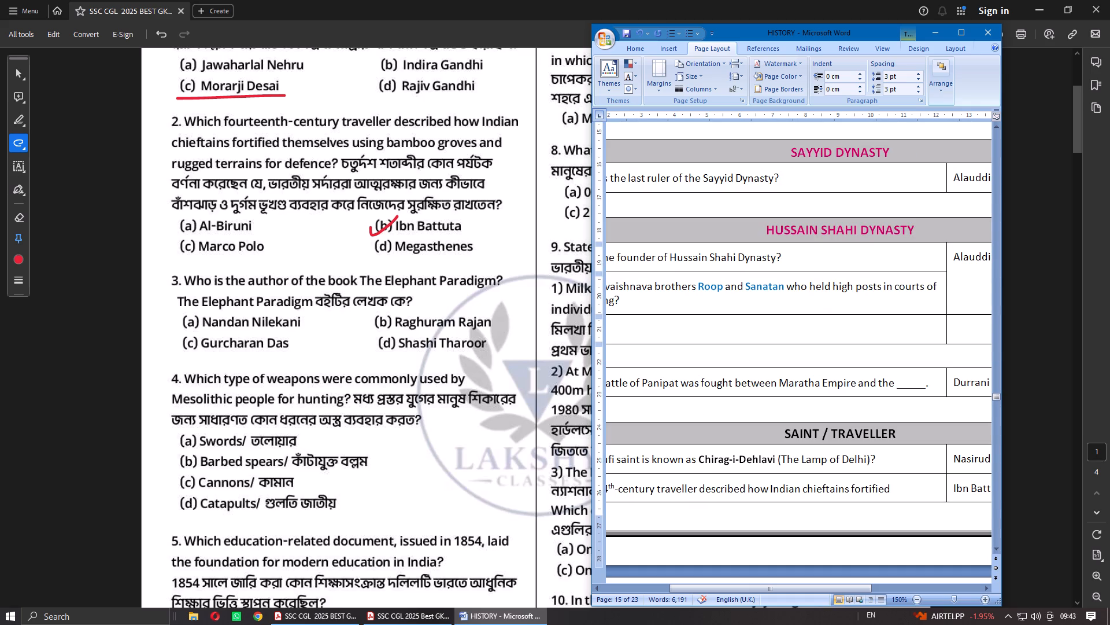
click(890, 76)
key(2)
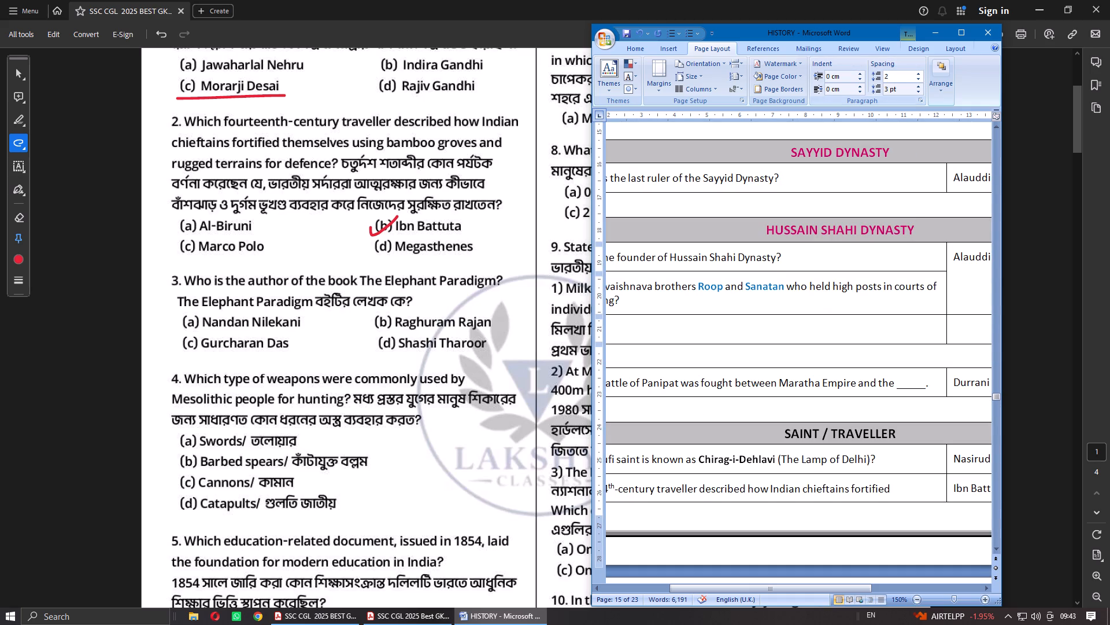
click(926, 230)
click(894, 88)
key(2)
click(932, 226)
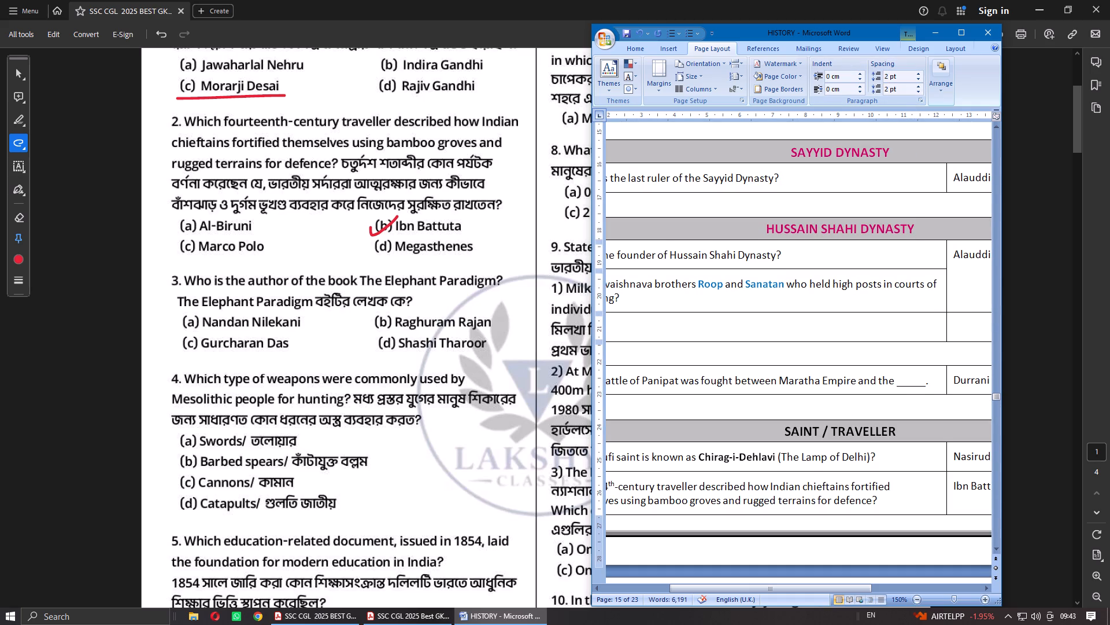
Set the spacing before the SAYYID DYNASTY heading to 2 pt.
click(908, 143)
click(893, 79)
key(2)
click(908, 145)
Set the paragraph spacing of the SUR EMPIRE heading to 2 pt before and 2 pt after.
scroll(895, 213, up, 2)
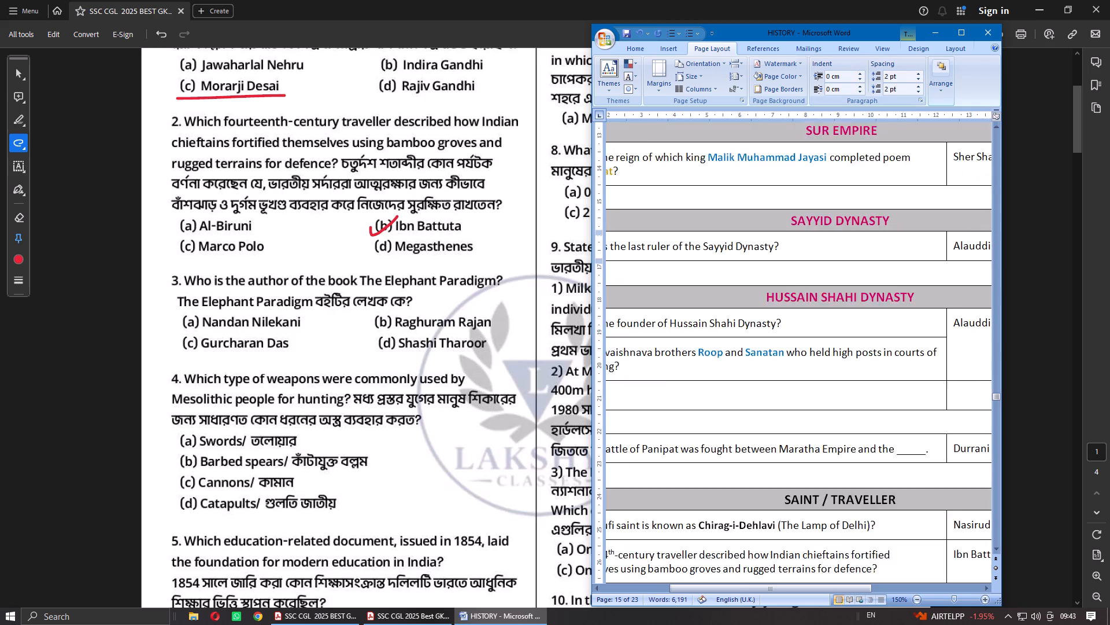
click(896, 203)
click(892, 77)
key(2)
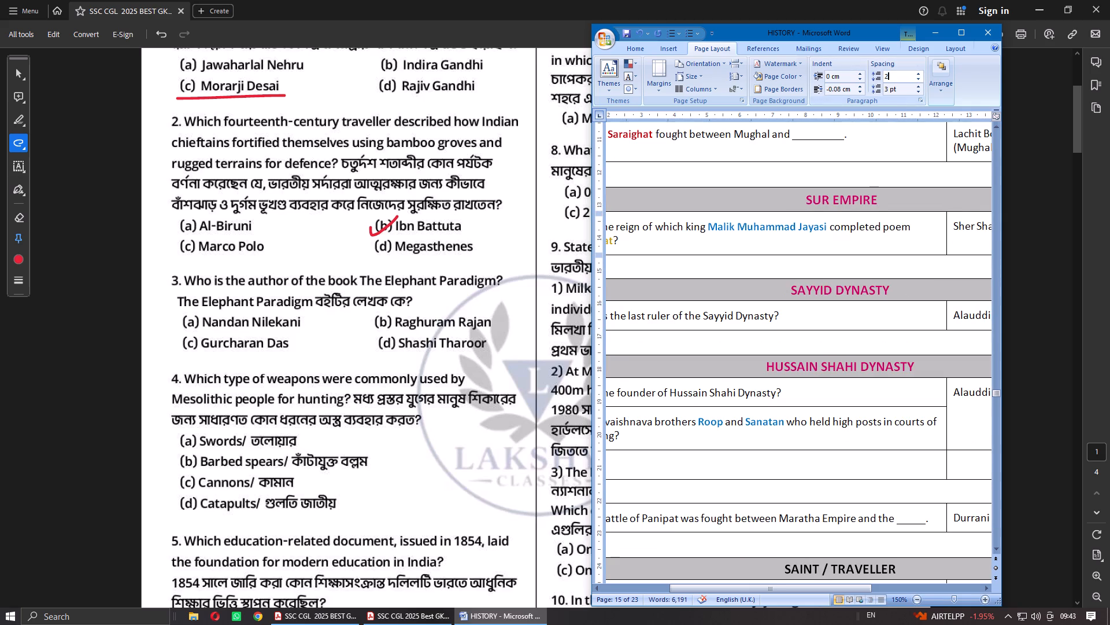
click(896, 198)
click(890, 91)
key(2)
click(894, 193)
Check the paragraph spacing of the MUGHAL DYNASTY and ILYAS SHAHI DYNASTY headings and of the Ilyas Shahi founder question.
scroll(894, 193, up, 3)
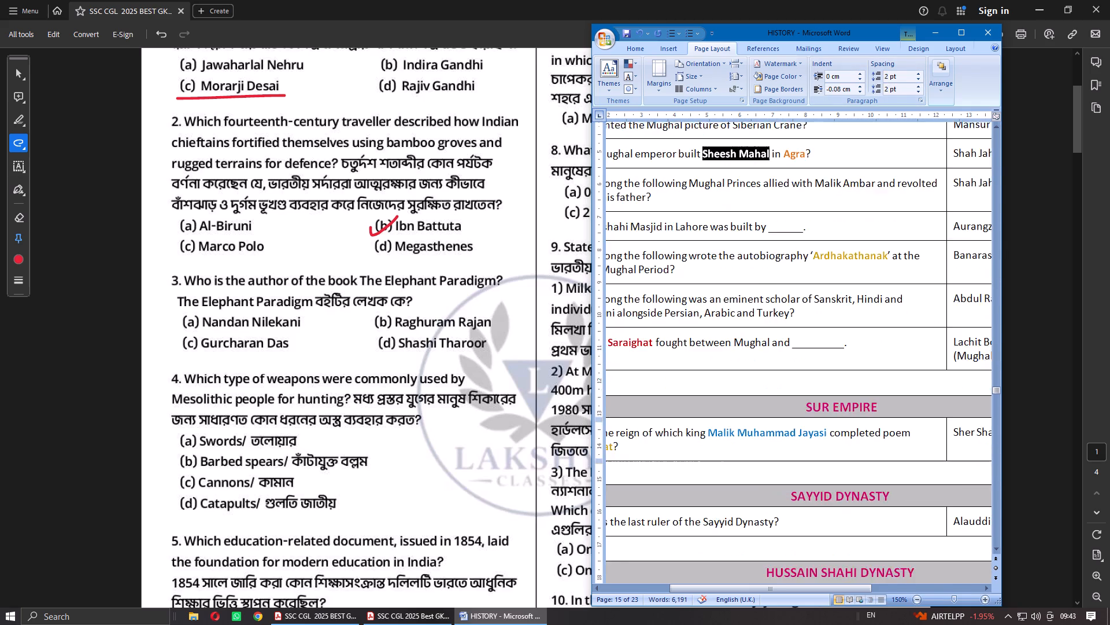
scroll(889, 208, up, 11)
click(909, 222)
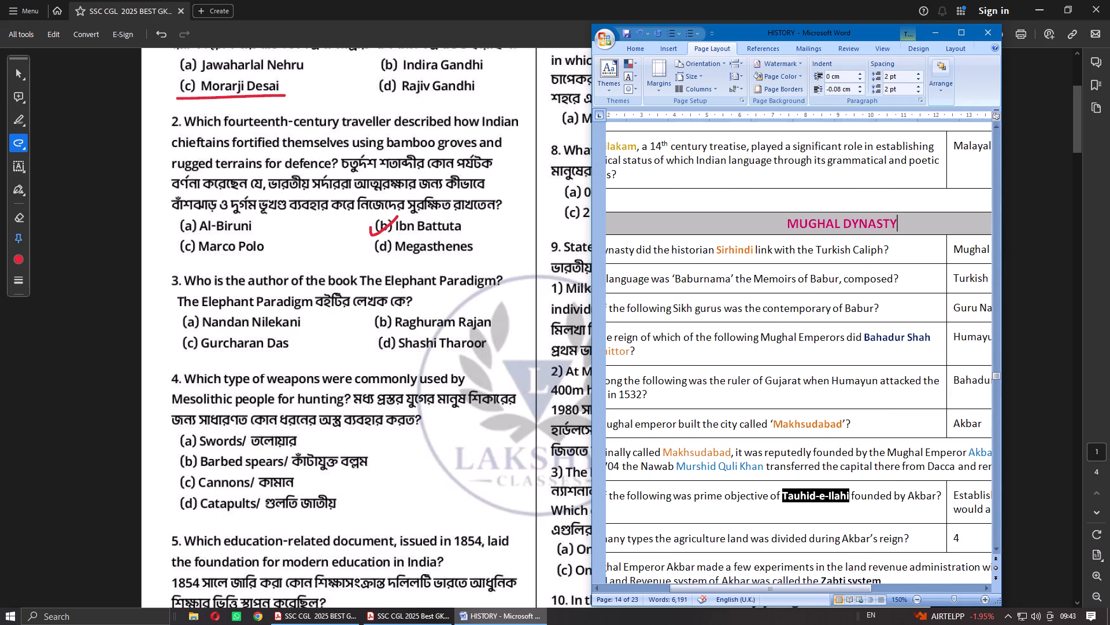
scroll(900, 212, up, 3)
click(919, 198)
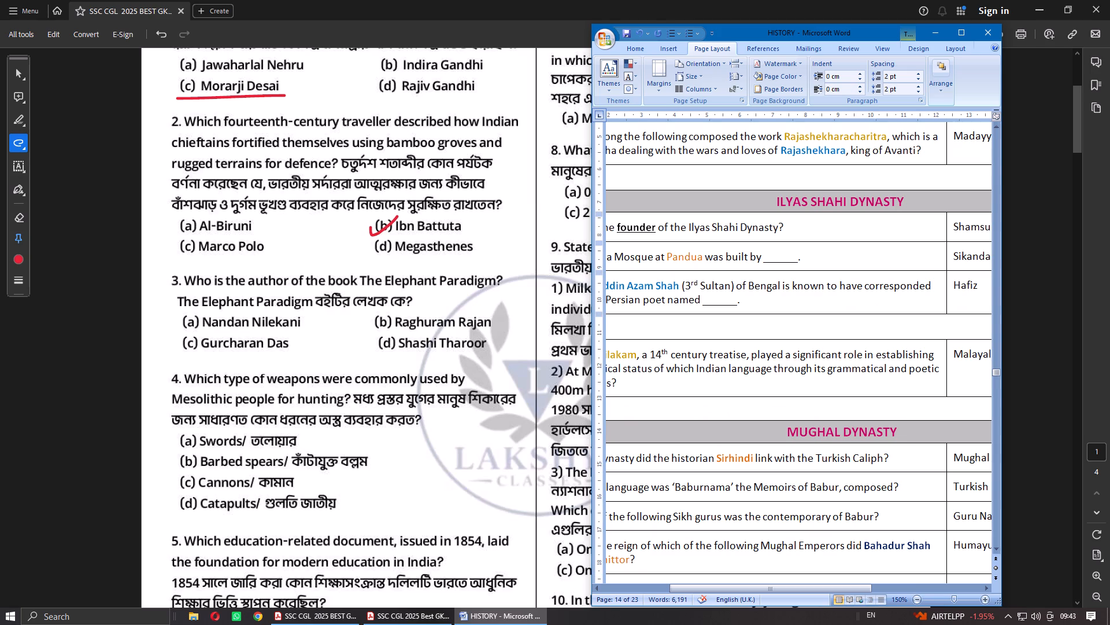
click(867, 227)
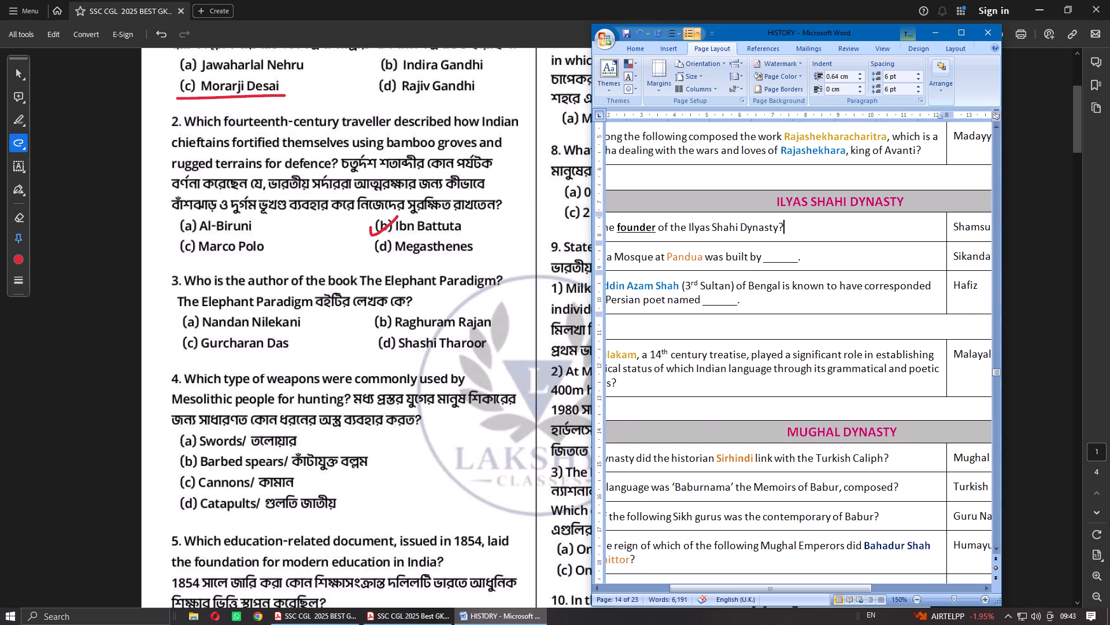
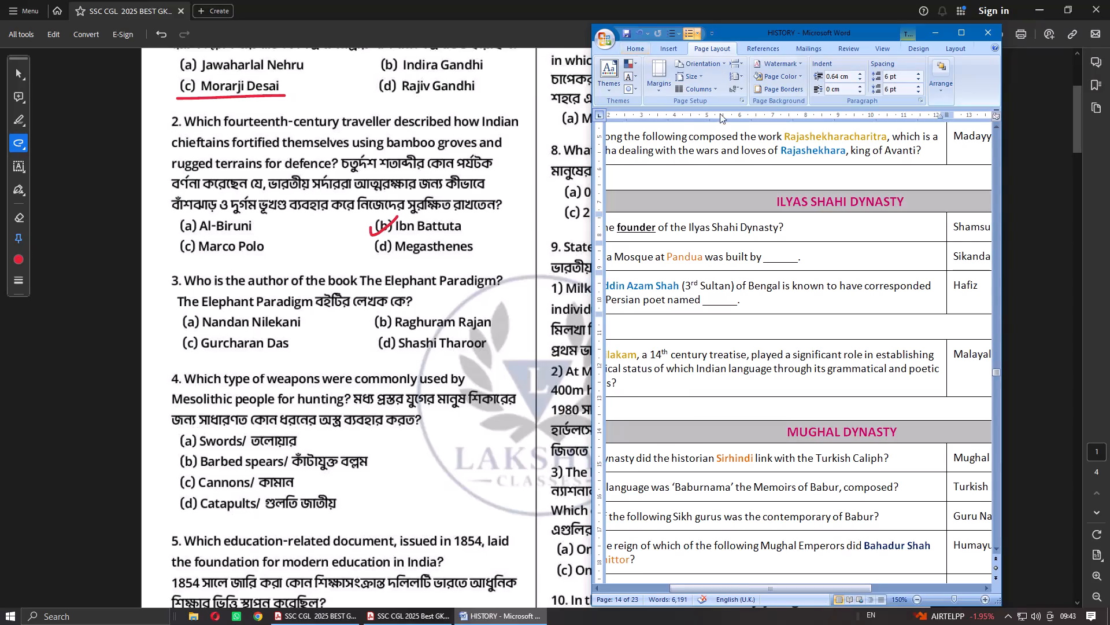
Save and close the HISTORY document.
click(624, 35)
click(987, 32)
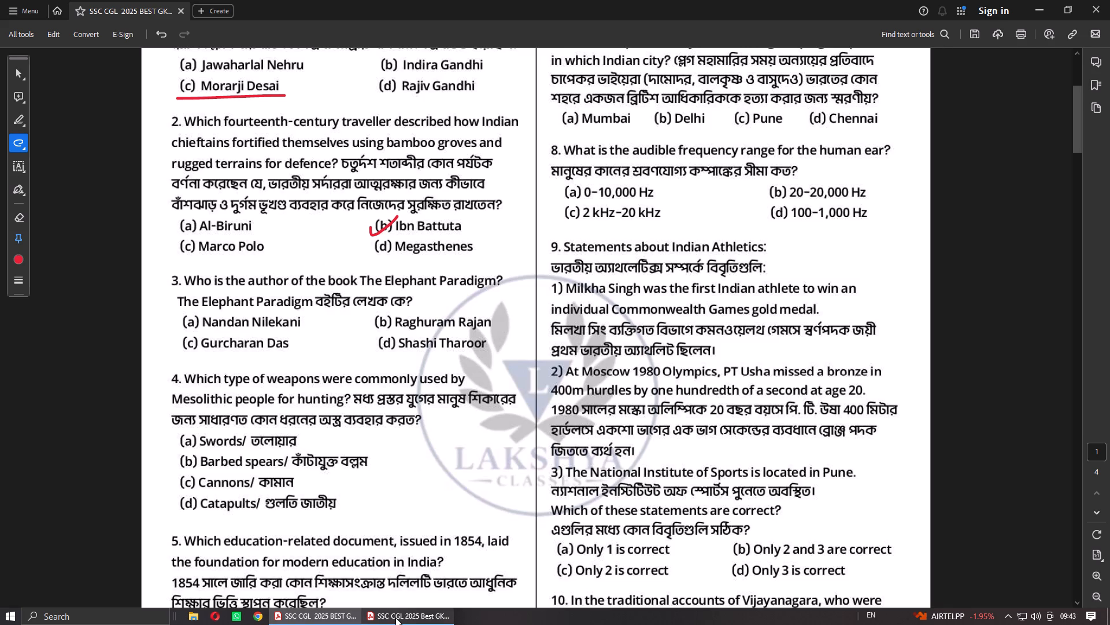
Switch to Chrome, open the Person 1 profile, and replace the live video tab with a new blank tab.
click(259, 611)
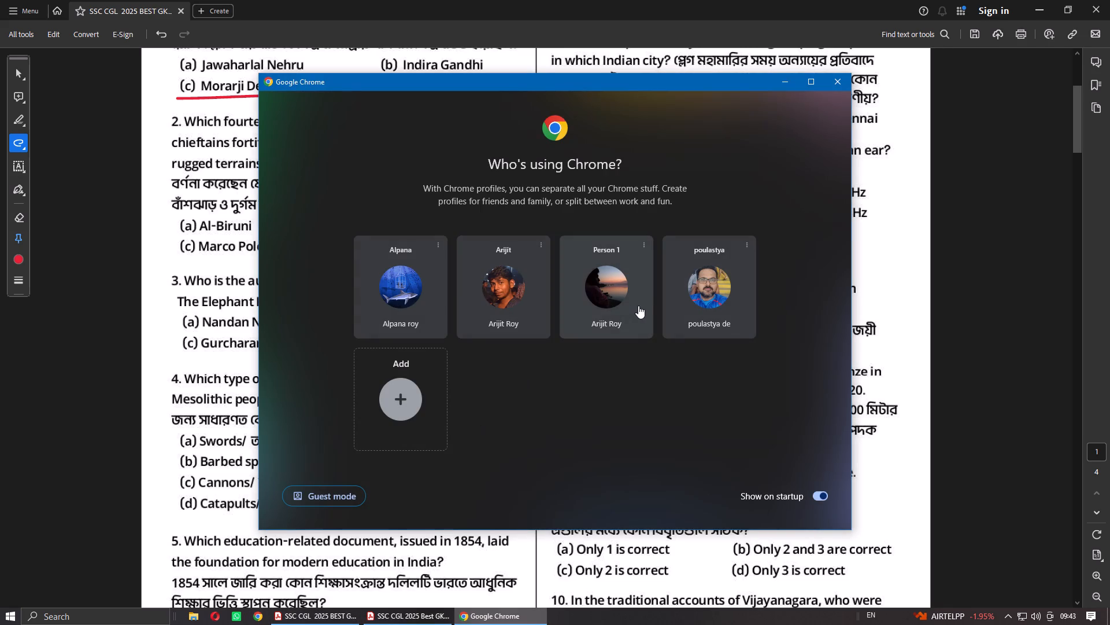
click(633, 307)
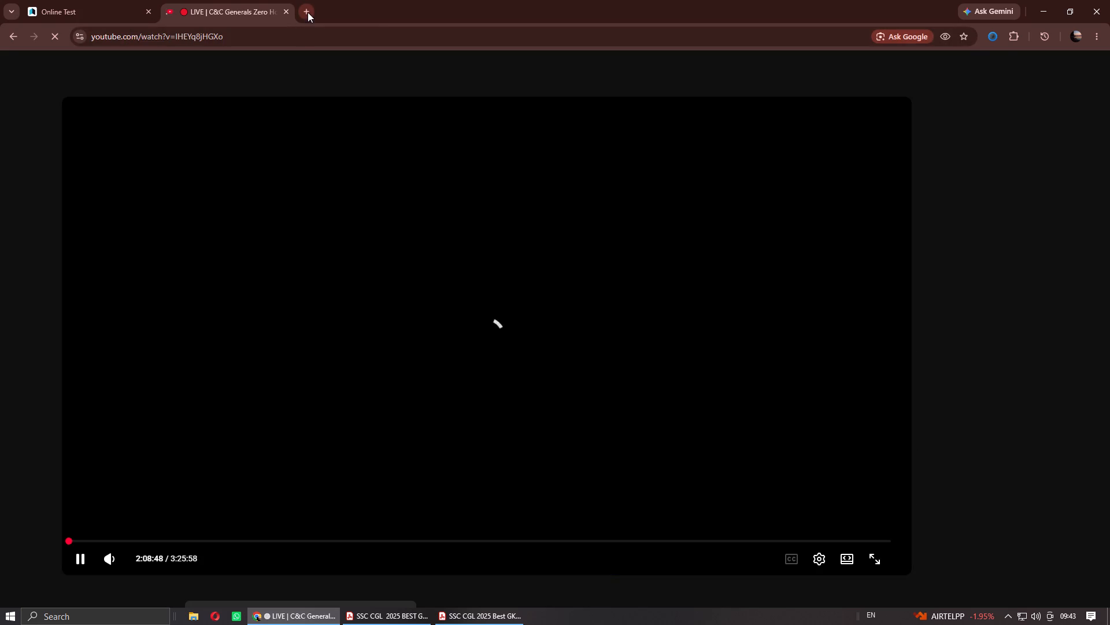
click(308, 12)
click(288, 12)
Search Google for who is the author of the book The Elephant Paradigm.
click(401, 240)
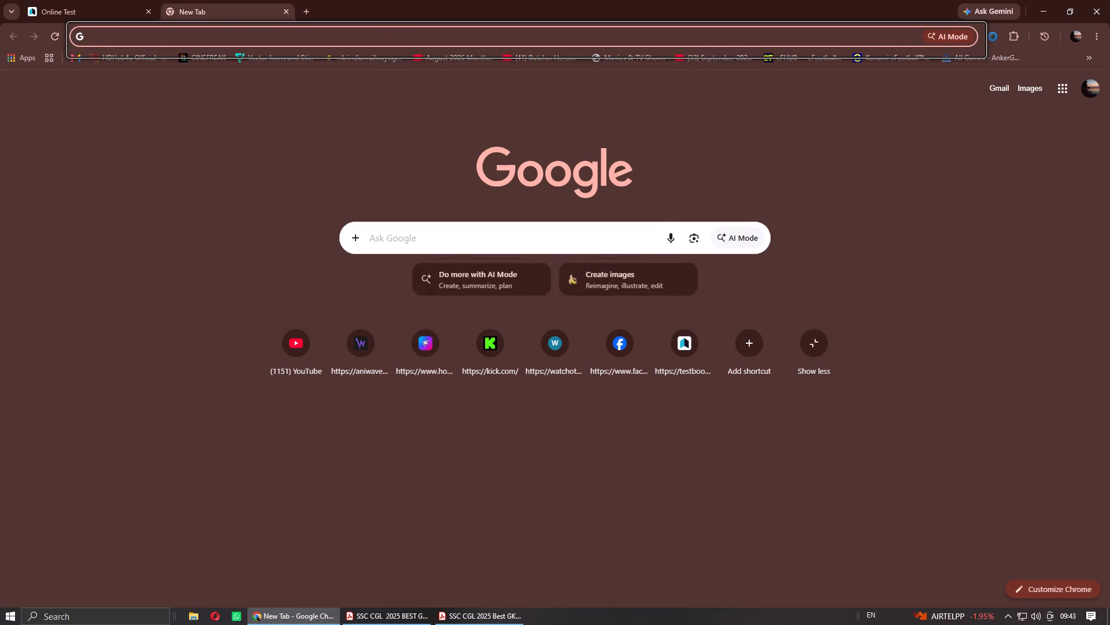
text(who is the autho f)
key(space)
key(BackSpace)
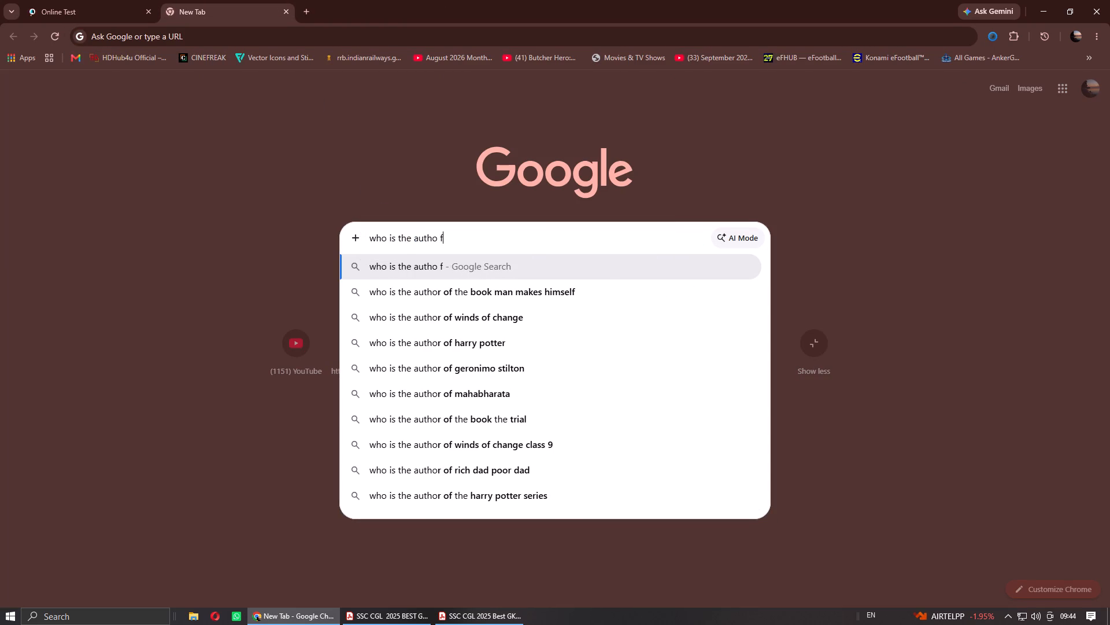
key(BackSpace)
key(o)
key(BackSpace)
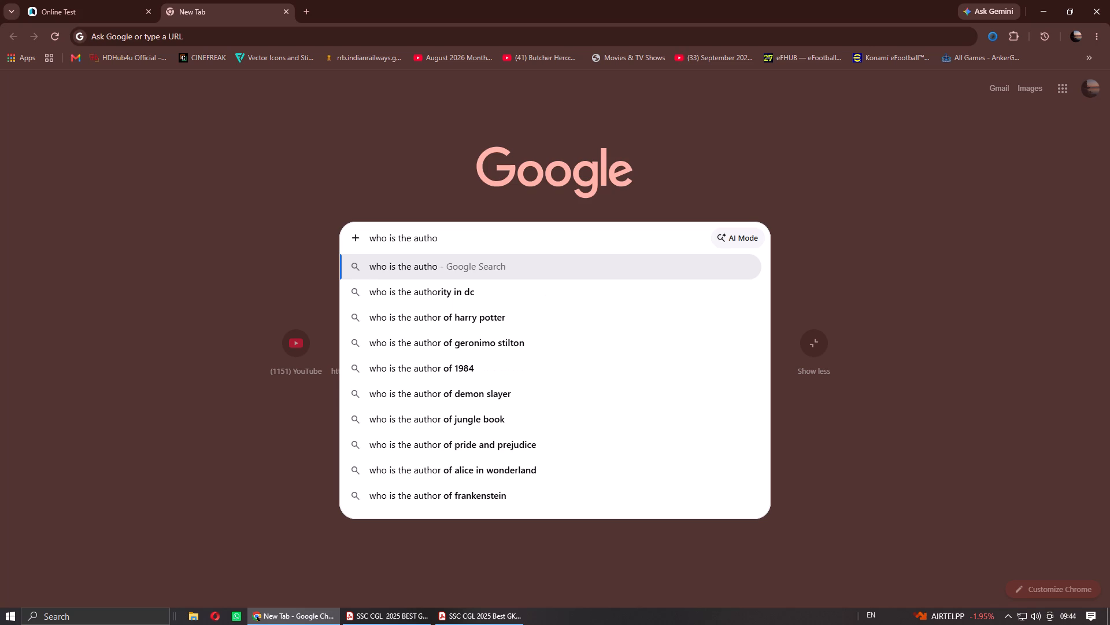
key(BackSpace)
text(r ofth)
key(BackSpace)
key(BackSpace)
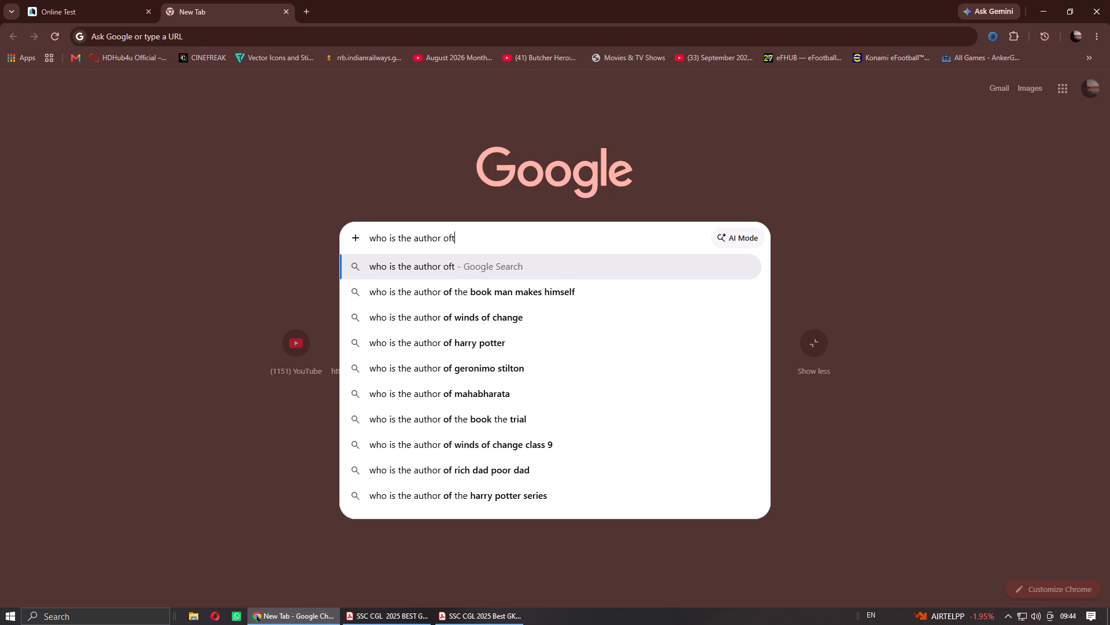
key(space)
text(the book ek)
key(BackSpace)
text(lephant para)
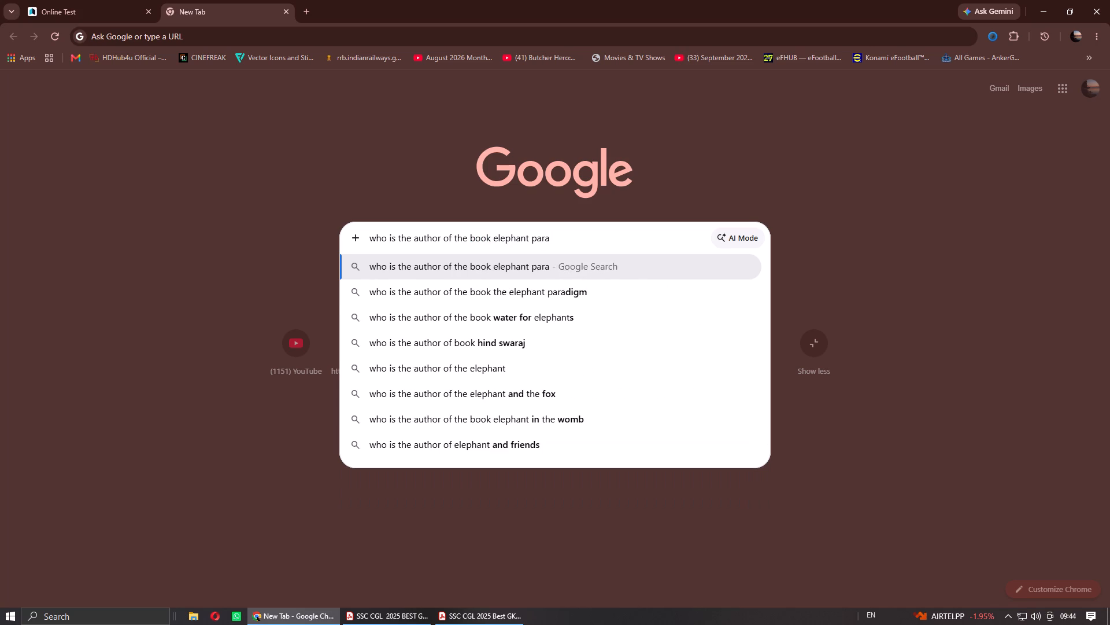
key(Down)
key(Return)
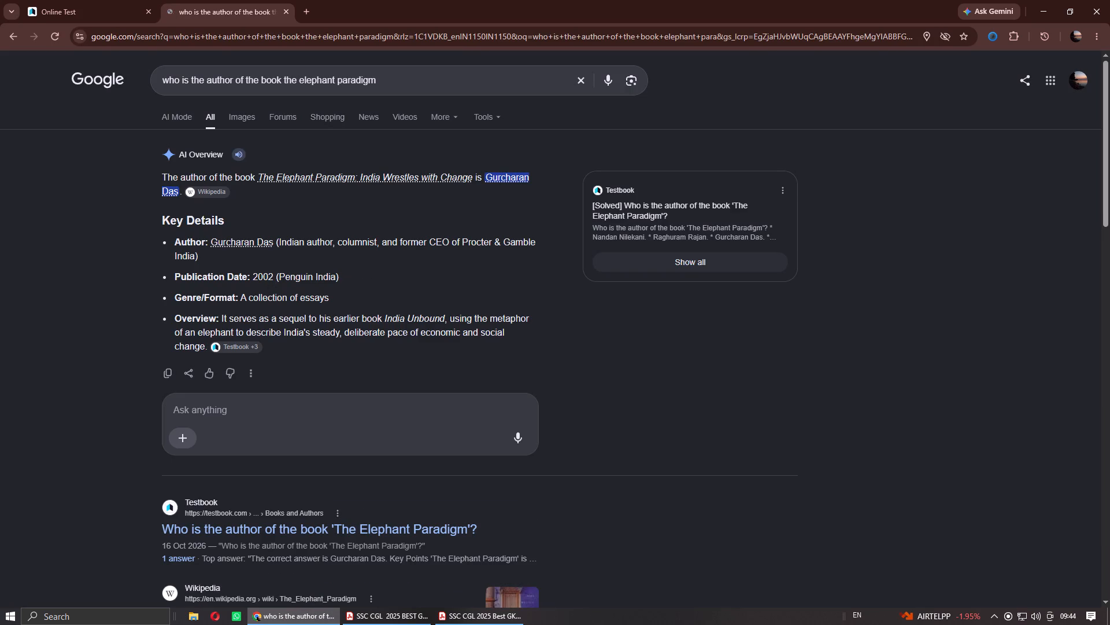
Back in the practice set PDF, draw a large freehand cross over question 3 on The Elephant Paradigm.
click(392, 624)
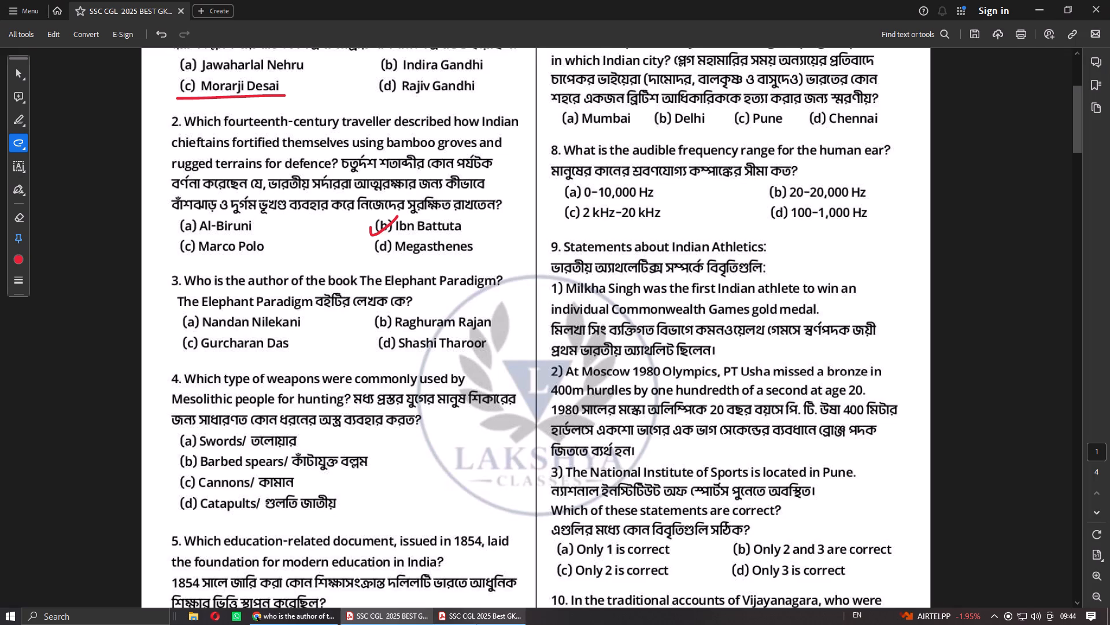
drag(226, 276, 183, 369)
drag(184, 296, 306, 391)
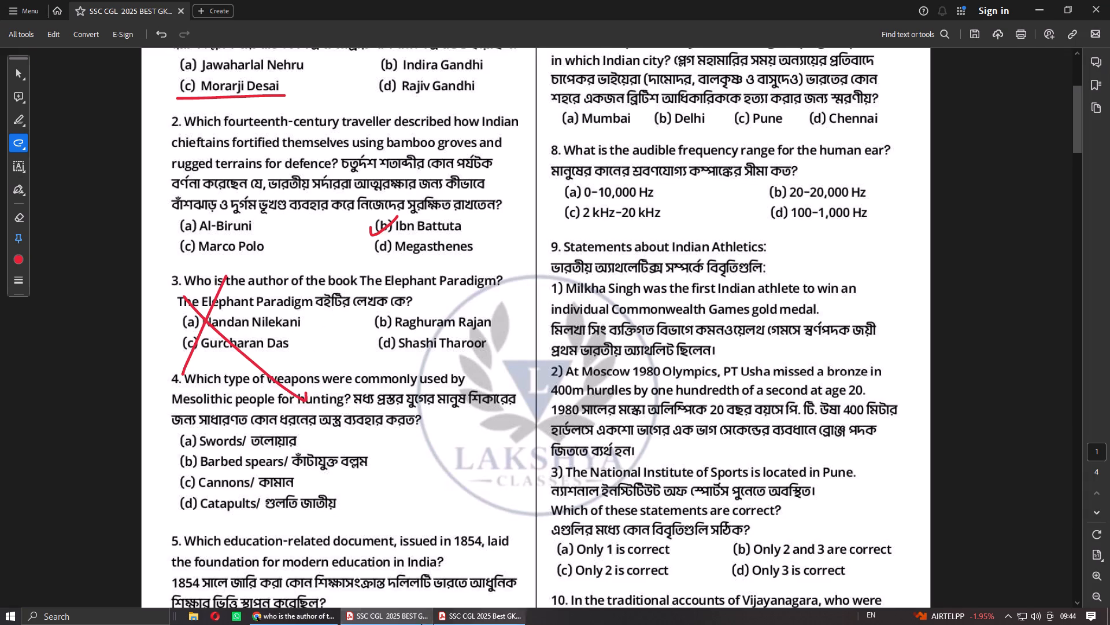
Return to the Chrome search results and view the details about the author Gurcharan Das.
click(288, 613)
scroll(454, 344, down, 1)
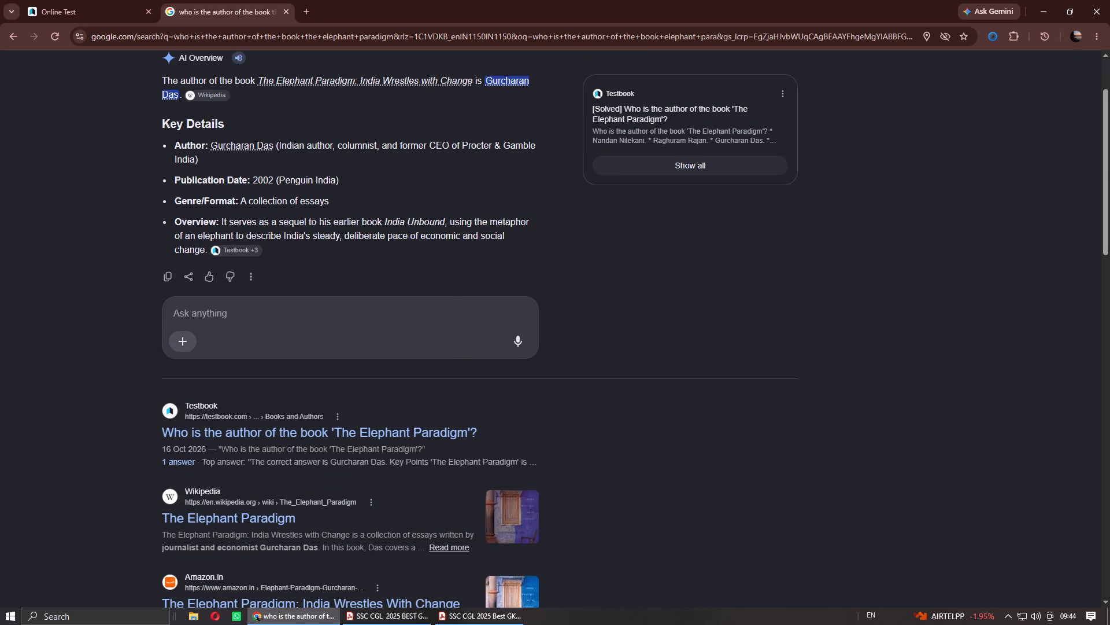
click(512, 79)
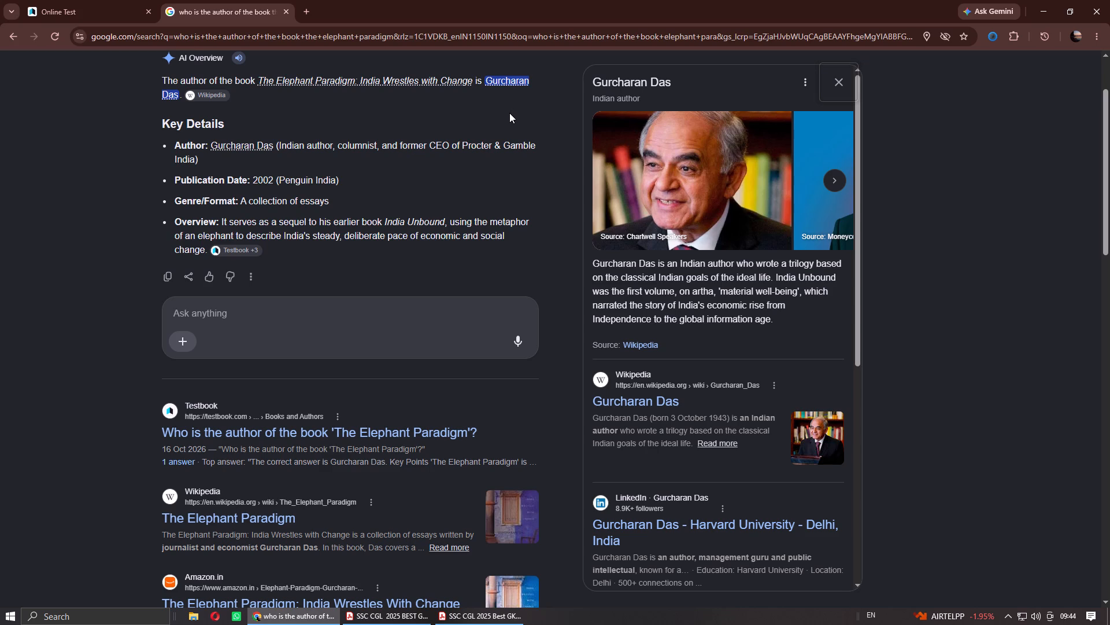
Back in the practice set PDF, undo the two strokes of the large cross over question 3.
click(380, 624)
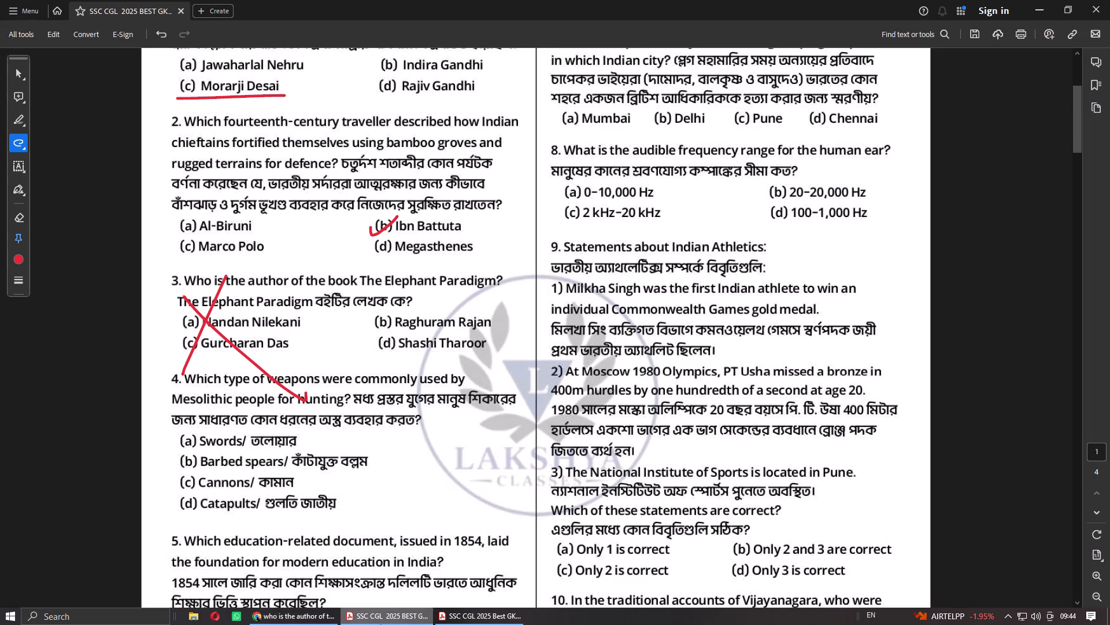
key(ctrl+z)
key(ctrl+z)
Draw a smaller freehand cross over question 3 on The Elephant Paradigm.
drag(298, 282, 270, 338)
drag(253, 285, 332, 343)
Underline option (b) Barbed spears as the answer to question 4.
scroll(360, 307, down, 2)
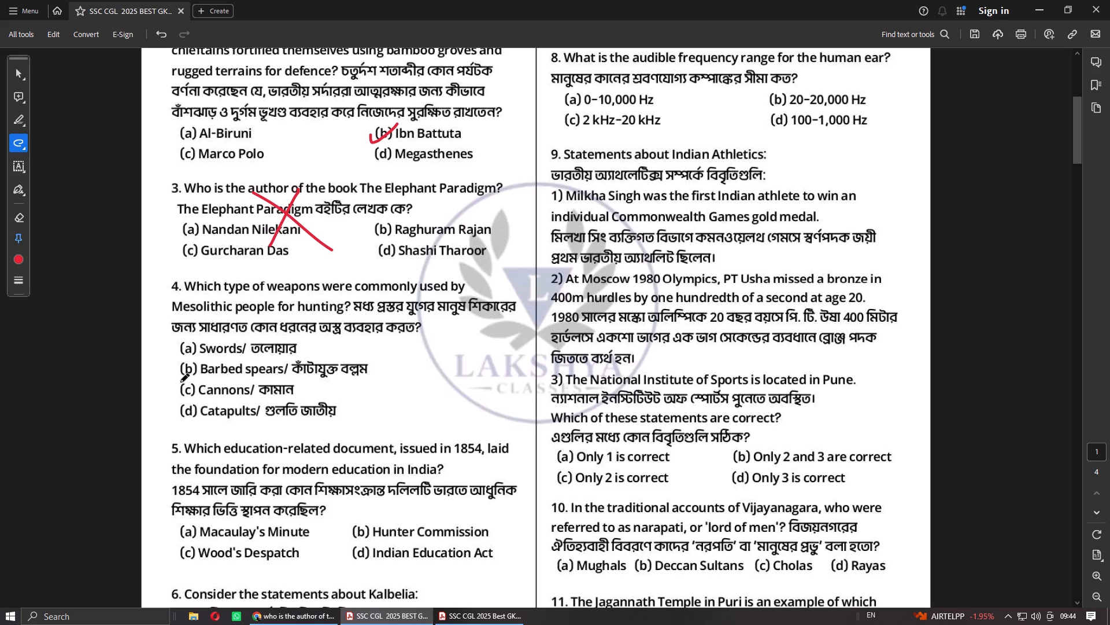
drag(177, 379, 290, 378)
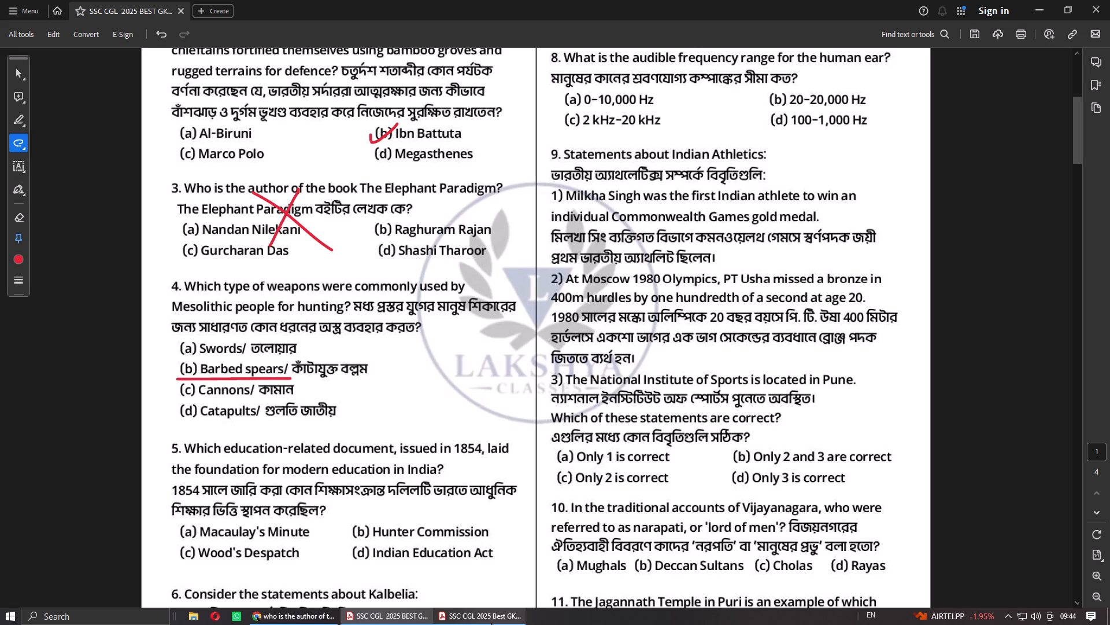
Switch to the answer key PDF and mark Q01 to Q04 with freehand strokes through their numbers.
click(491, 623)
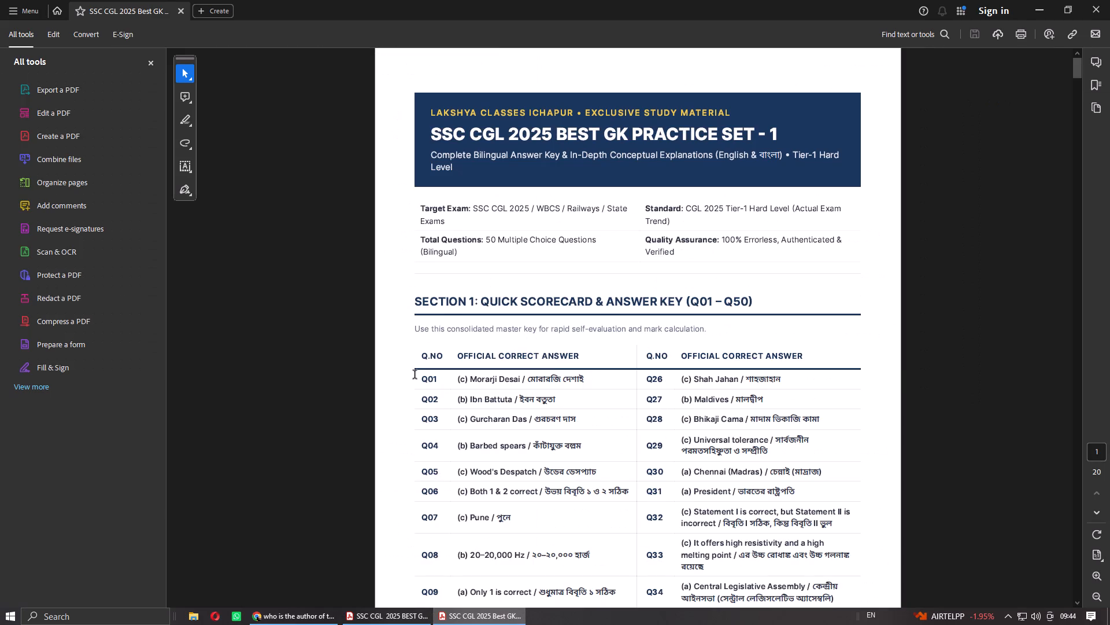
click(186, 145)
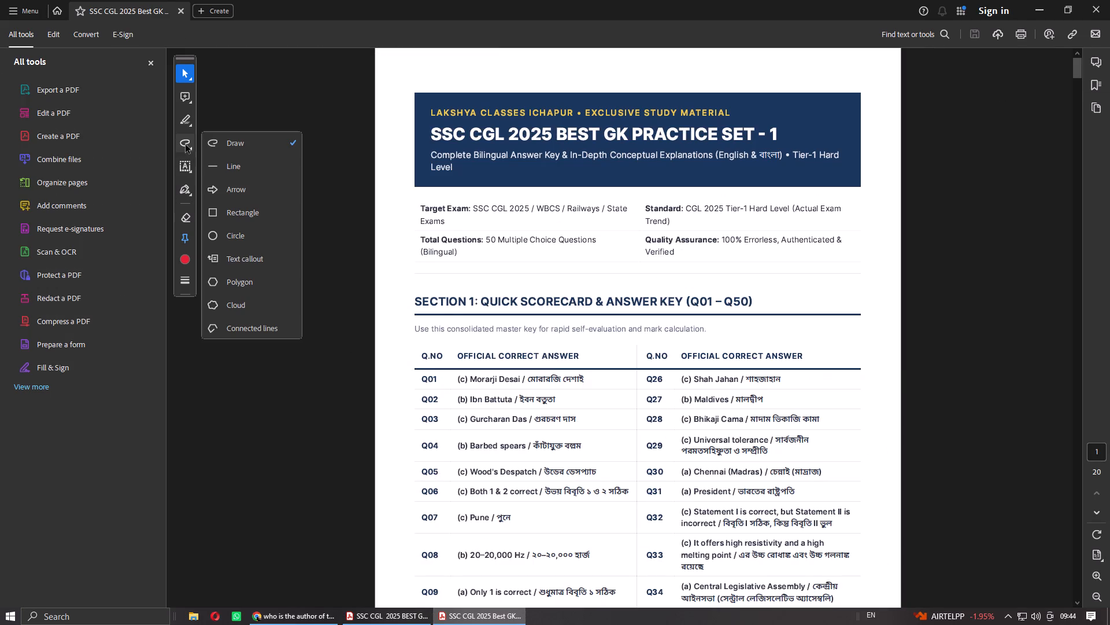
drag(419, 383, 440, 370)
drag(416, 405, 443, 396)
drag(417, 428, 439, 407)
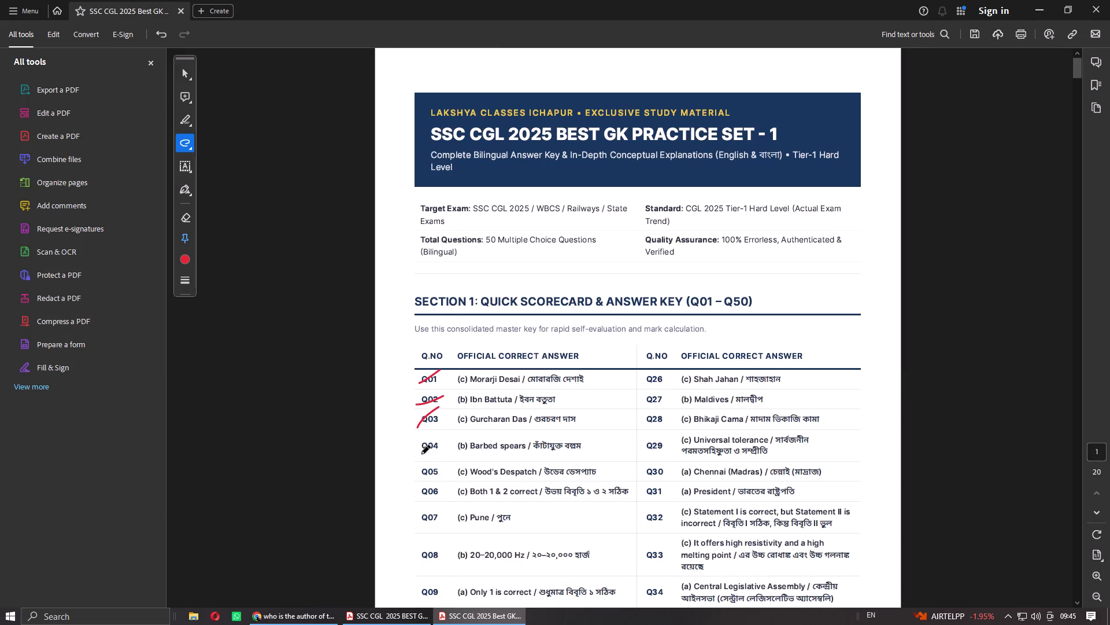
drag(426, 451, 445, 439)
Return to the practice set PDF and mark option (c) Wood's Despatch as the answer to question 5.
scroll(482, 356, down, 1)
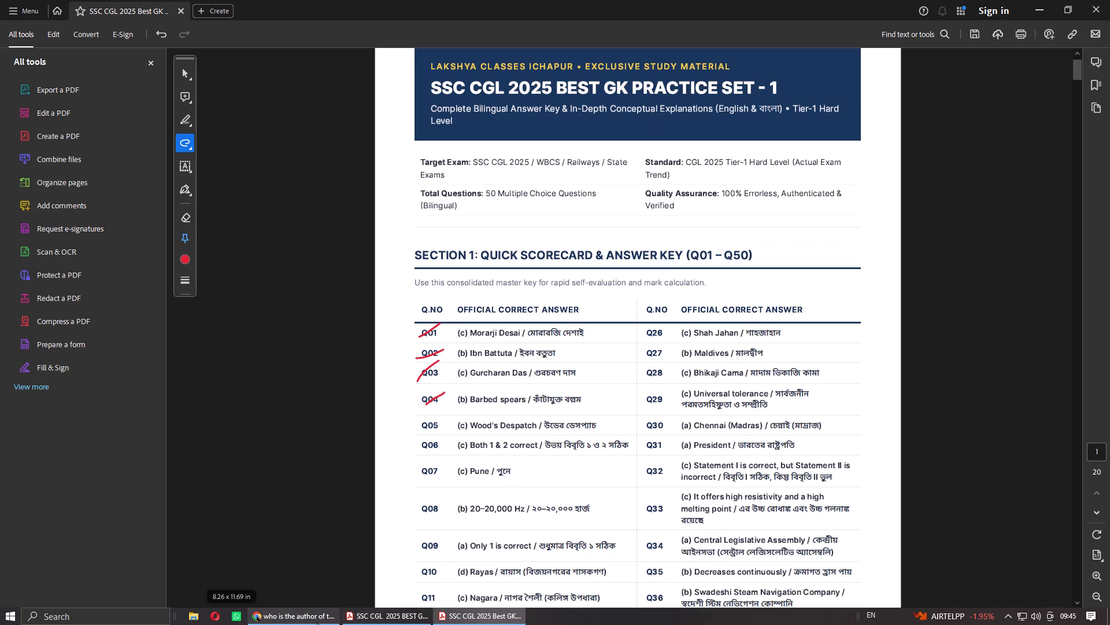
click(317, 623)
click(393, 615)
scroll(393, 361, down, 1)
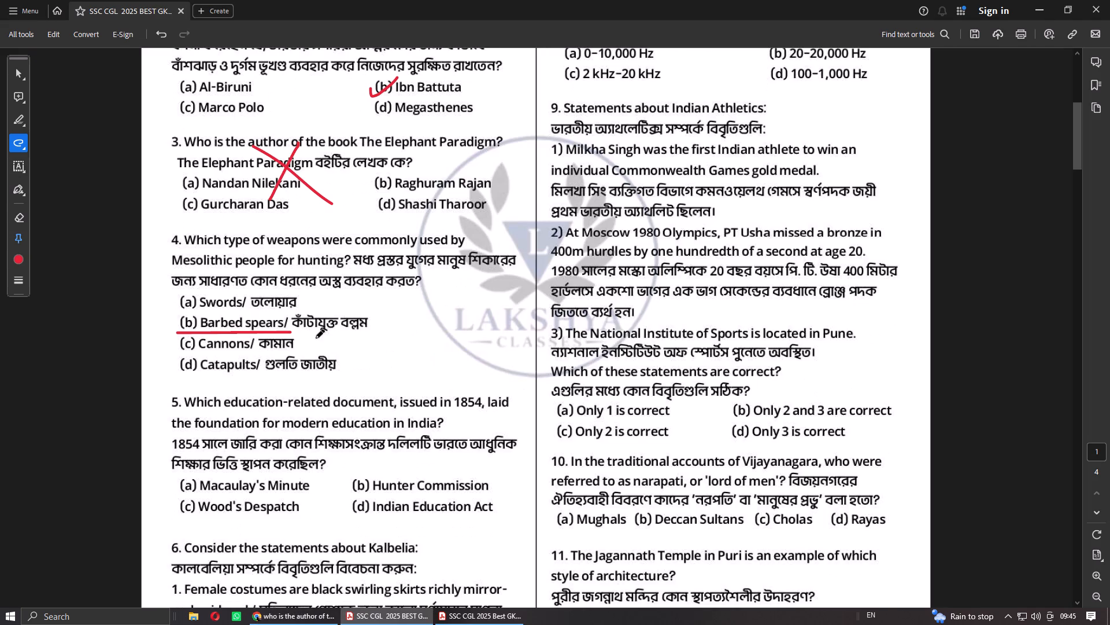
scroll(323, 267, down, 1)
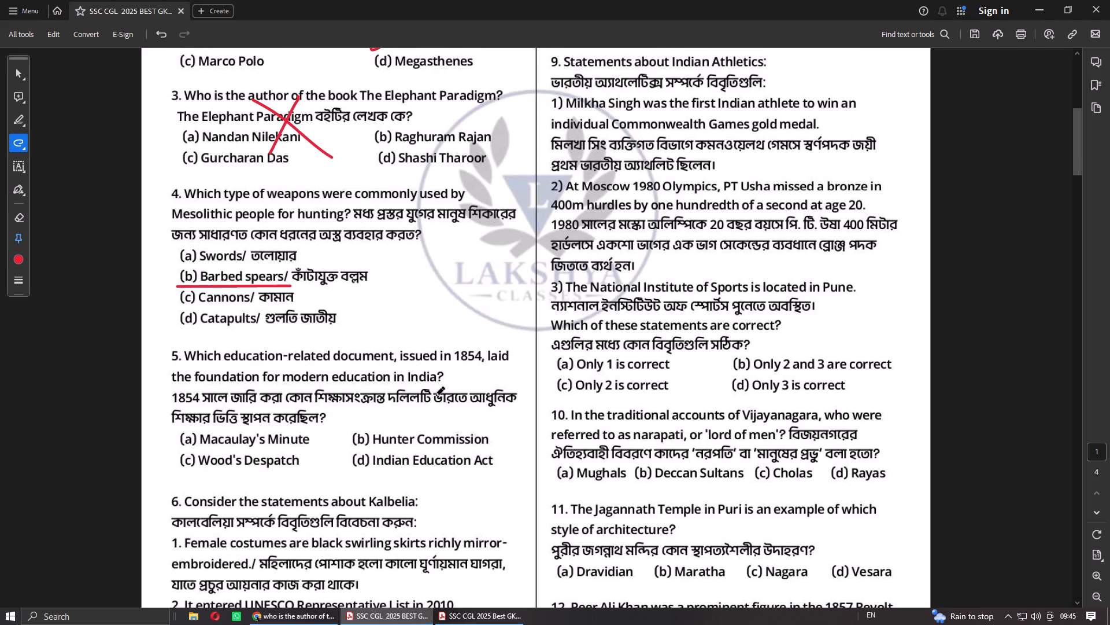
scroll(424, 408, down, 1)
drag(176, 425, 193, 412)
Check the answer to question 5 in the answer key PDF and return to the practice set.
click(471, 624)
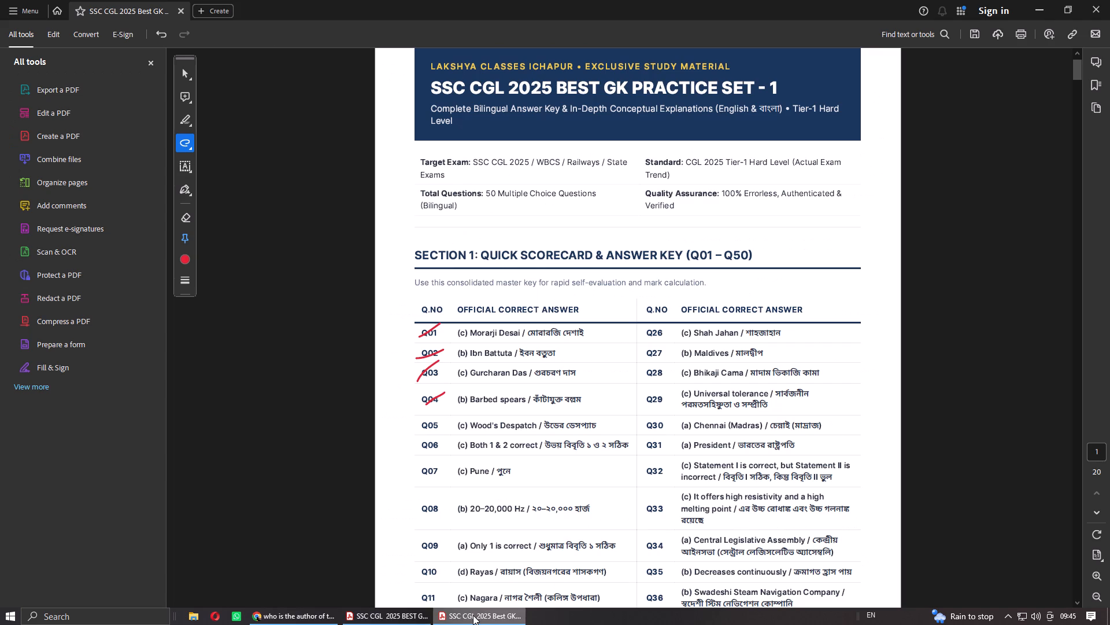
click(473, 623)
Read question 6 on Kalbelia and open the FOLK DANCES document from the Study > CULTURE folder on drive F.
scroll(320, 386, down, 3)
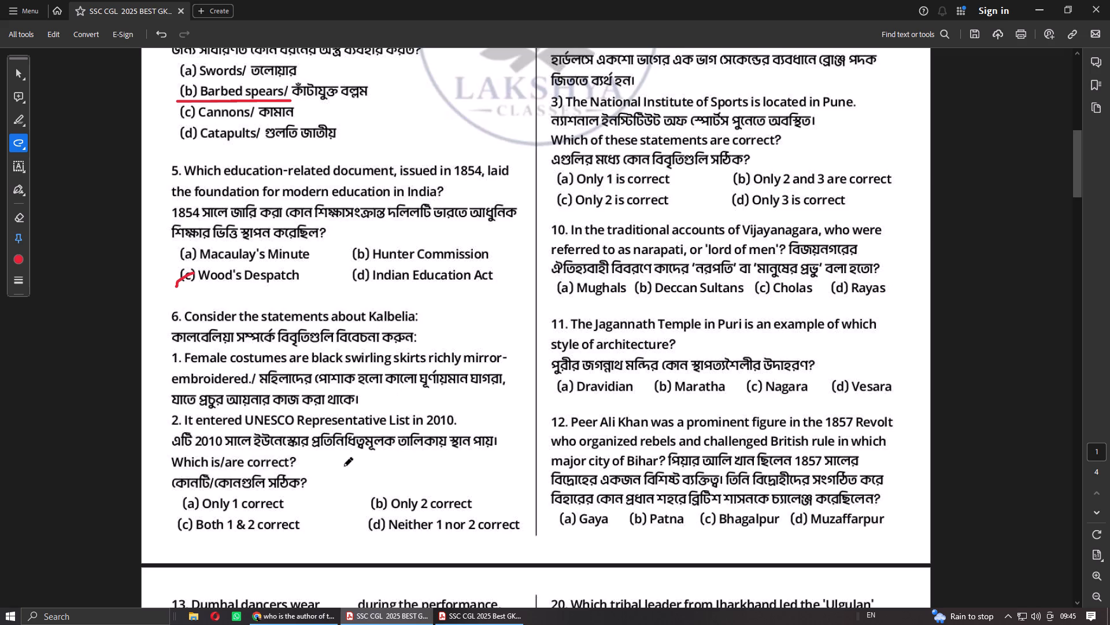
click(294, 624)
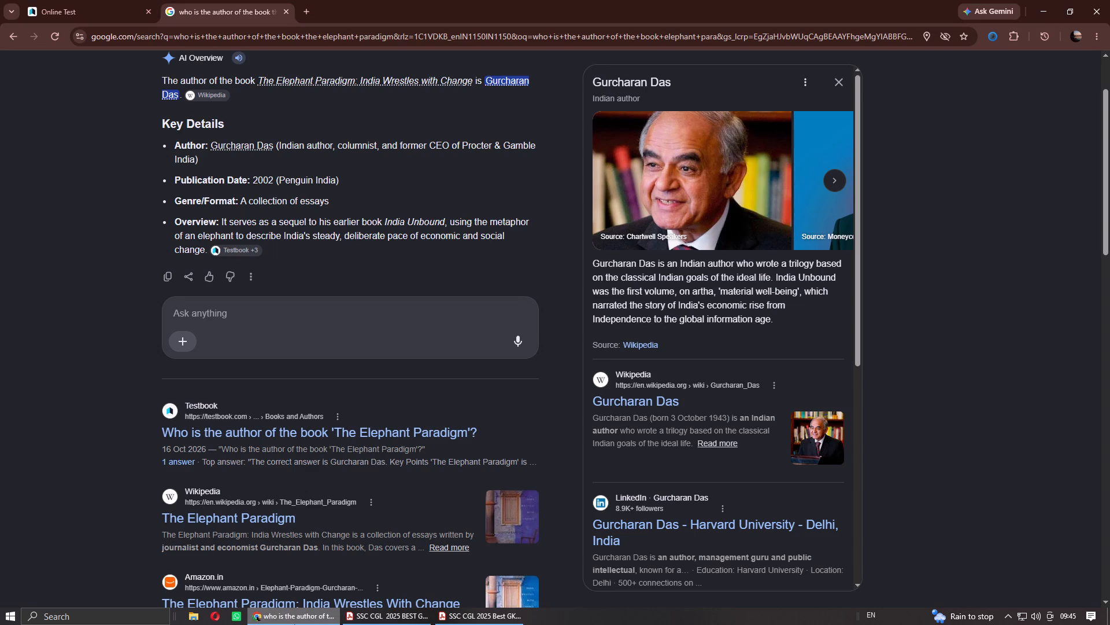
click(191, 620)
scroll(242, 440, down, 1)
click(234, 484)
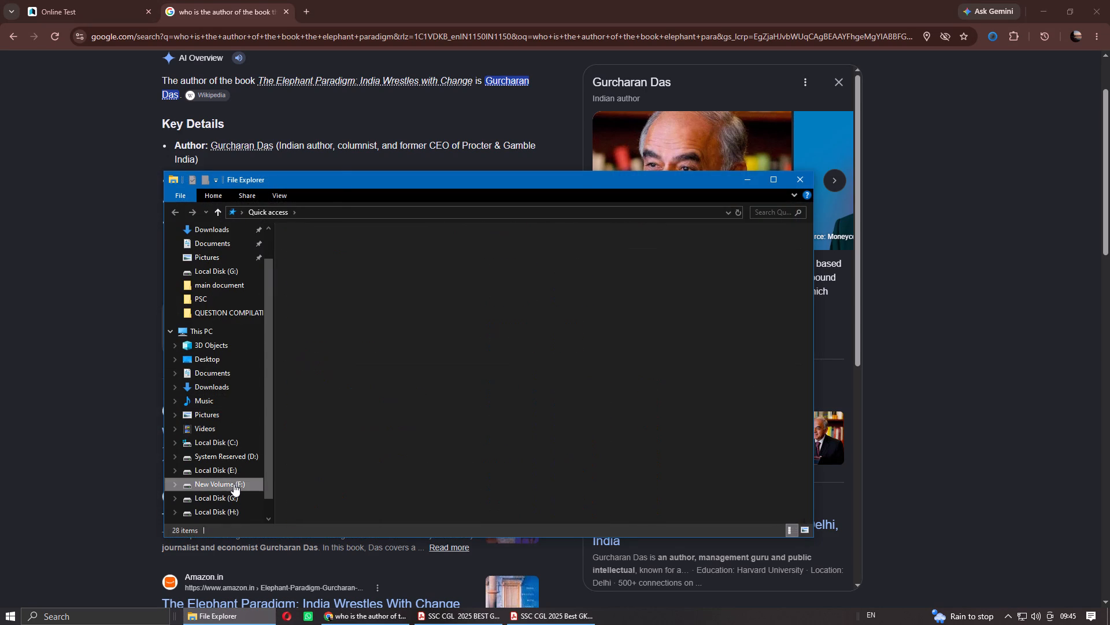
double_click(464, 260)
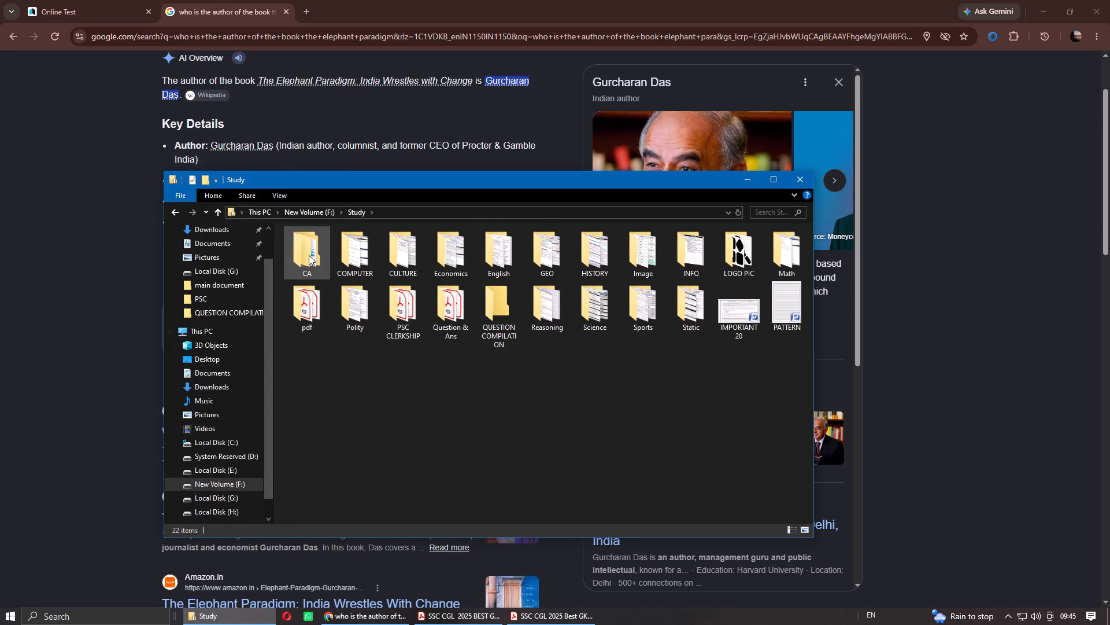
double_click(404, 251)
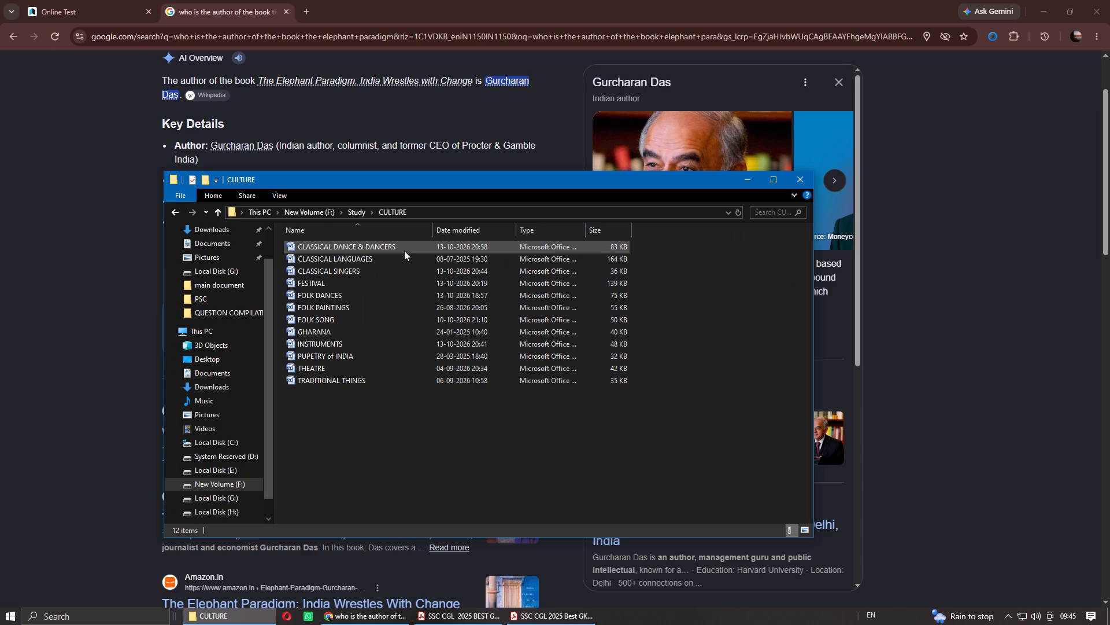
double_click(343, 291)
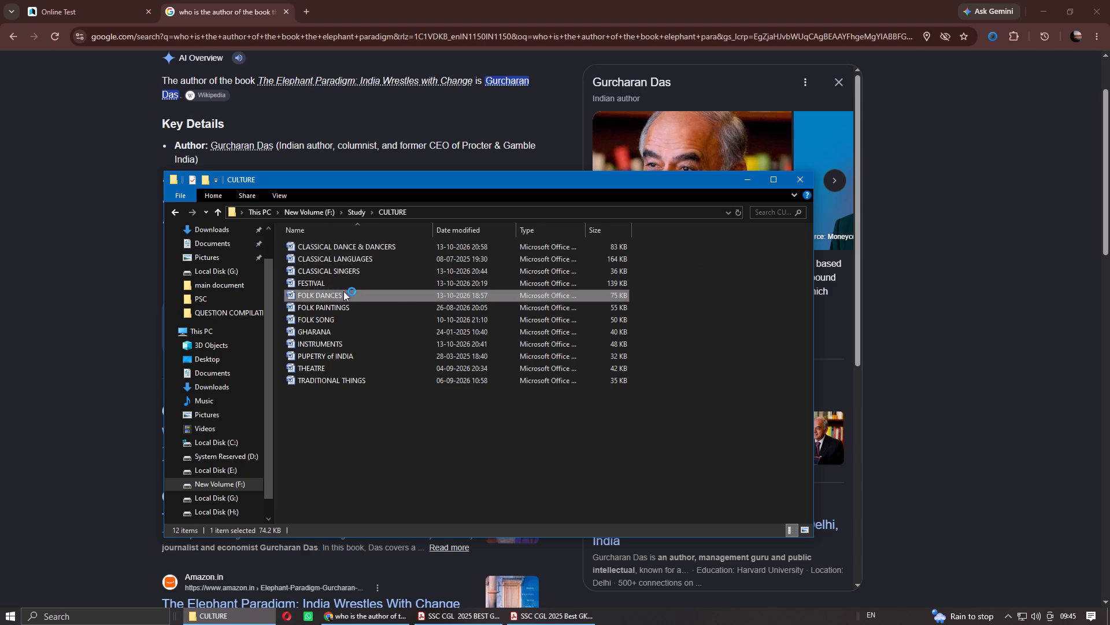
Find the Kalbeliya row among Rajasthan's dances in the FOLK DANCES document and compare it with question 6 in the practice set PDF.
scroll(720, 306, down, 8)
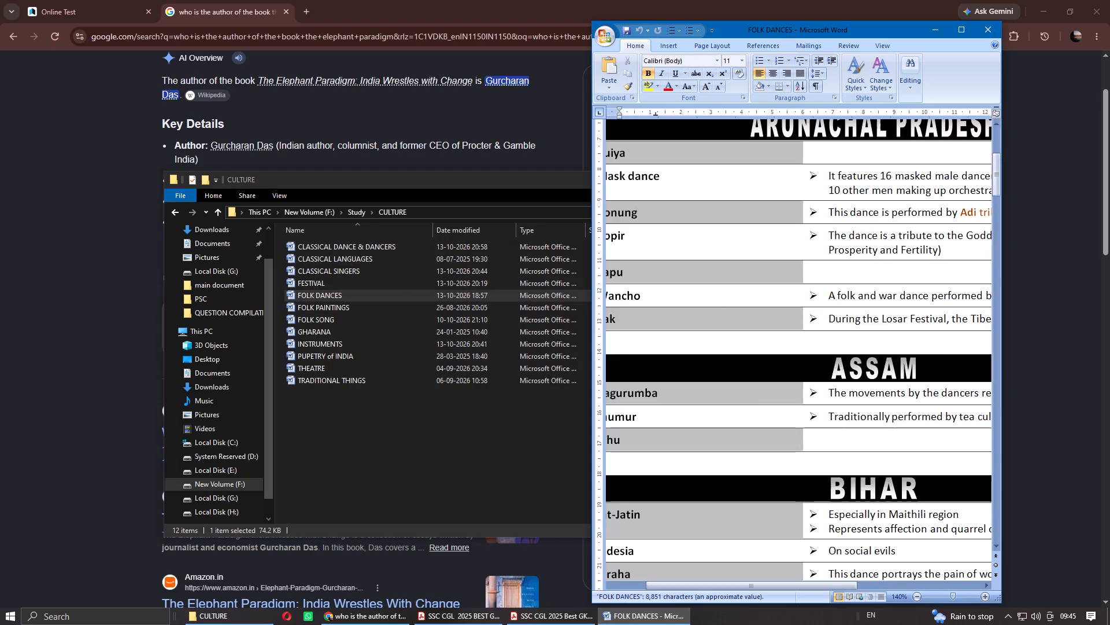
scroll(720, 306, down, 20)
scroll(720, 306, down, 16)
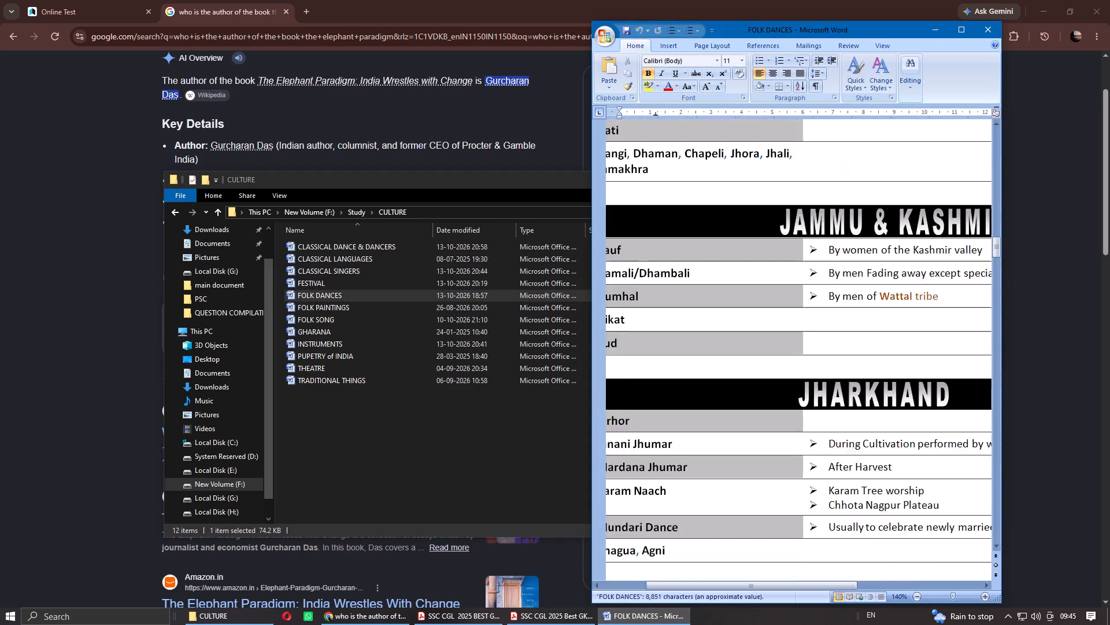
scroll(720, 306, down, 20)
scroll(720, 306, down, 15)
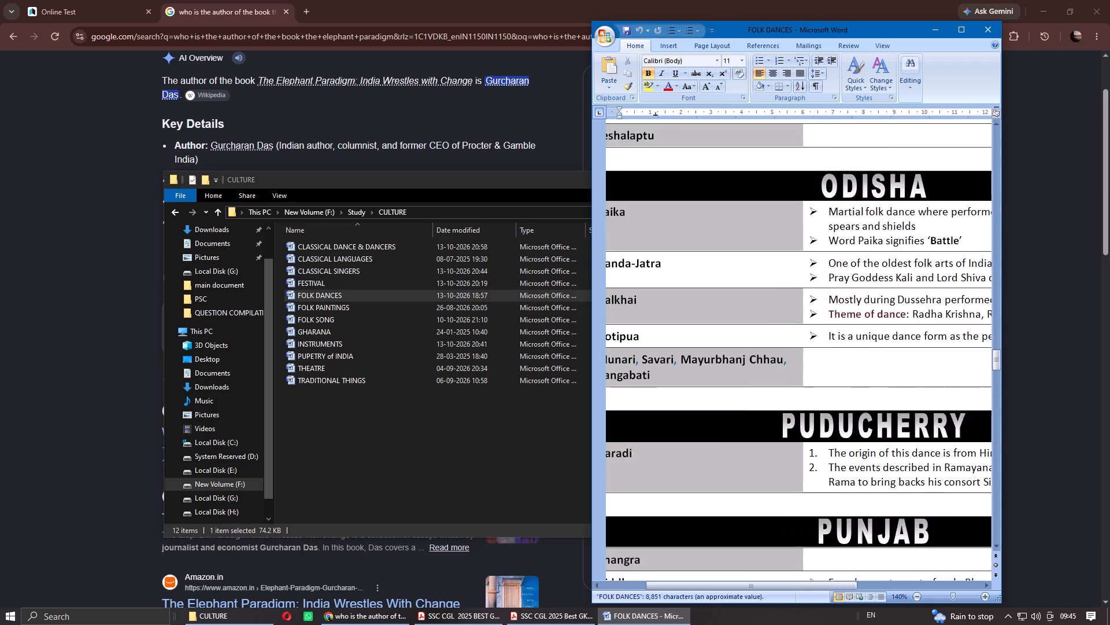
scroll(720, 306, down, 12)
scroll(720, 306, up, 9)
drag(743, 584, 706, 583)
scroll(765, 363, down, 2)
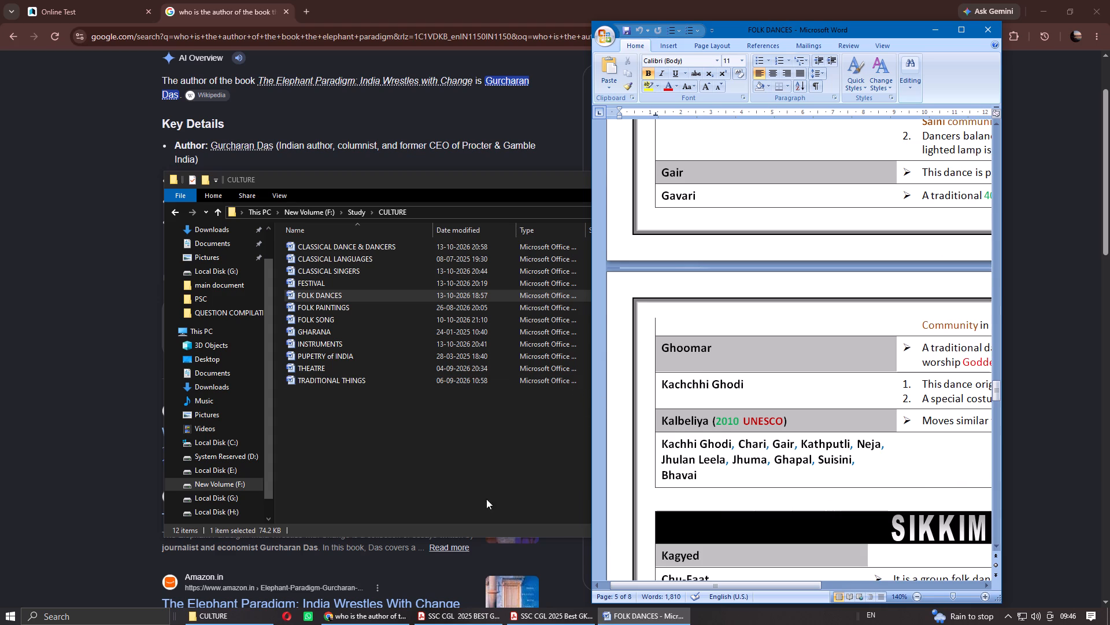
click(403, 619)
click(403, 619)
click(465, 624)
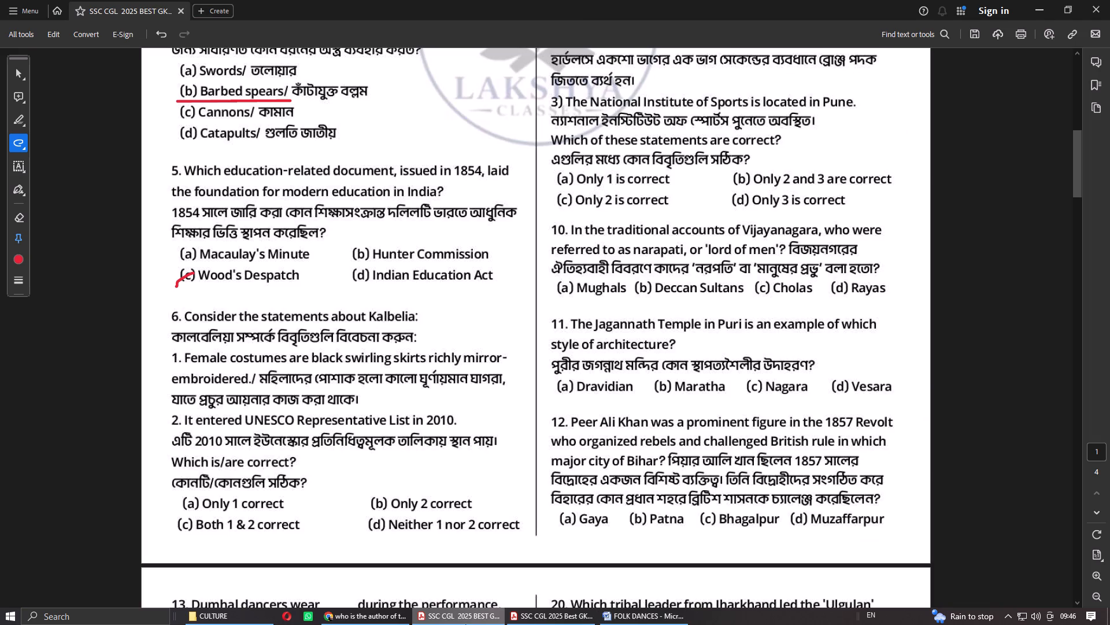
click(647, 622)
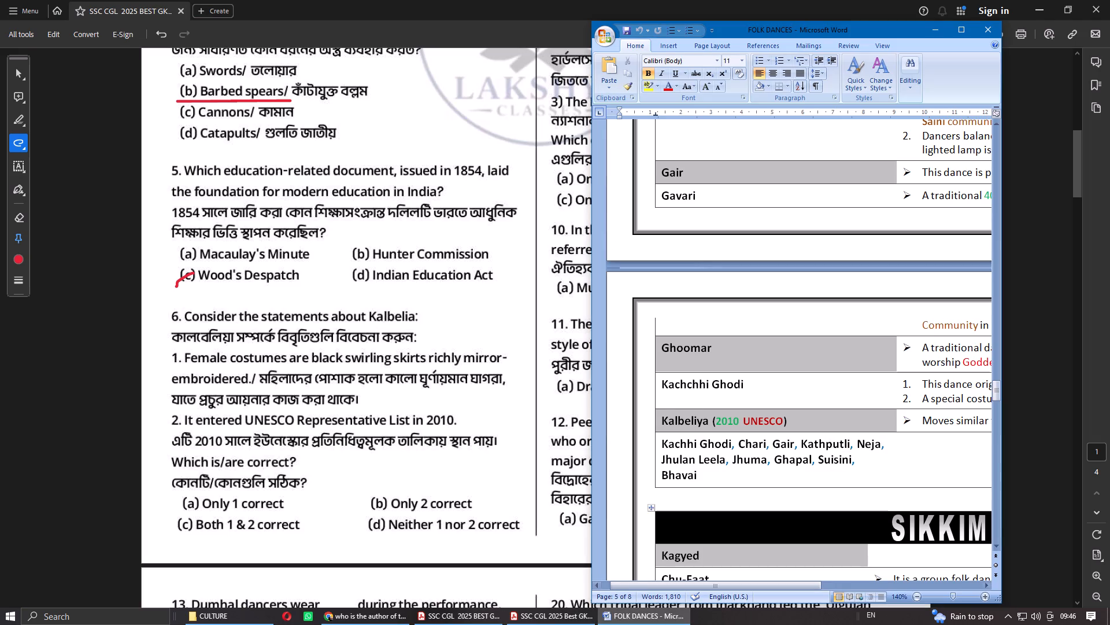
Insert an empty bullet above the existing Kalbeliya note and delete the words "popular instrument" from that note.
click(916, 420)
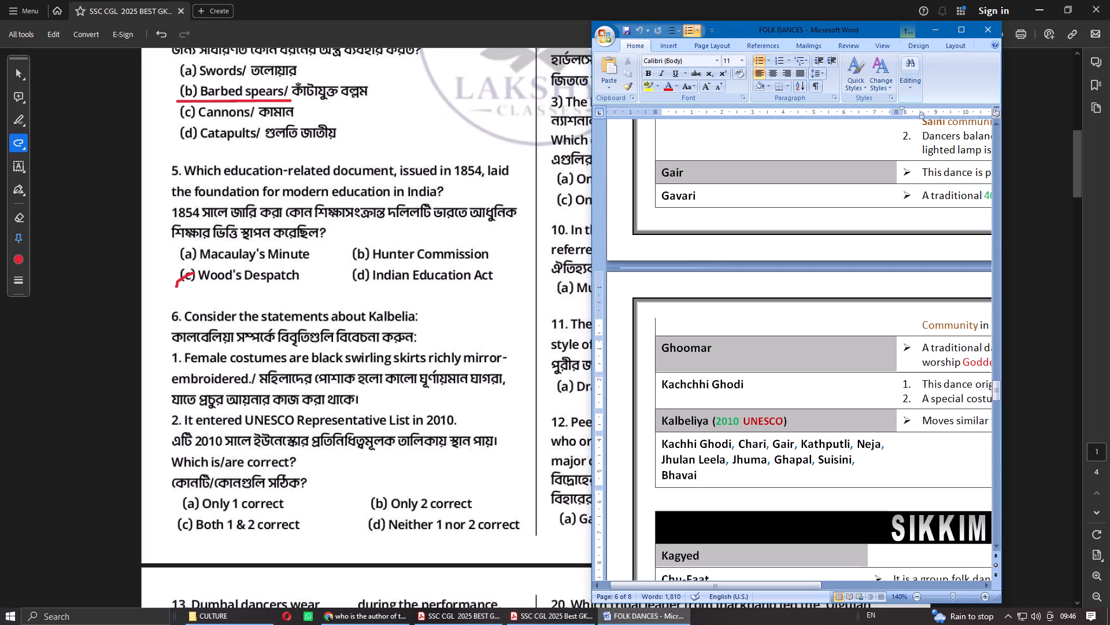
key(Return)
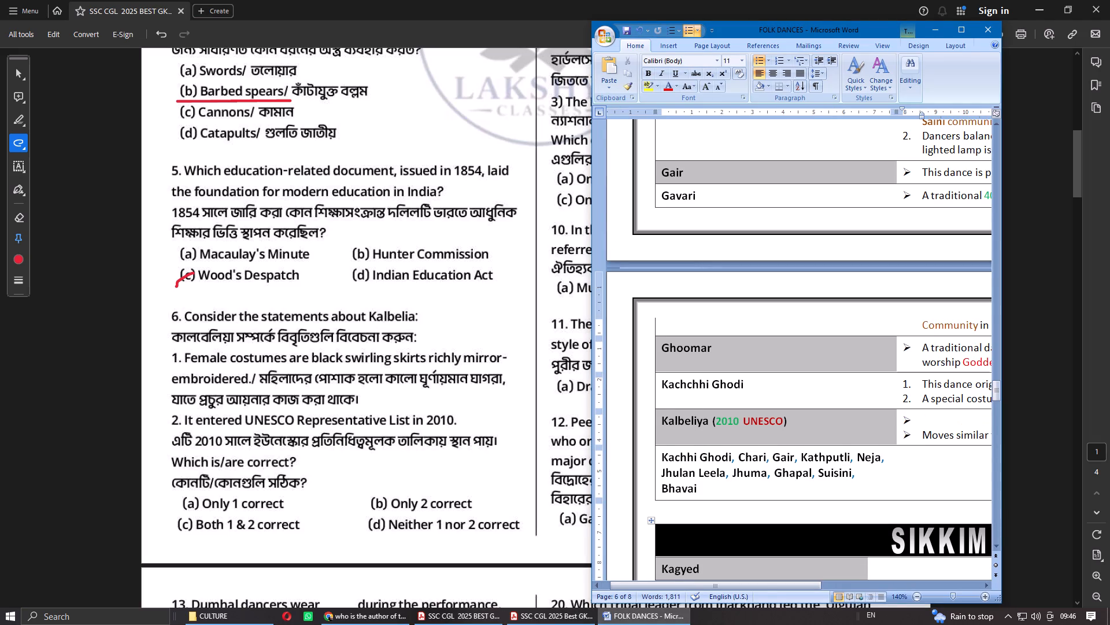
drag(768, 584, 894, 579)
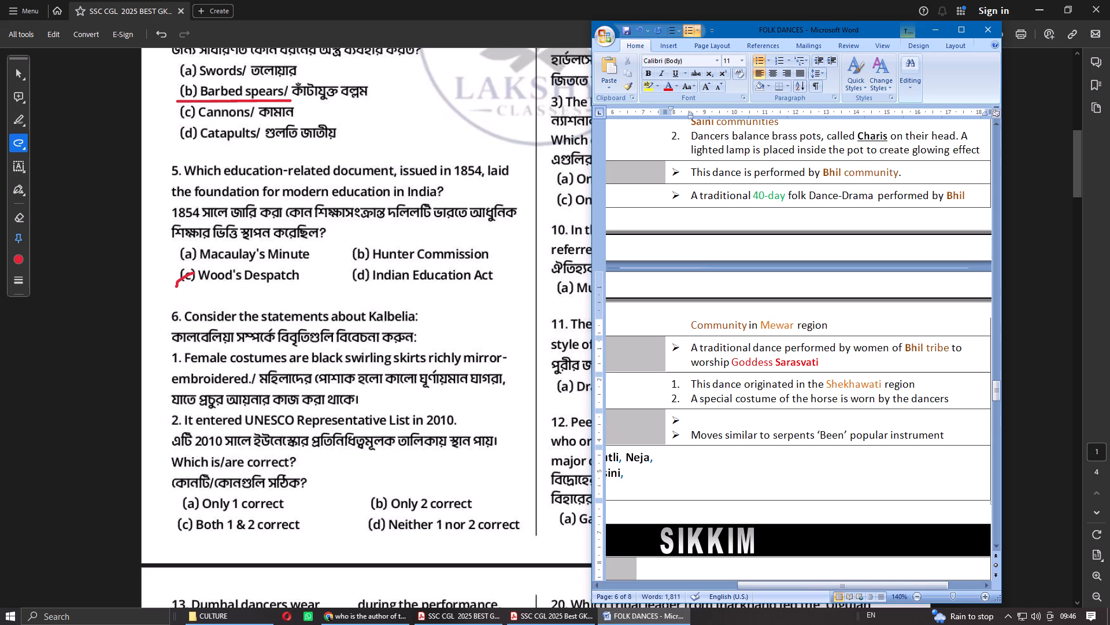
click(948, 435)
drag(957, 433, 833, 437)
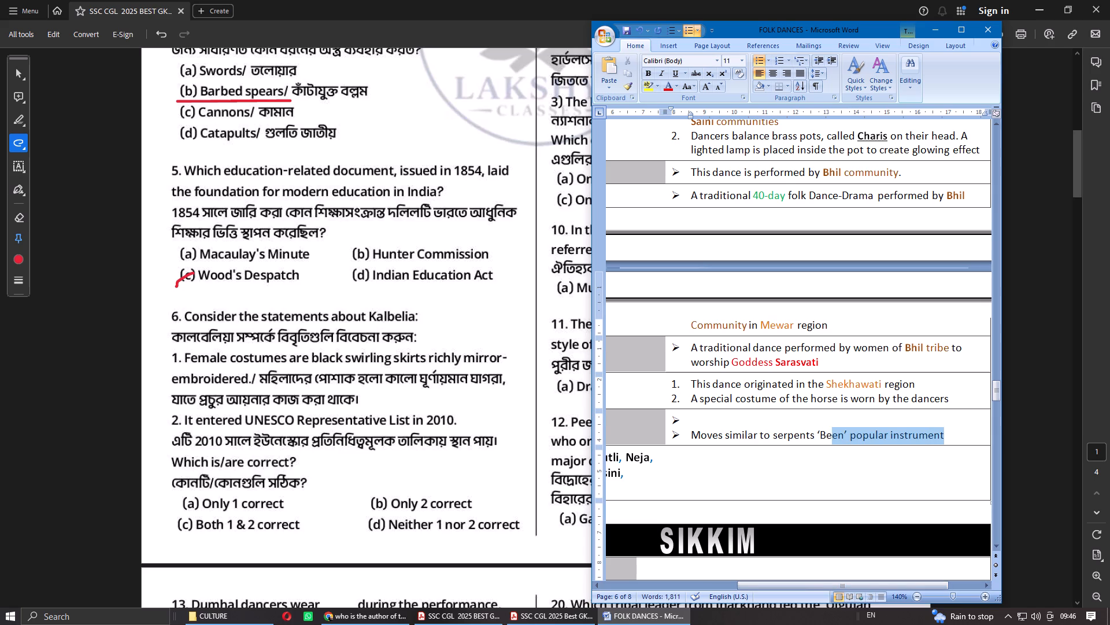
drag(833, 437, 852, 437)
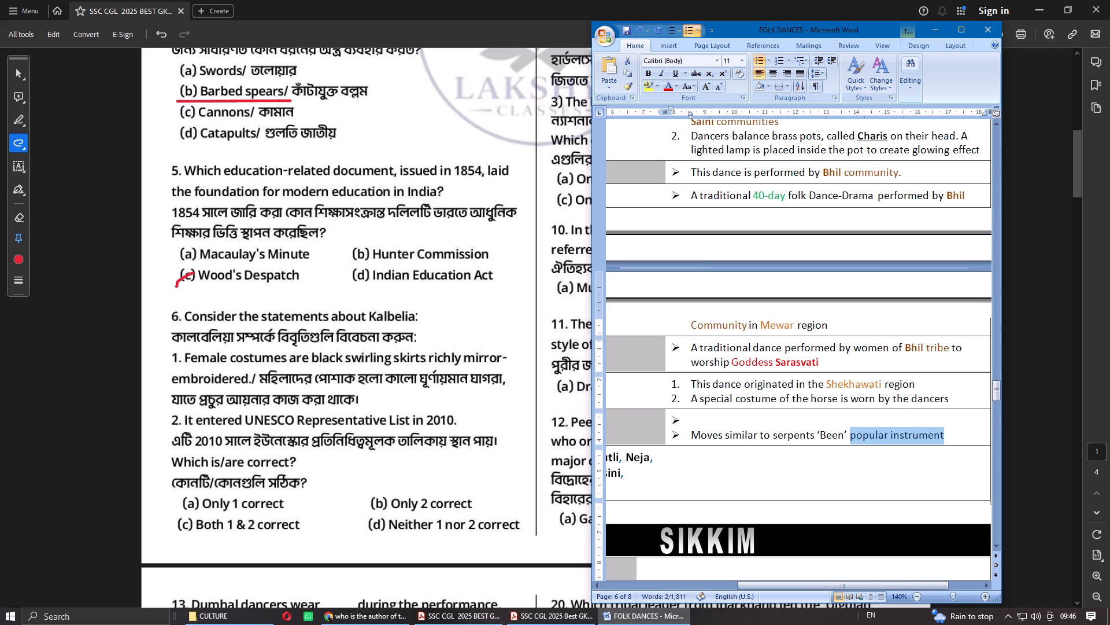
key(BackSpace)
Fill the empty first Kalbeliya bullet with "Female costumes are black swirling skirts with richly mirror-embroided.".
click(708, 420)
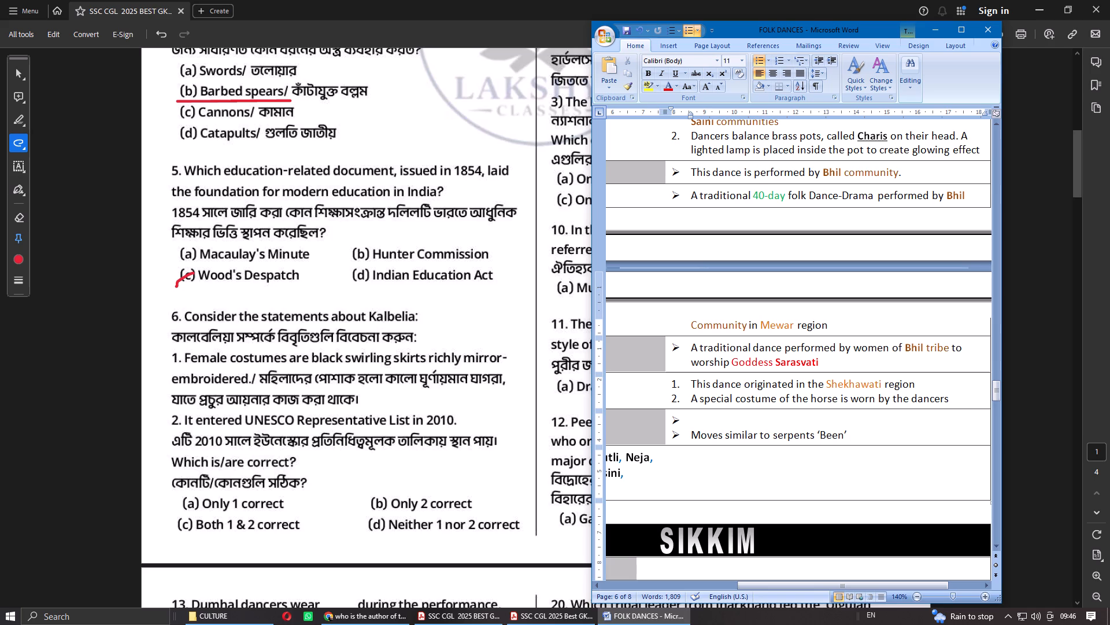
text(Female co)
text(stumes are black swirling skir)
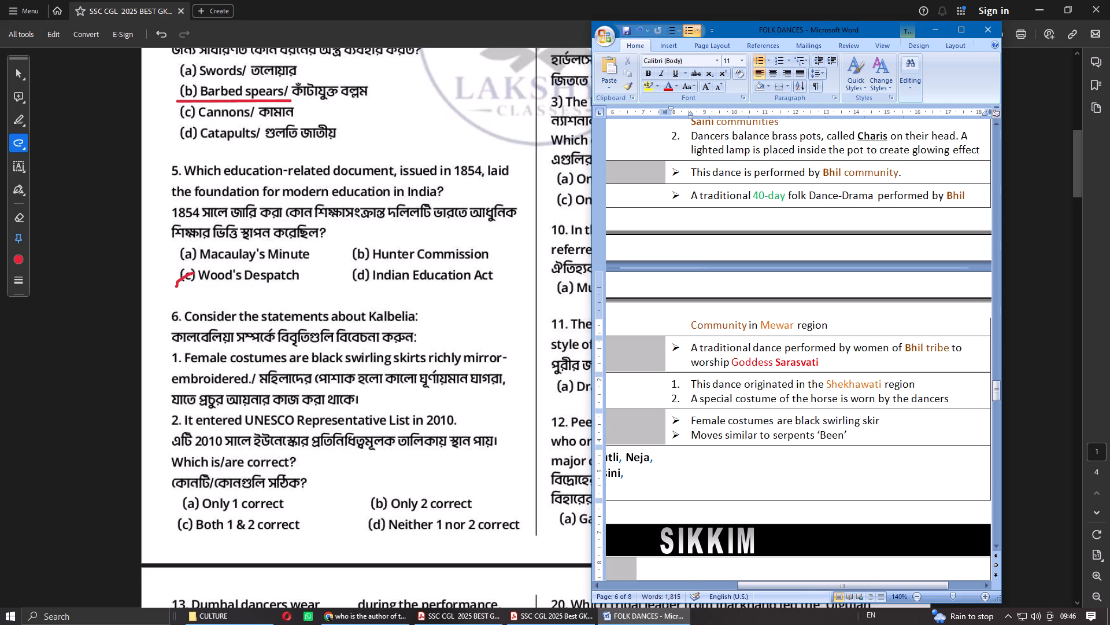
text(ts)
key(space)
text(with)
key(space)
text(richly mirror)
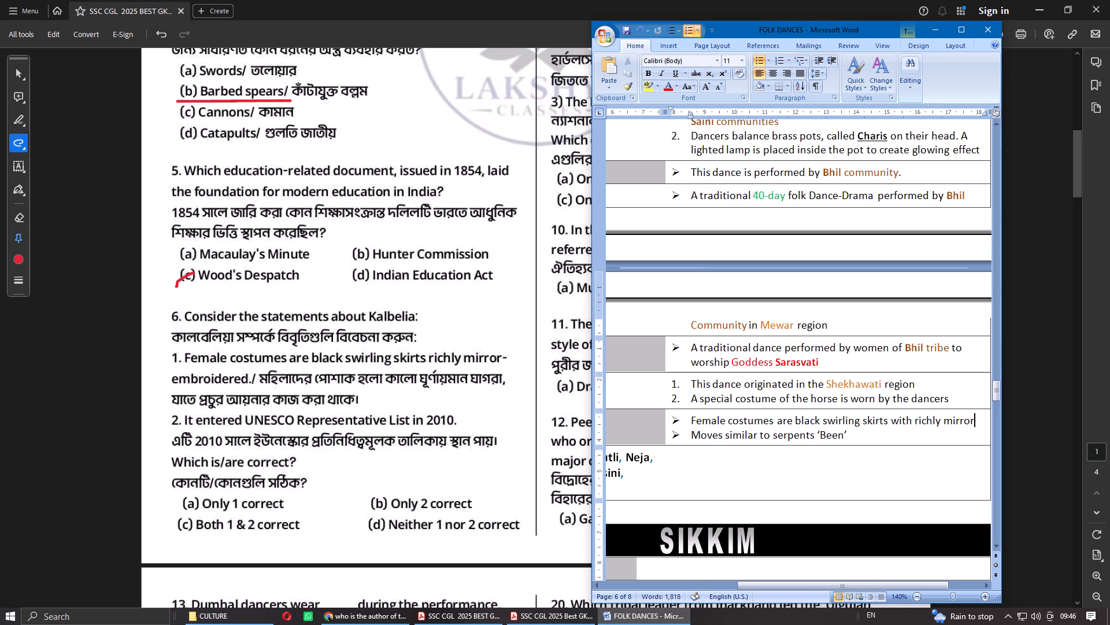
text(-embroided)
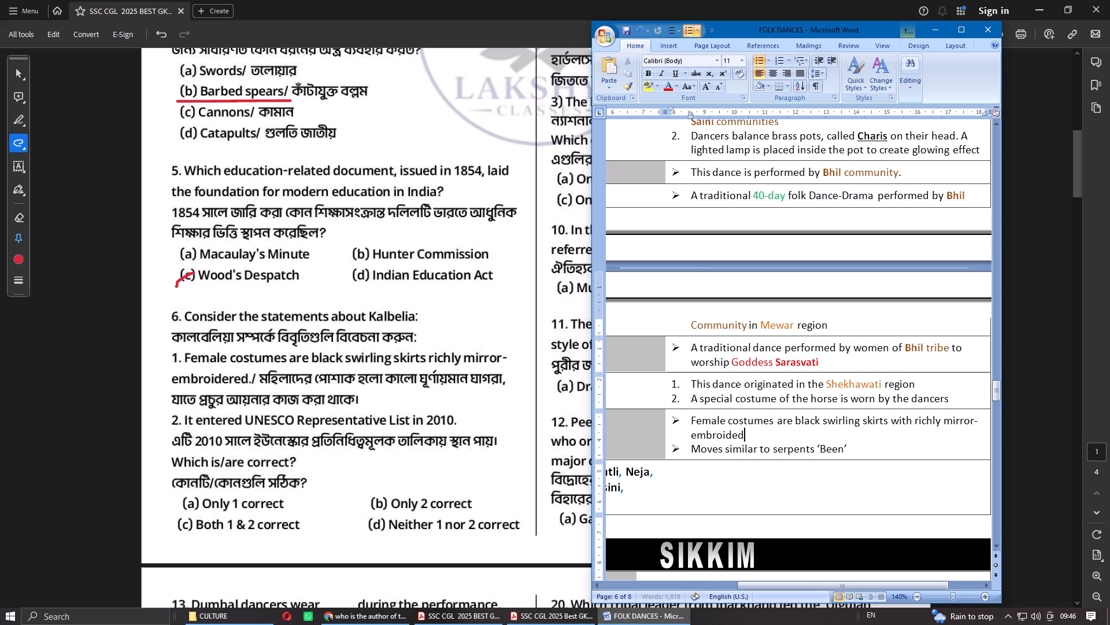
key(period)
Switch to Chrome and search Google for "which instrument is used in kalbelia dance".
click(379, 624)
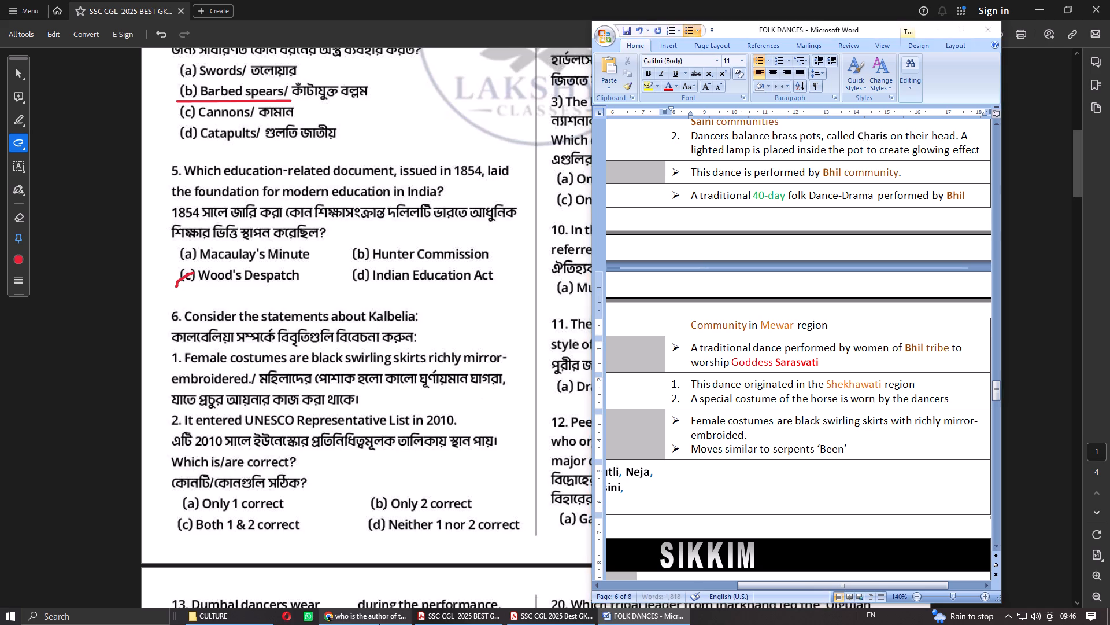
scroll(525, 113, up, 8)
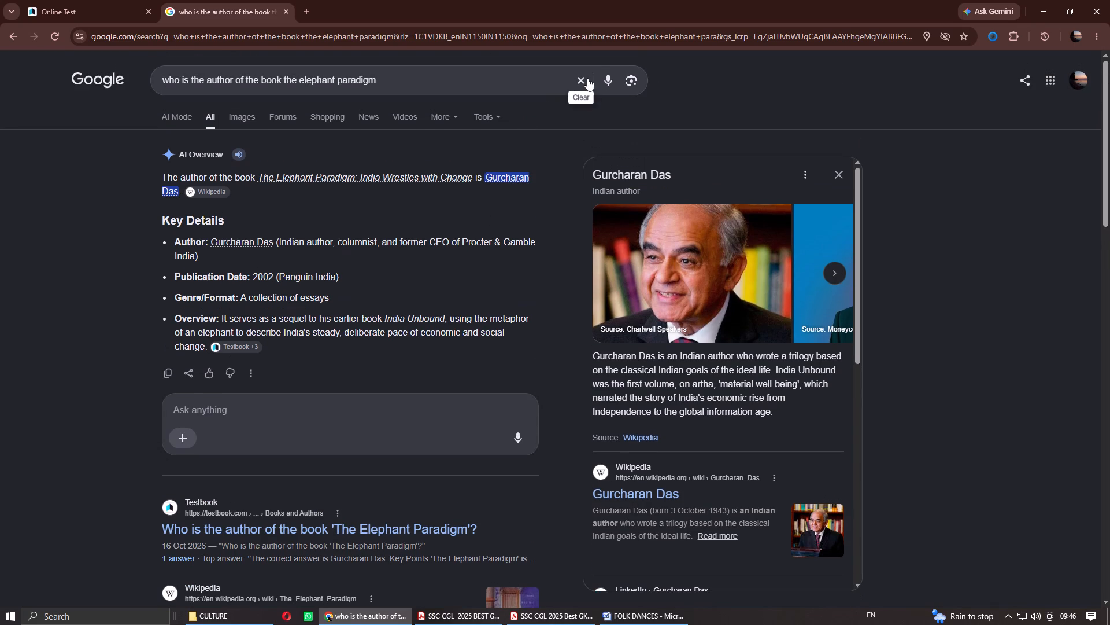
click(587, 78)
text(which instrument is used in kalbel)
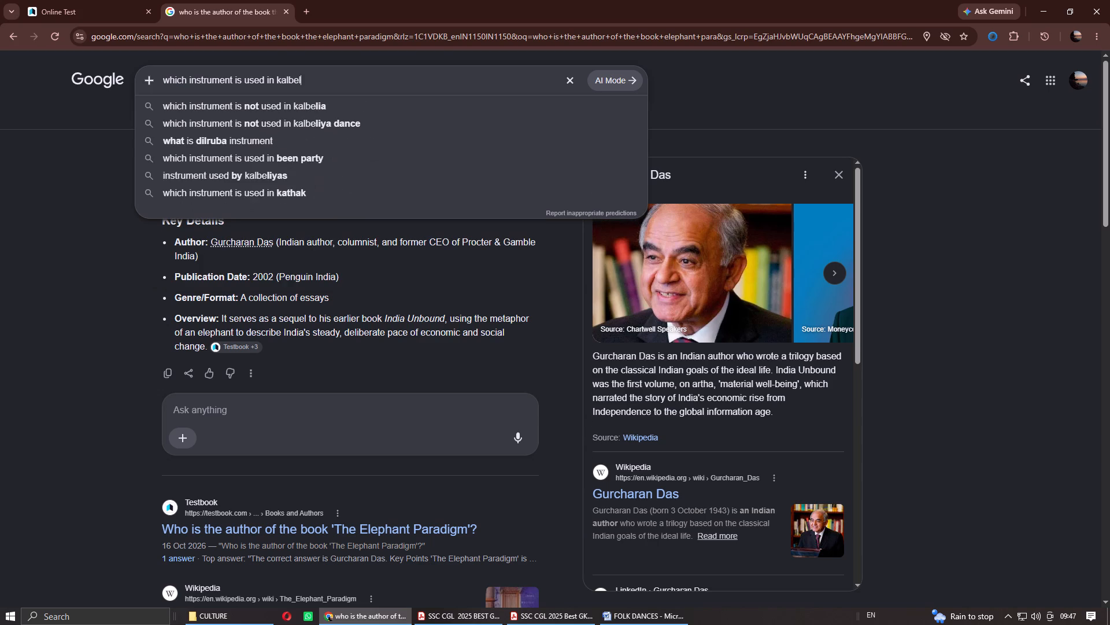
text(ia dance)
key(Return)
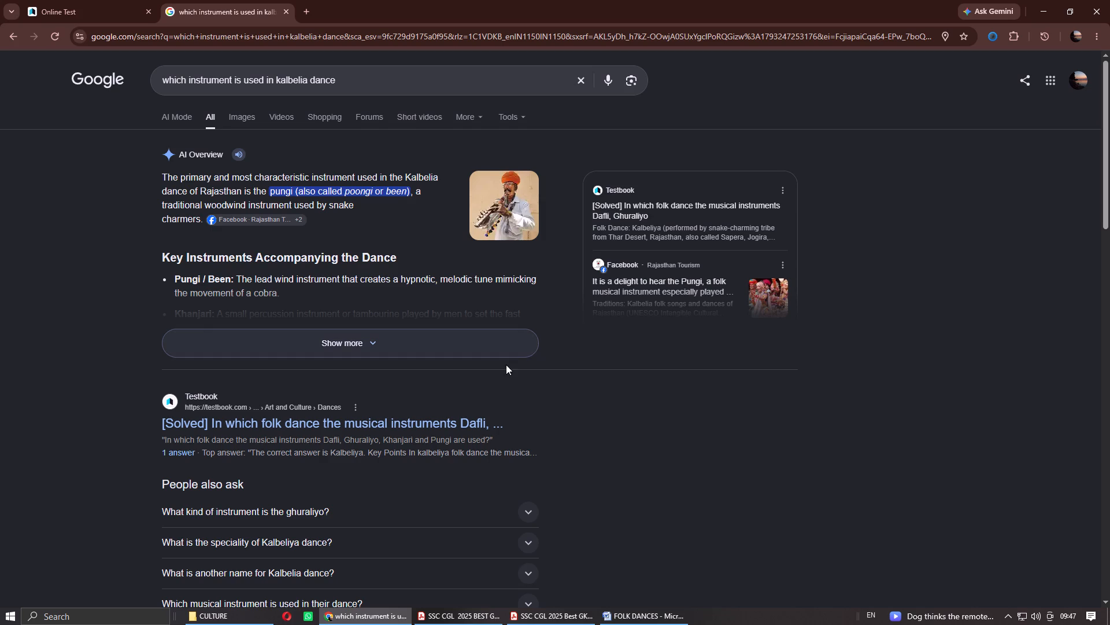
Return to the FOLK DANCES document and replace the second Kalbeliya bullet's text with "Pungi".
click(627, 615)
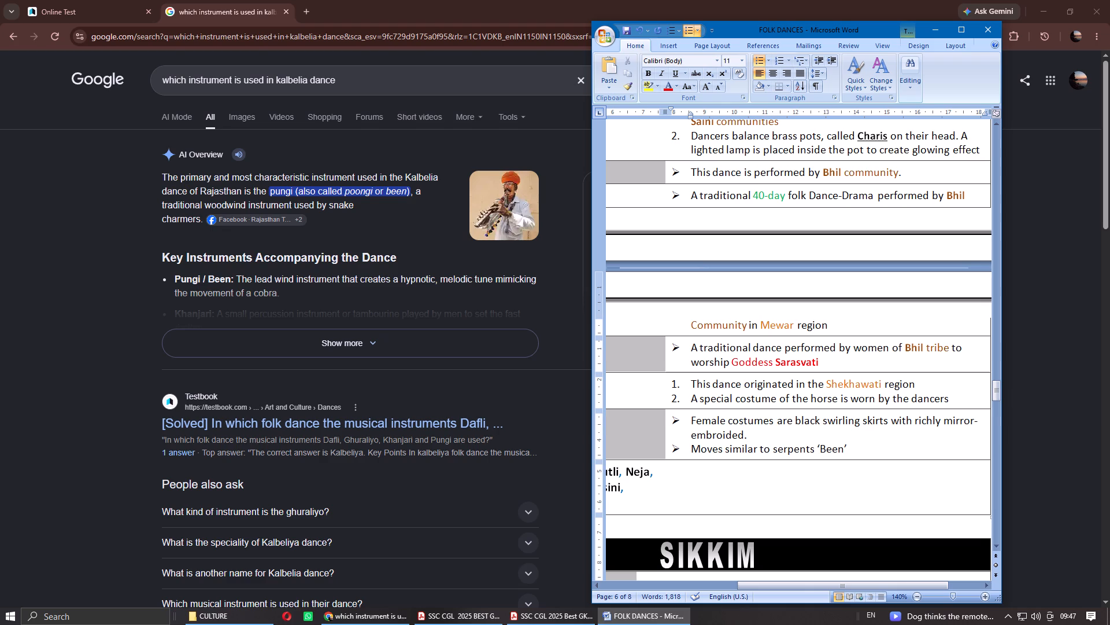
drag(856, 446, 709, 446)
key(BackSpace)
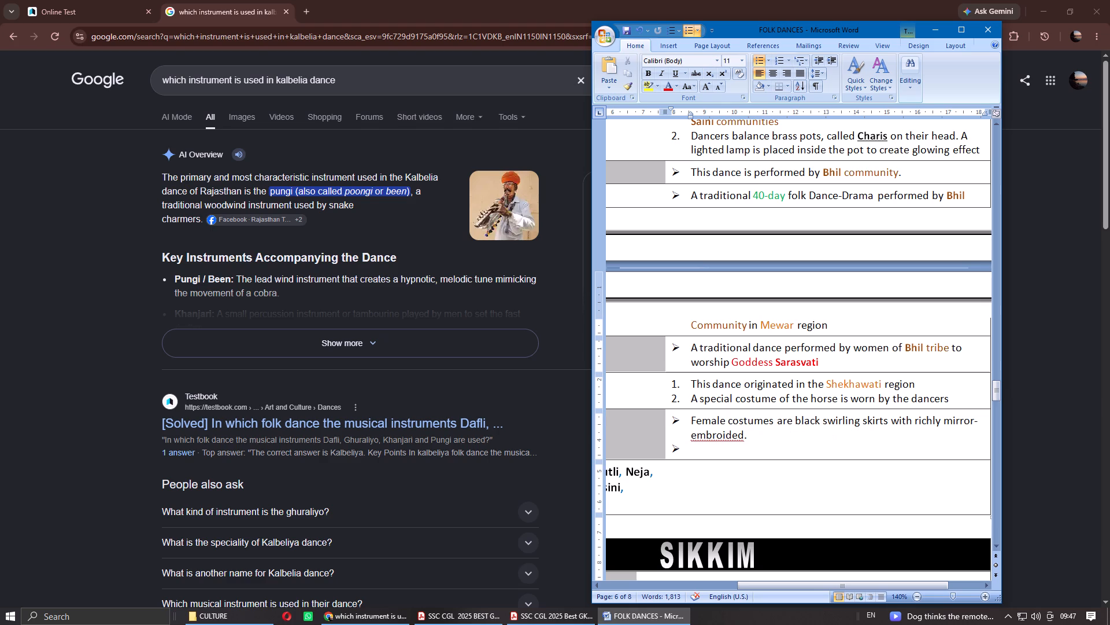
text(Pungi)
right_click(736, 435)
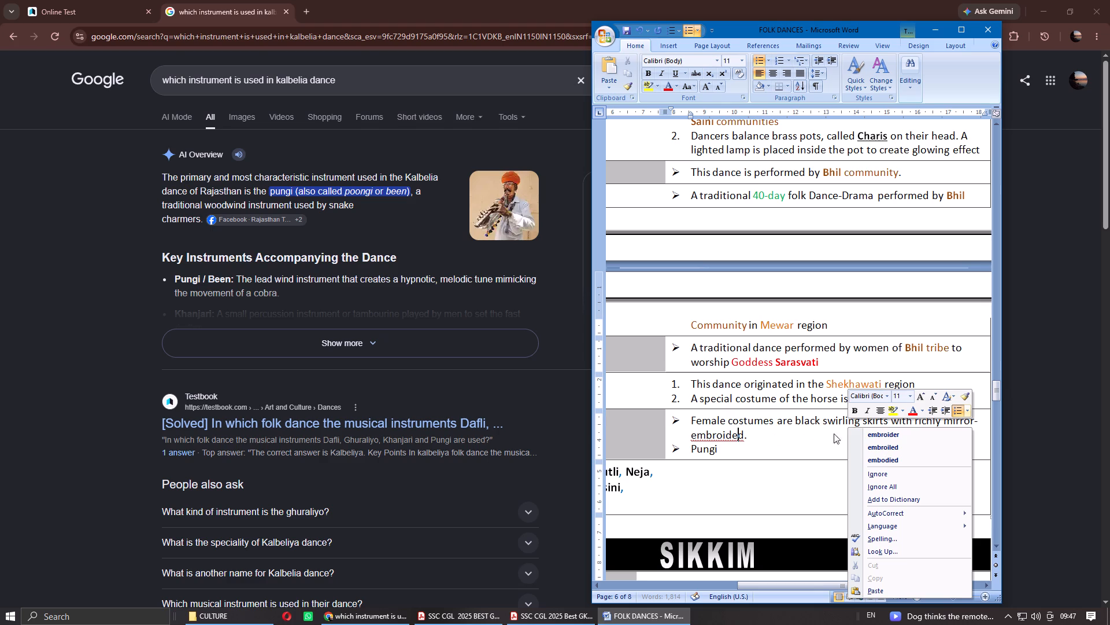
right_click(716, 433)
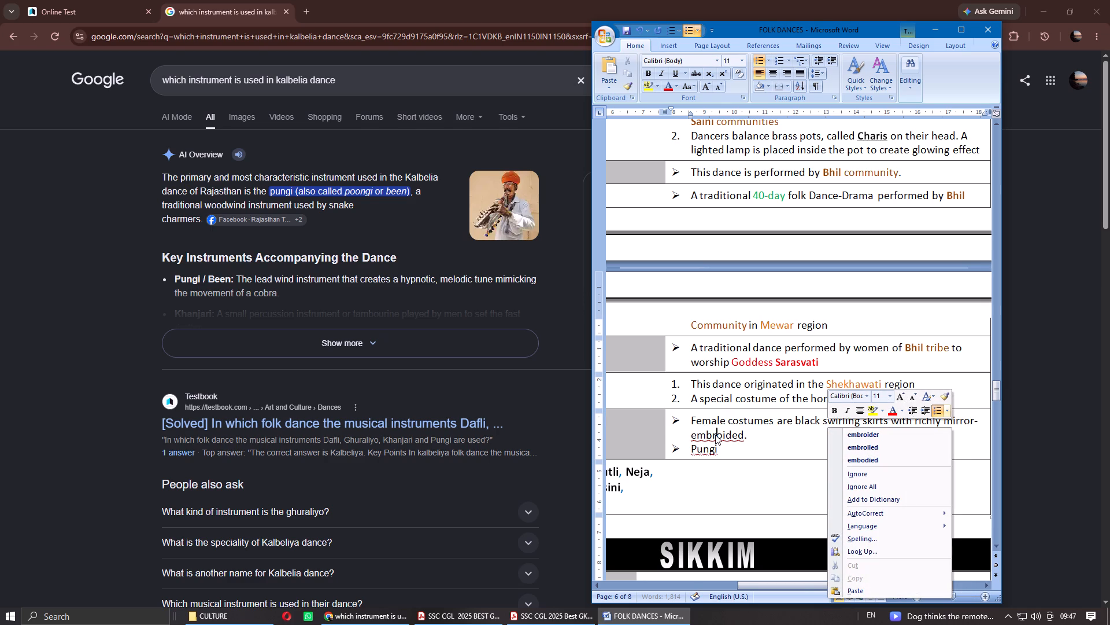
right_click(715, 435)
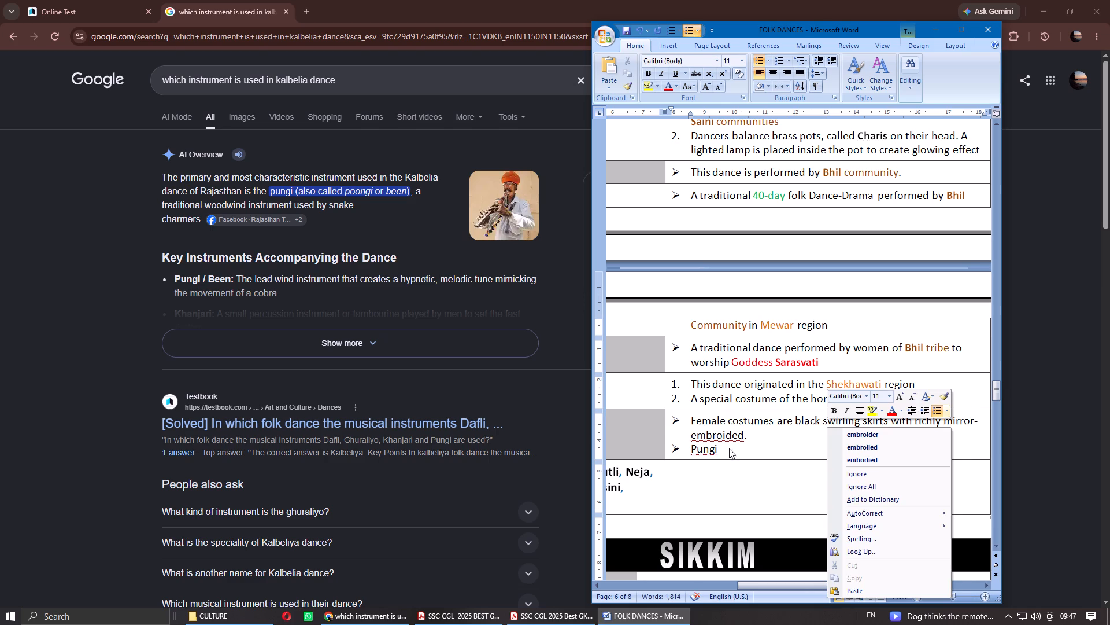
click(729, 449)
Extend the second Kalbeliya bullet so it reads "Pungi, a traditional woodwind instrument used in this dance.".
click(729, 449)
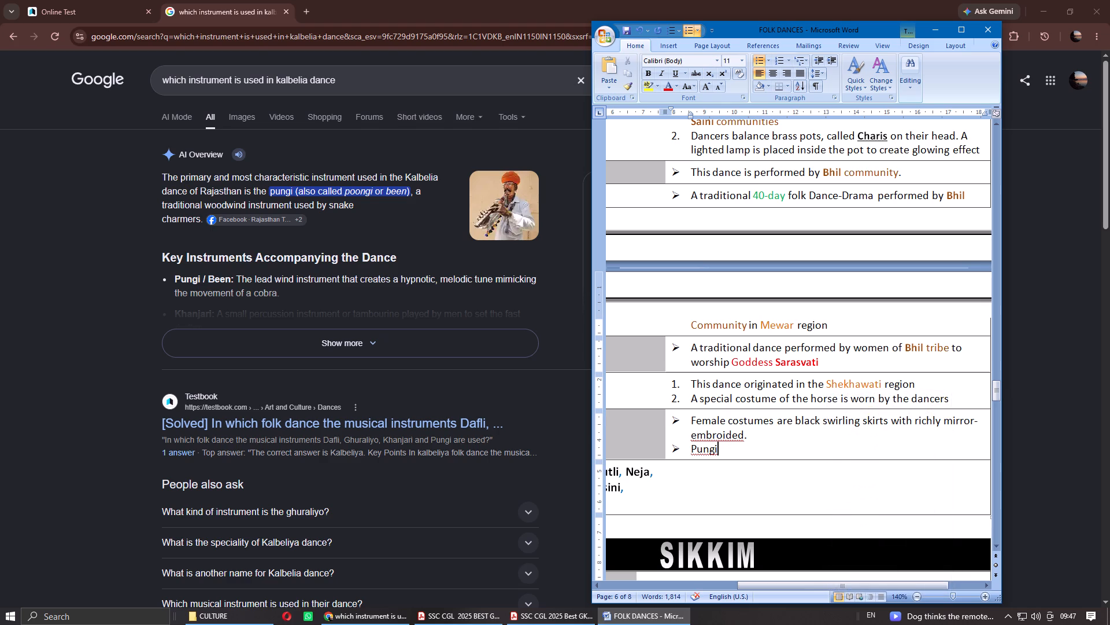
key(BackSpace)
text(i, a)
key(space)
text(tradit)
key(o)
key(BackSpace)
text(ional)
key(space)
text(woodwin)
key(space)
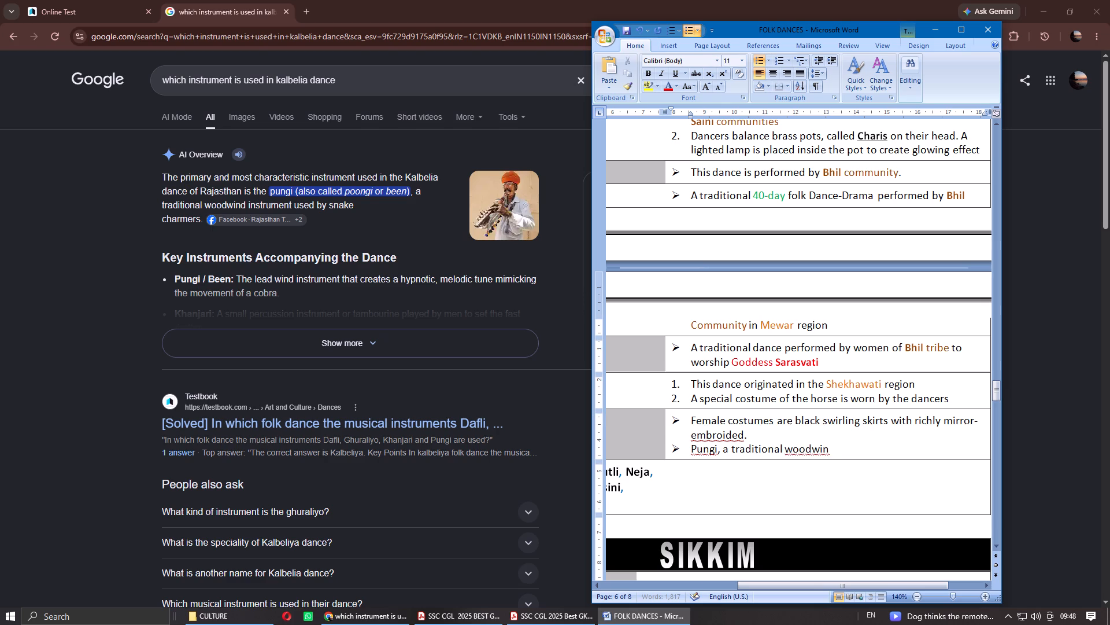
key(BackSpace)
text(d instrument)
key(space)
text(used b)
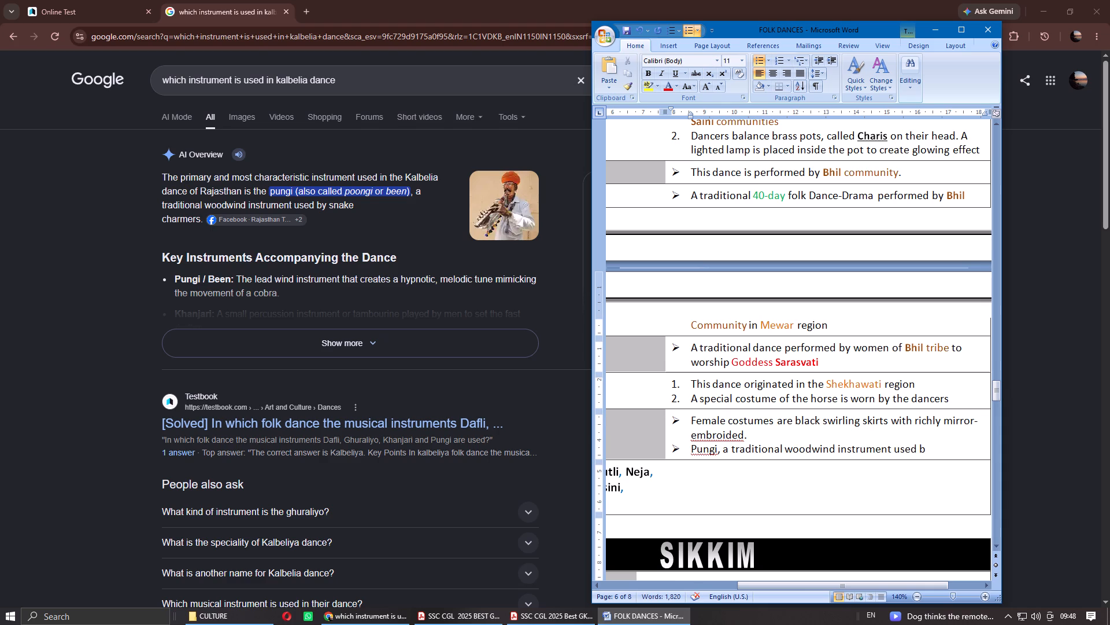
key(BackSpace)
key(BackSpace)
key(space)
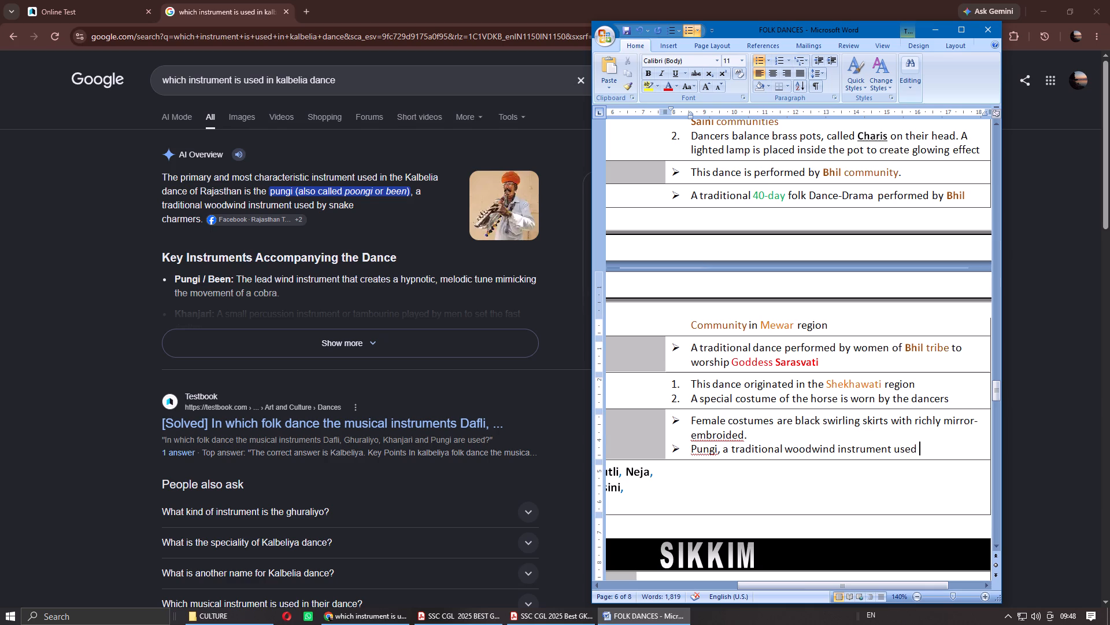
text(in this dance)
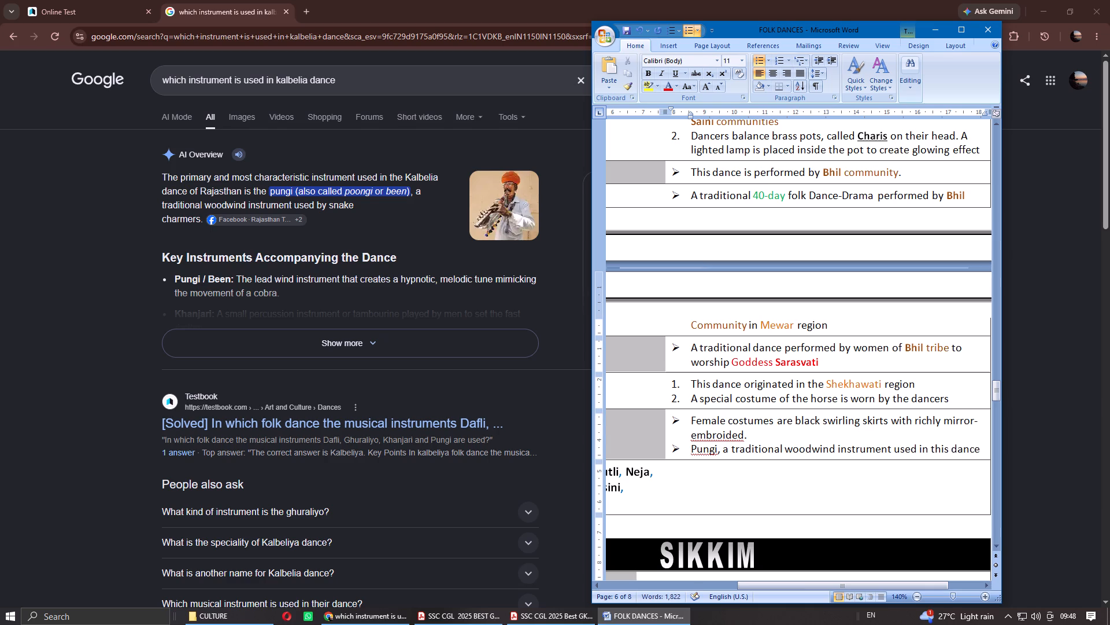
key(period)
Insert "(Used by Snake charmers)" after the word Pungi in the second Kalbeliya bullet.
click(718, 450)
key(space)
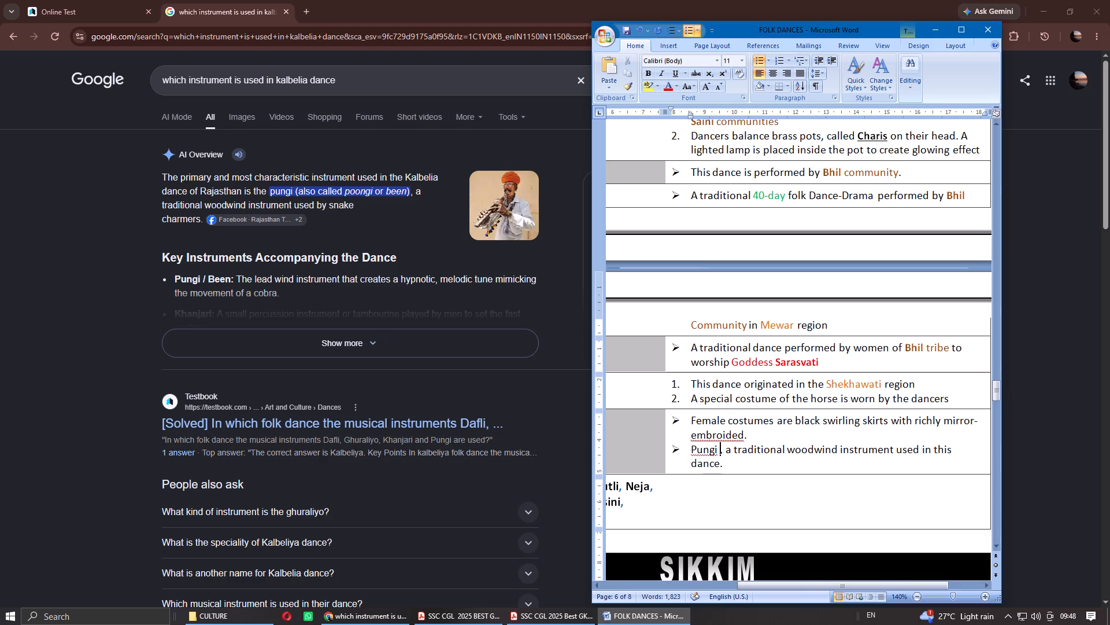
text(())
key(Left)
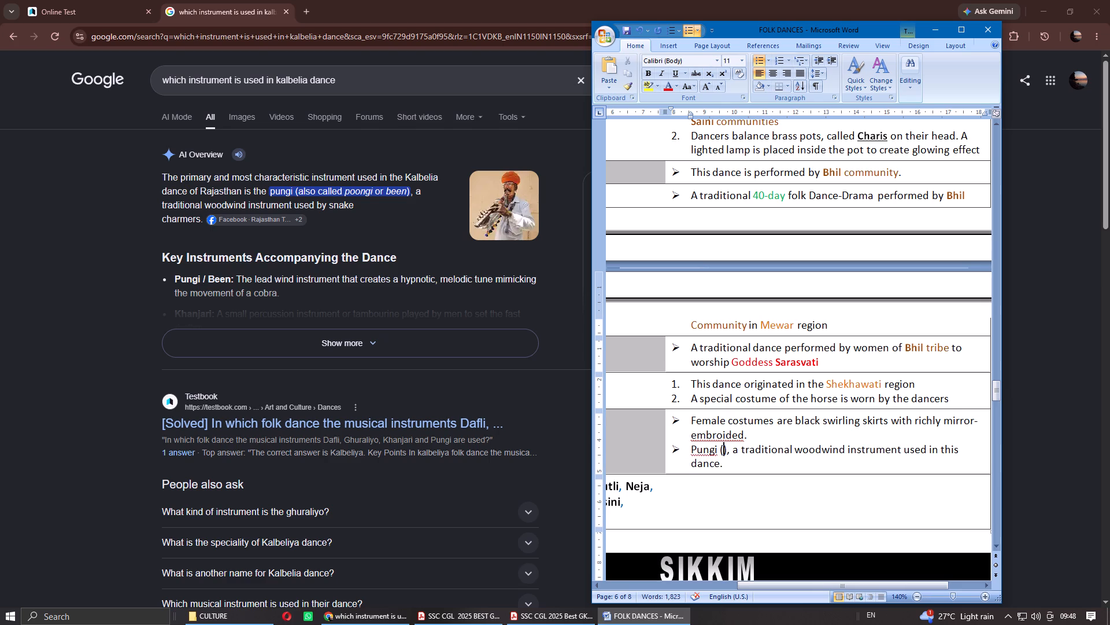
text(Used by Snake charmers)
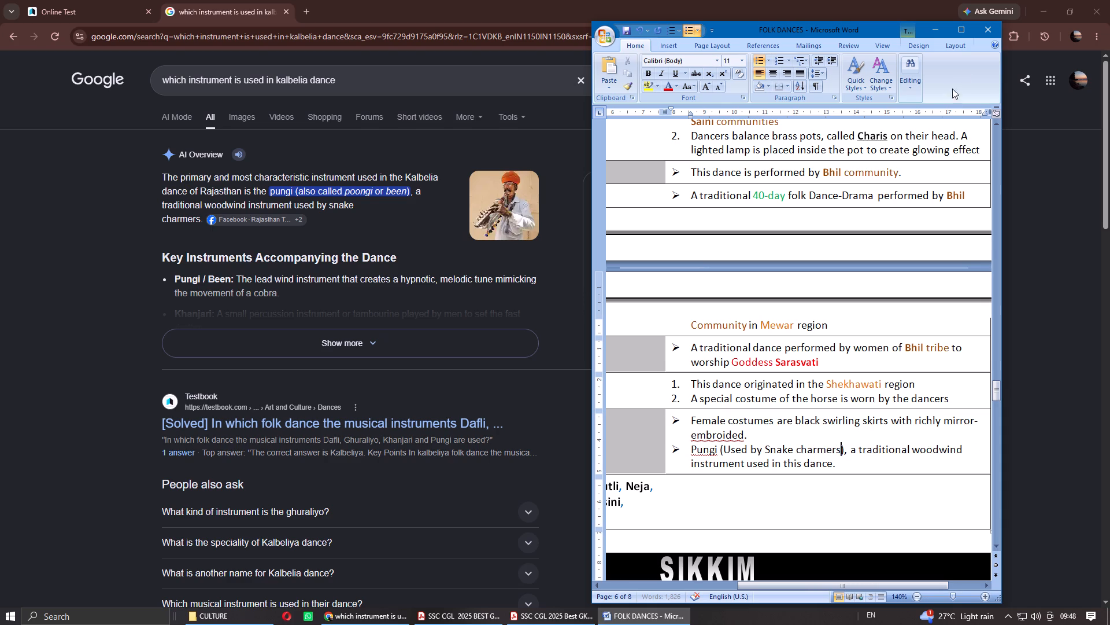
Maximize the FOLK DANCES document and look through the state tables for how musical instrument names are coloured.
click(965, 32)
scroll(753, 344, down, 6)
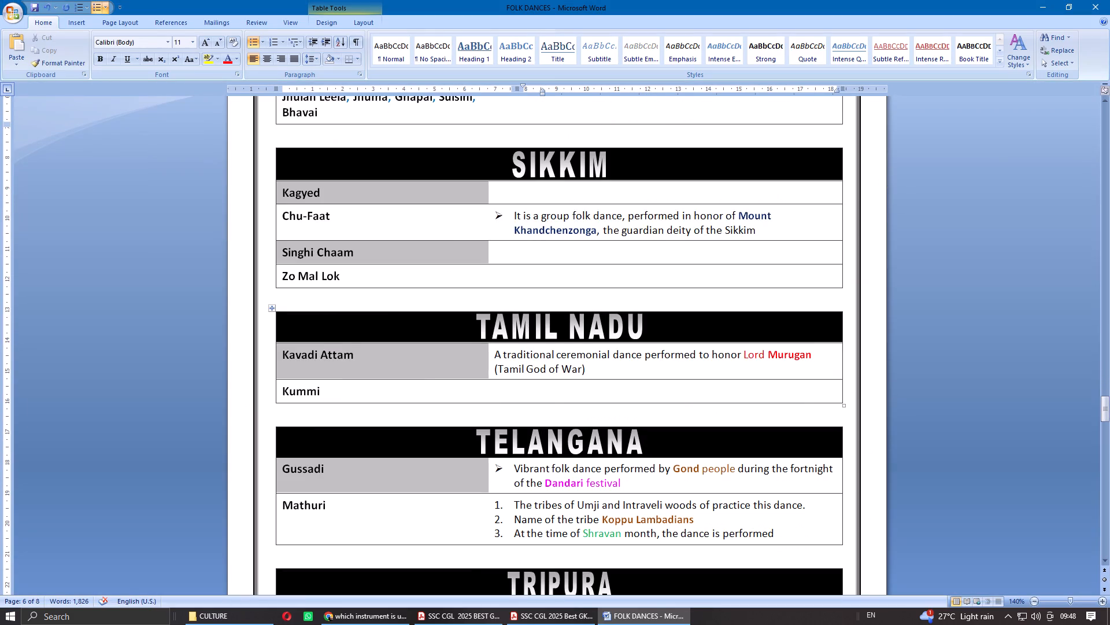
scroll(739, 352, down, 15)
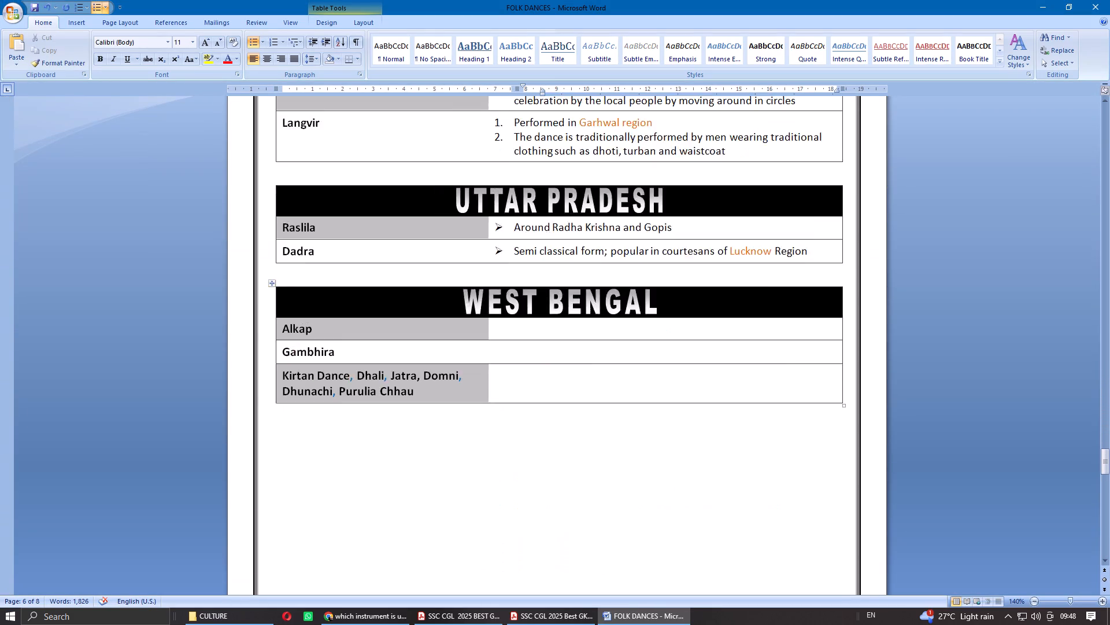
scroll(739, 352, up, 19)
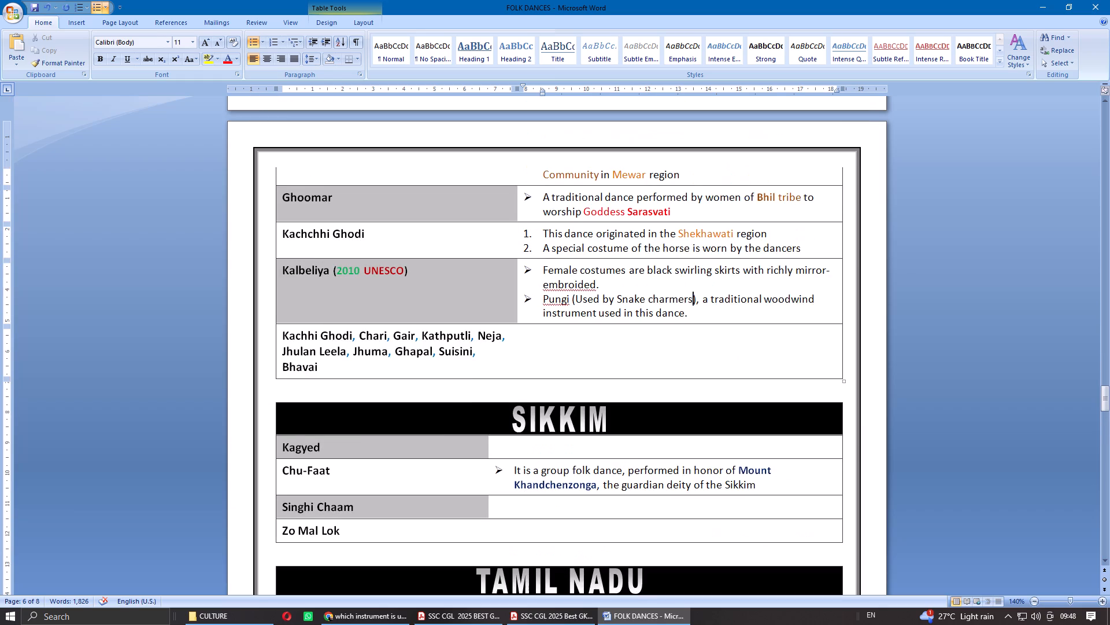
scroll(739, 352, up, 10)
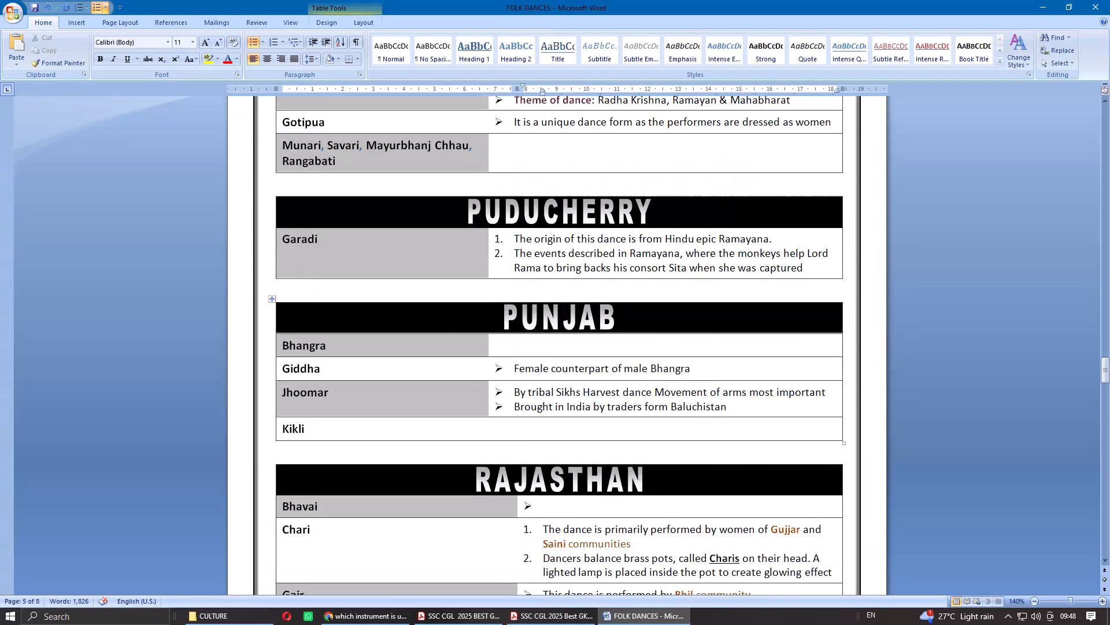
scroll(739, 352, up, 8)
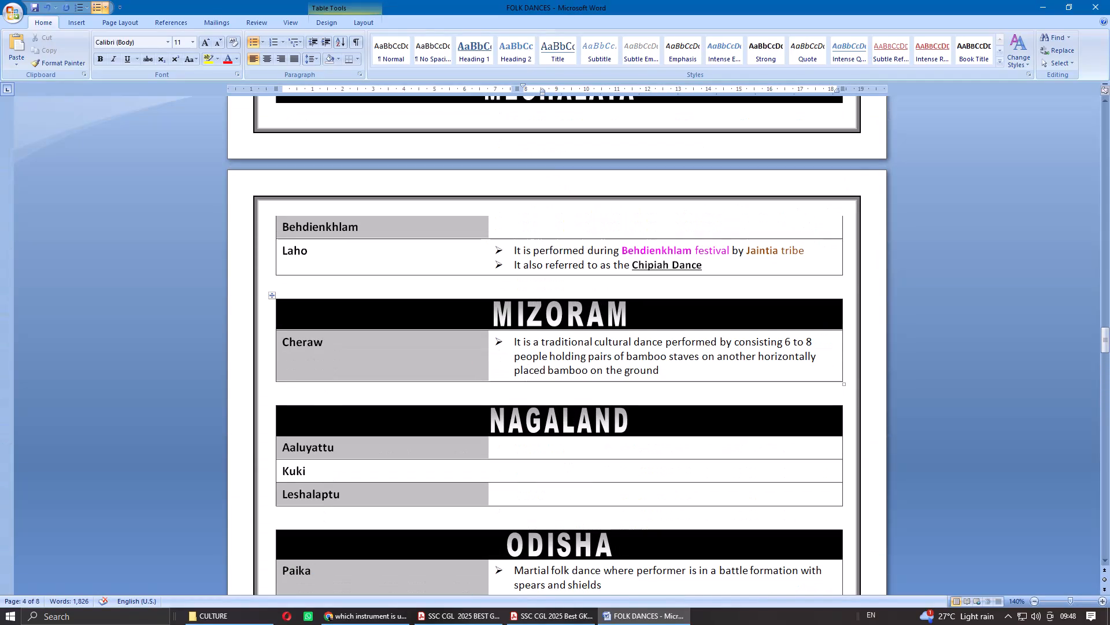
scroll(739, 352, up, 6)
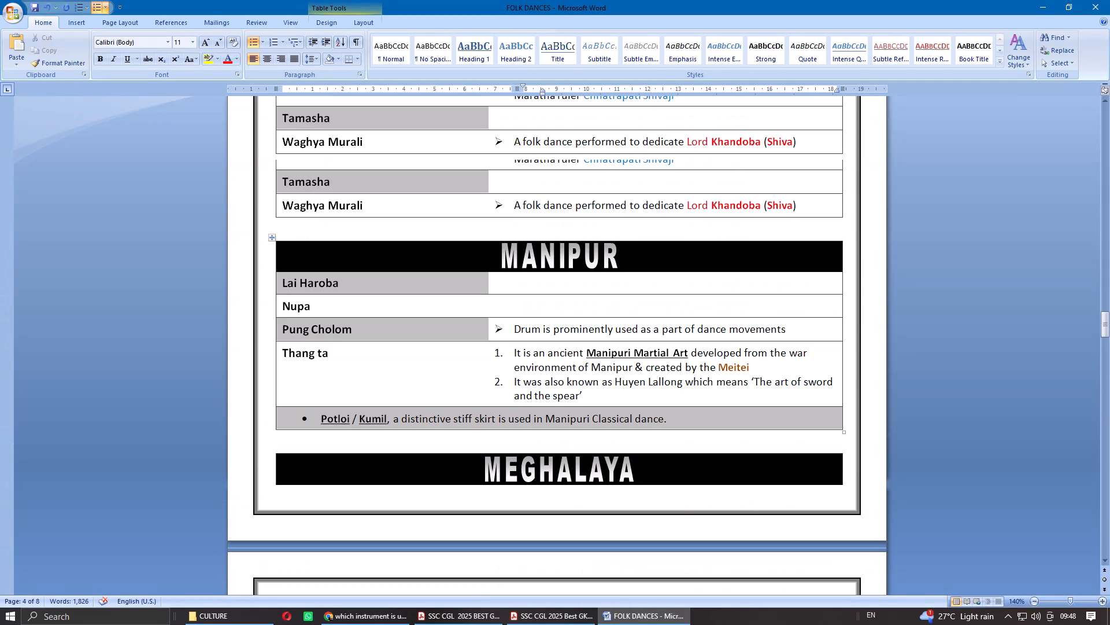
scroll(739, 352, up, 6)
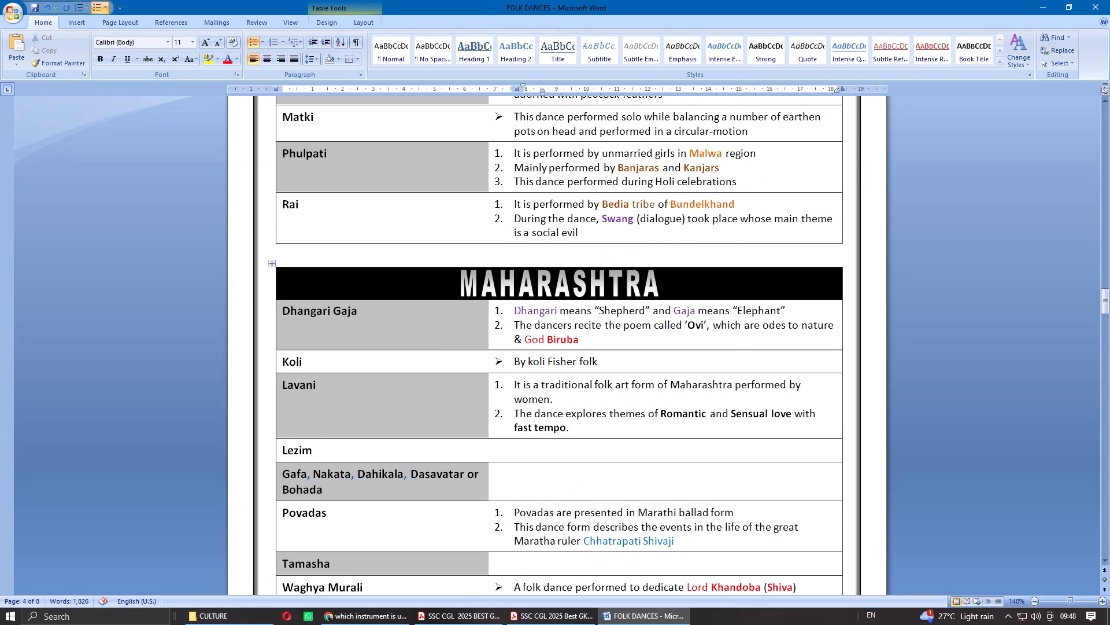
scroll(739, 352, up, 9)
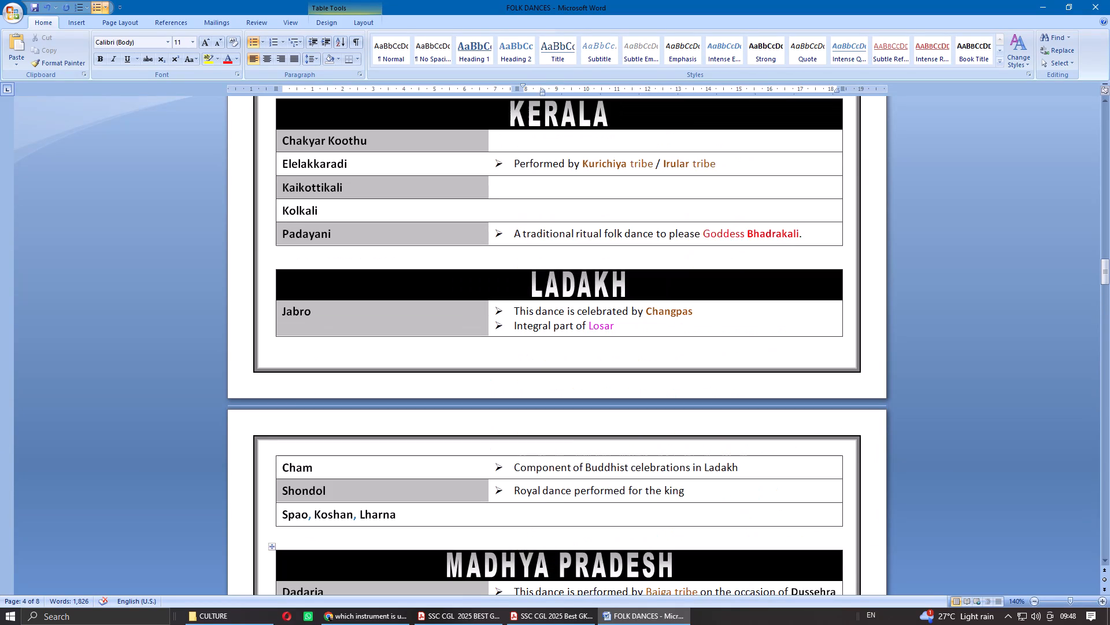
scroll(739, 352, up, 9)
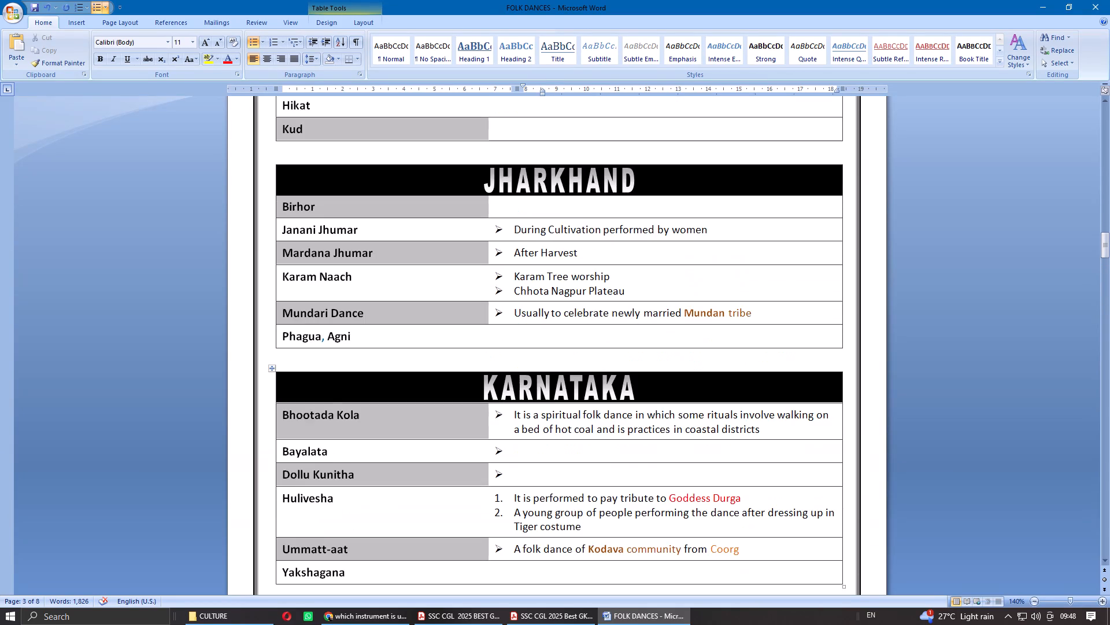
scroll(739, 352, up, 15)
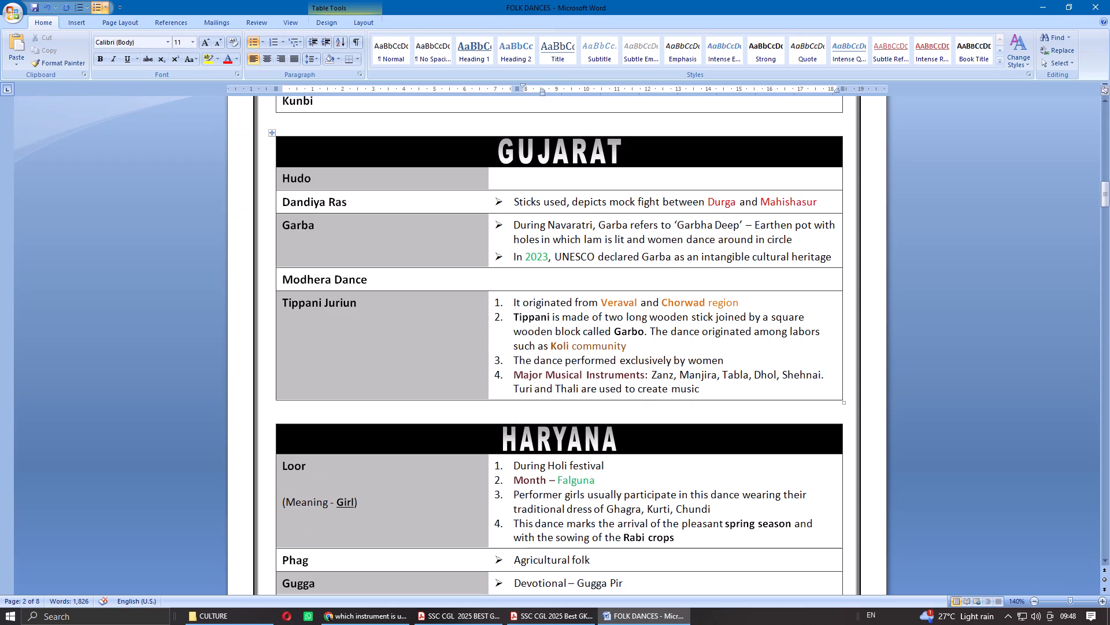
scroll(739, 352, up, 9)
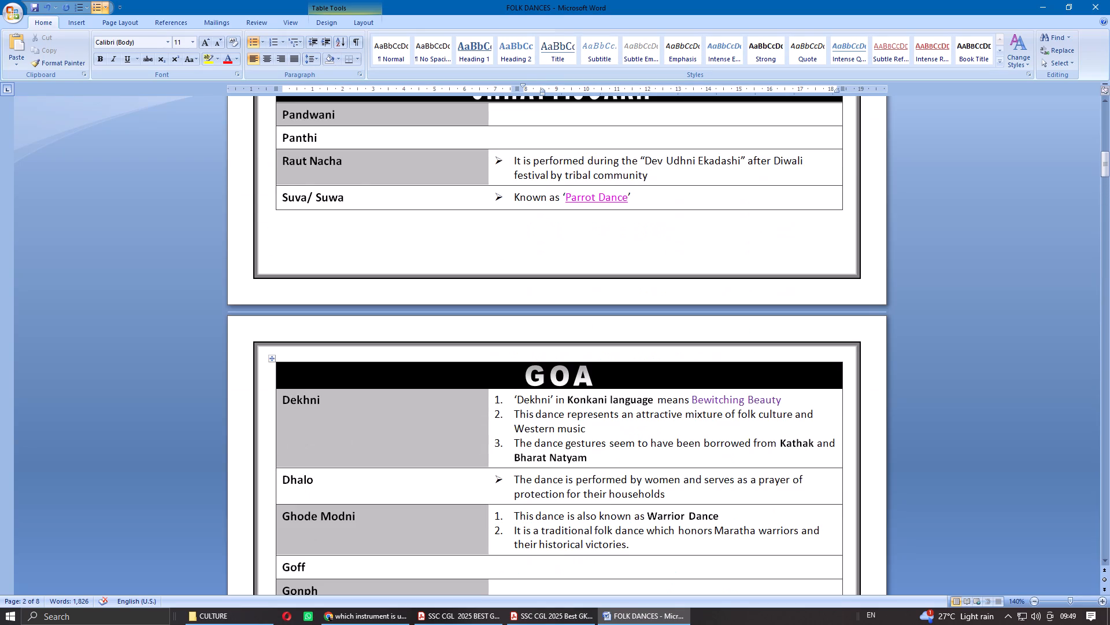
scroll(739, 352, up, 8)
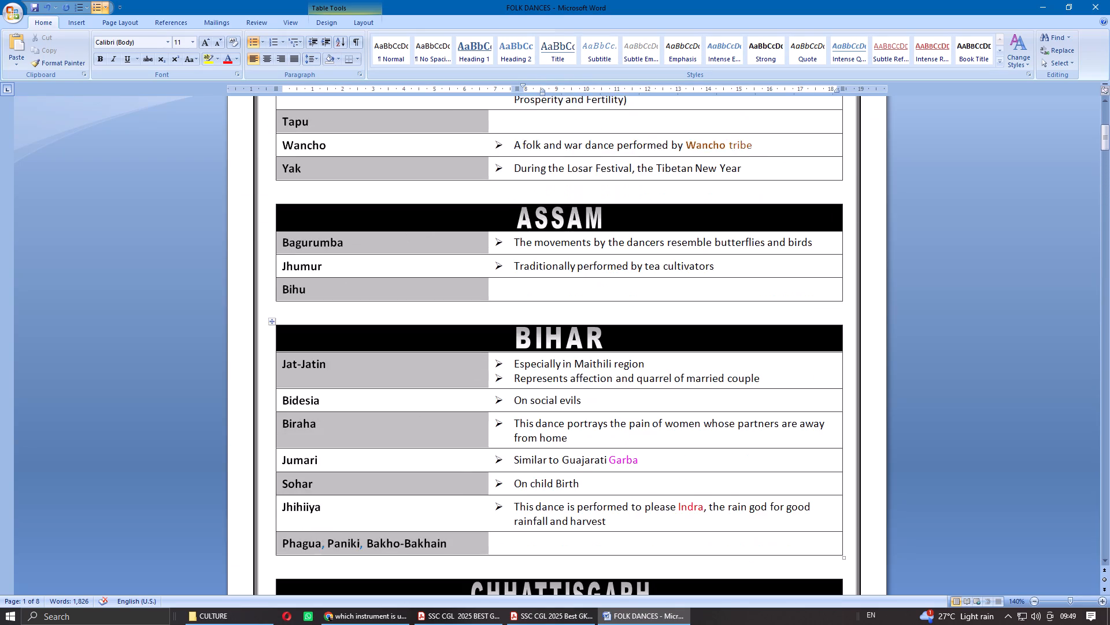
scroll(739, 352, up, 7)
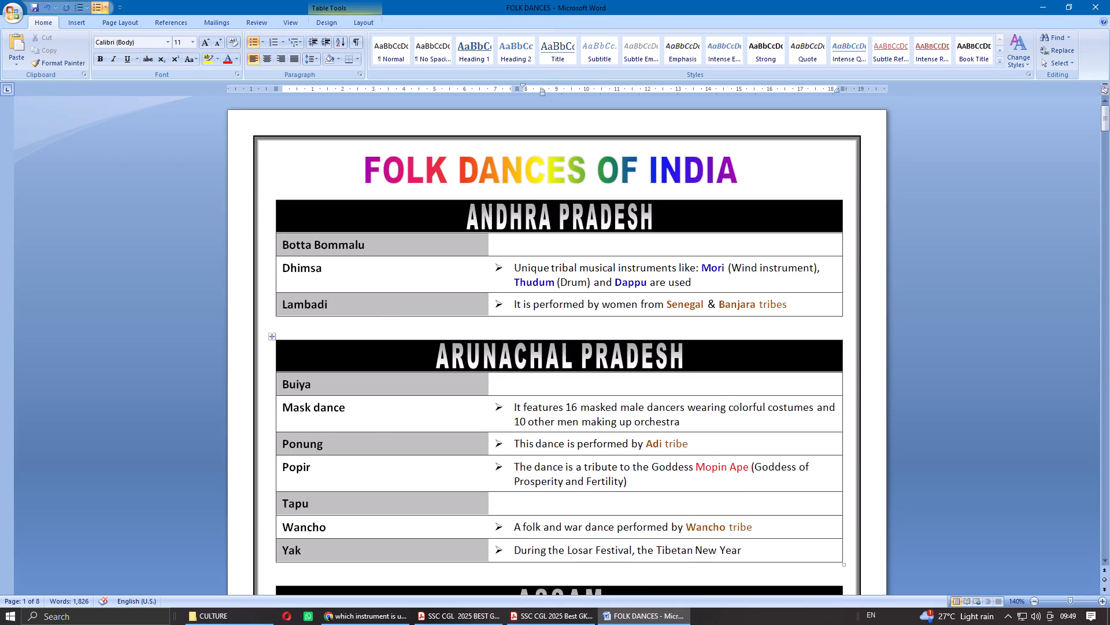
scroll(721, 332, down, 18)
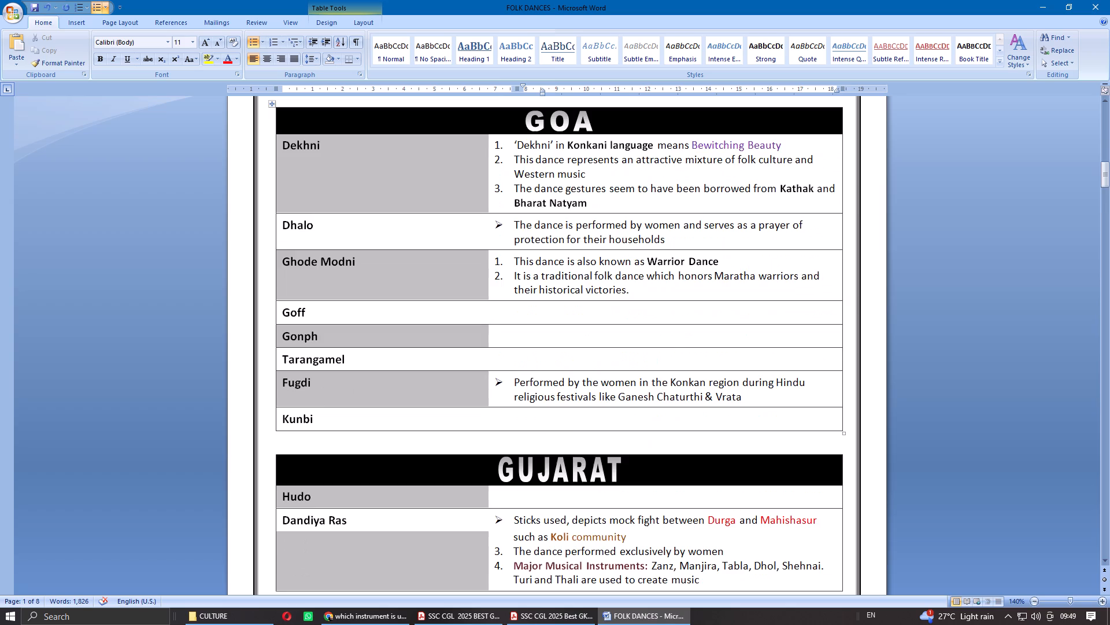
scroll(721, 348, down, 20)
scroll(721, 348, down, 9)
scroll(721, 348, up, 6)
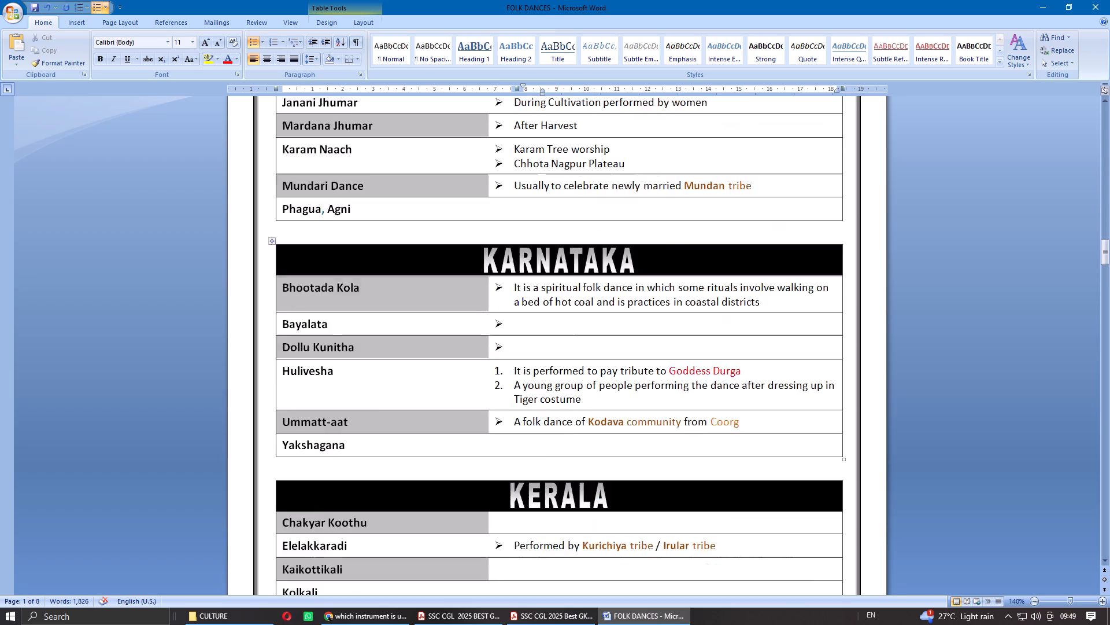
scroll(721, 348, up, 20)
scroll(721, 348, up, 14)
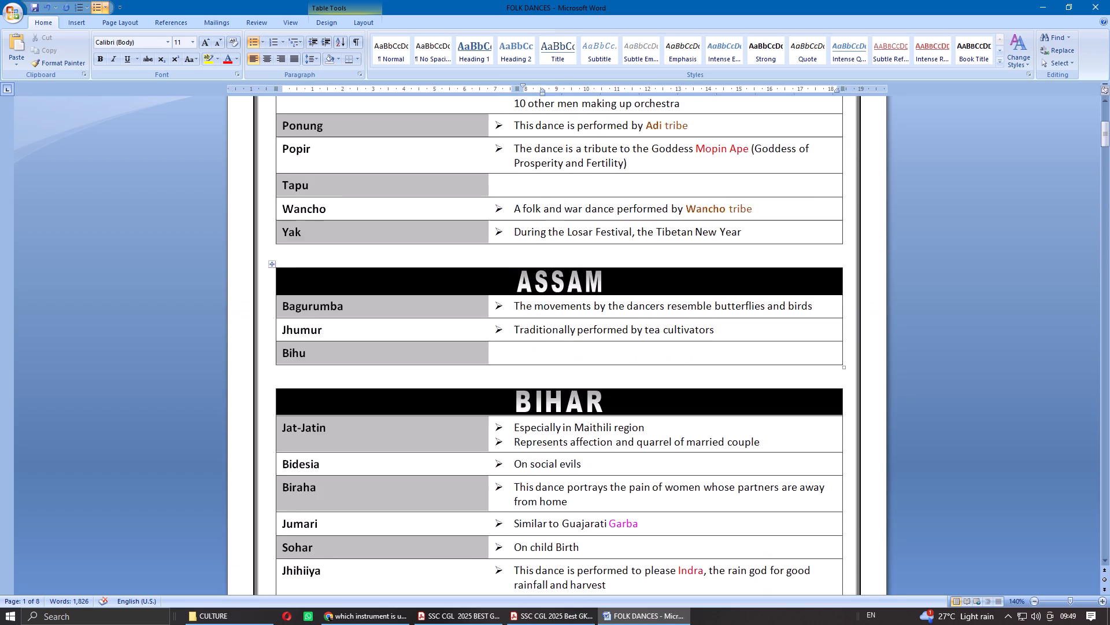
scroll(721, 348, up, 7)
Make the blue of the word "Mori" in Andhra Pradesh's Dhimsa note the current font colour.
double_click(712, 271)
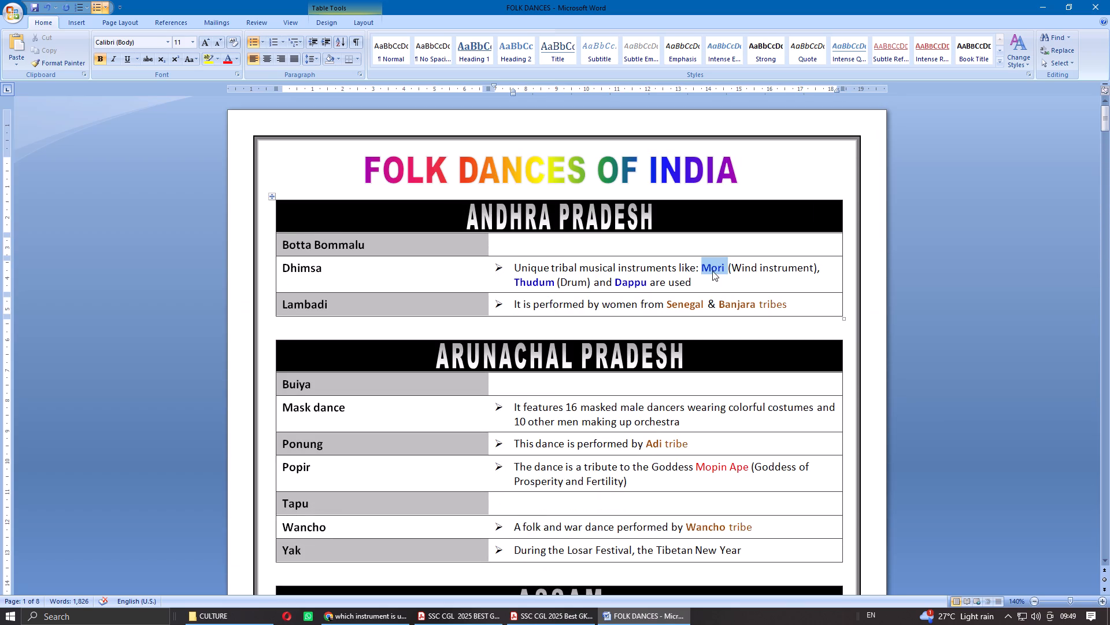
click(238, 56)
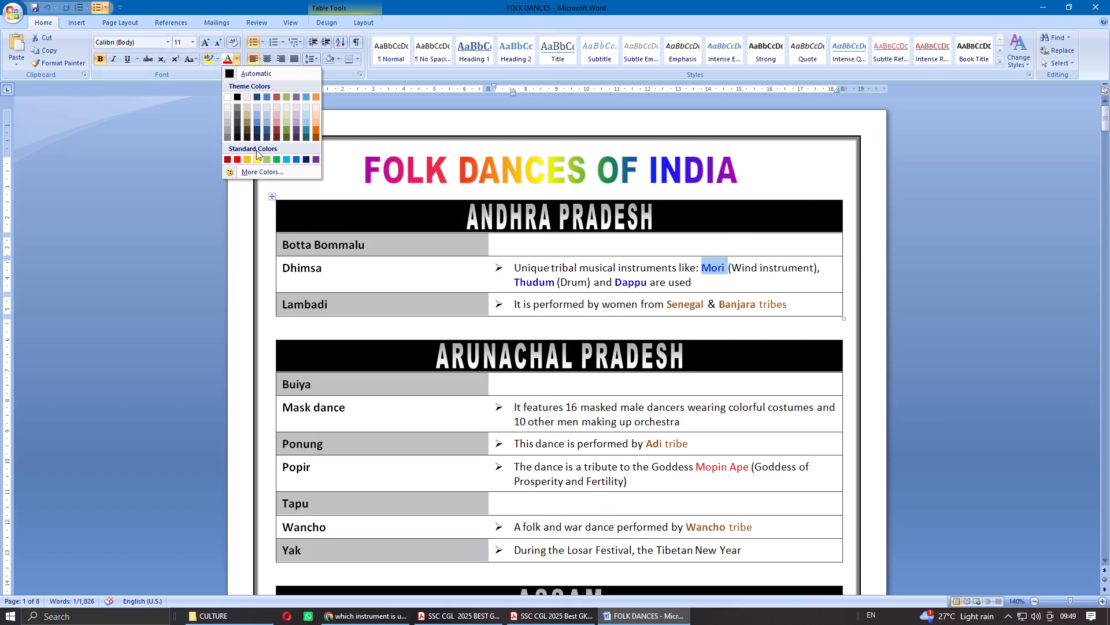
click(255, 167)
click(228, 28)
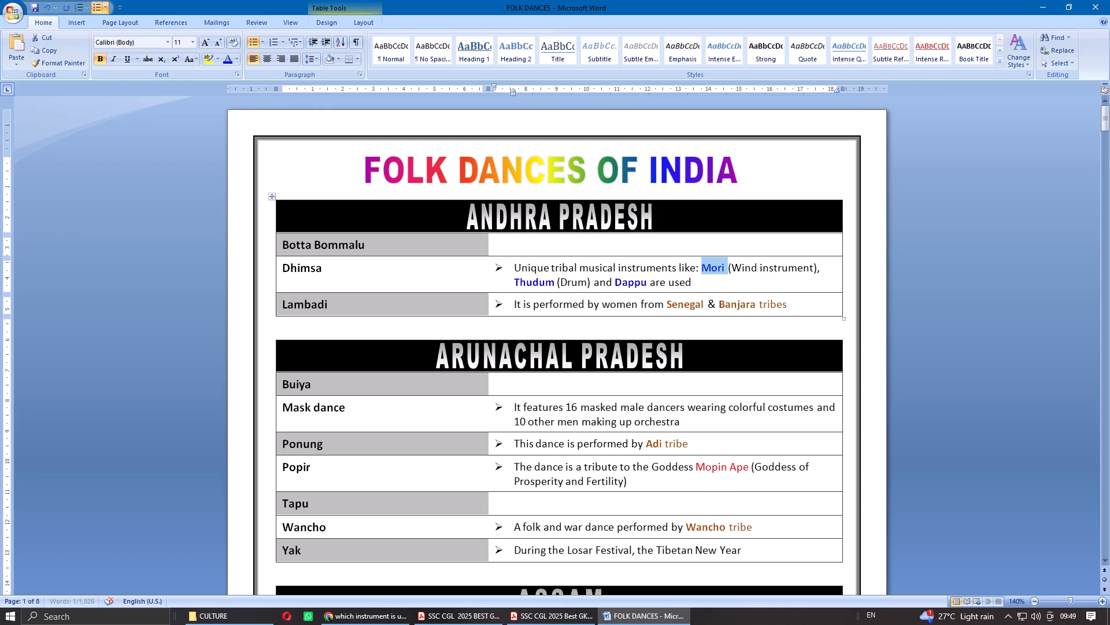
Make the word "Pungi" in Rajasthan's Kalbeliya note bold and blue, matching the other instrument names.
scroll(649, 282, down, 20)
scroll(649, 282, down, 17)
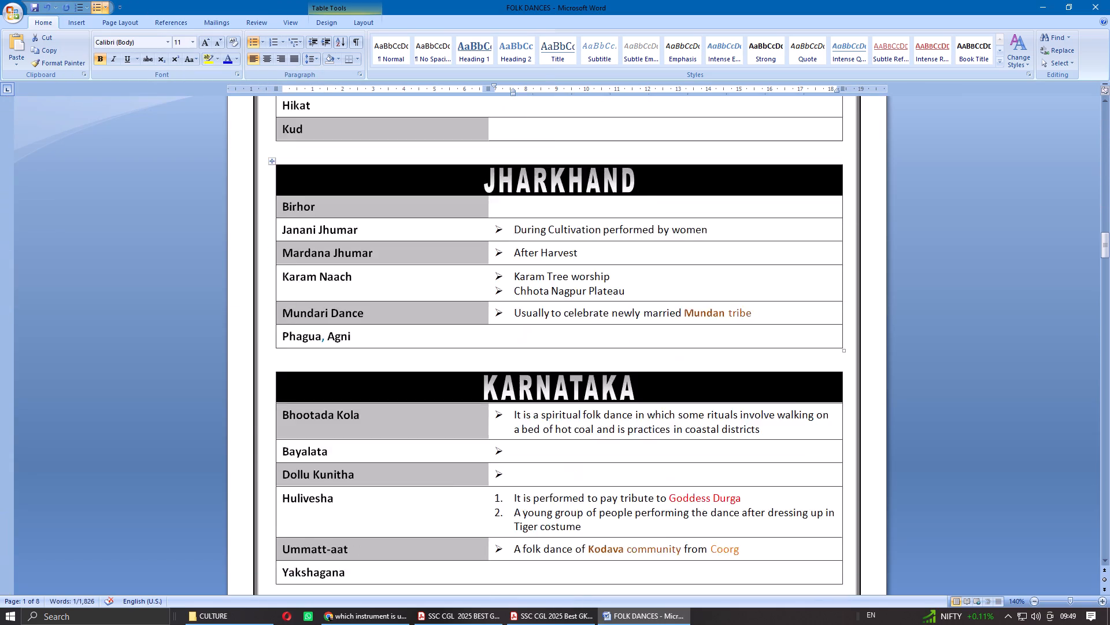
scroll(649, 329, down, 20)
scroll(649, 329, down, 14)
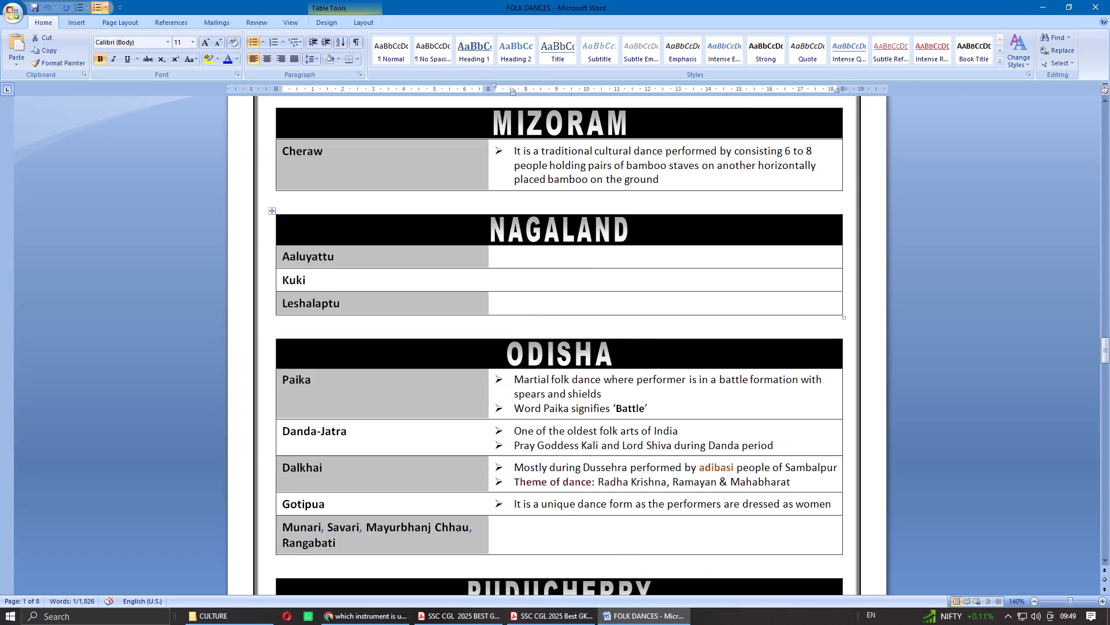
scroll(649, 329, down, 12)
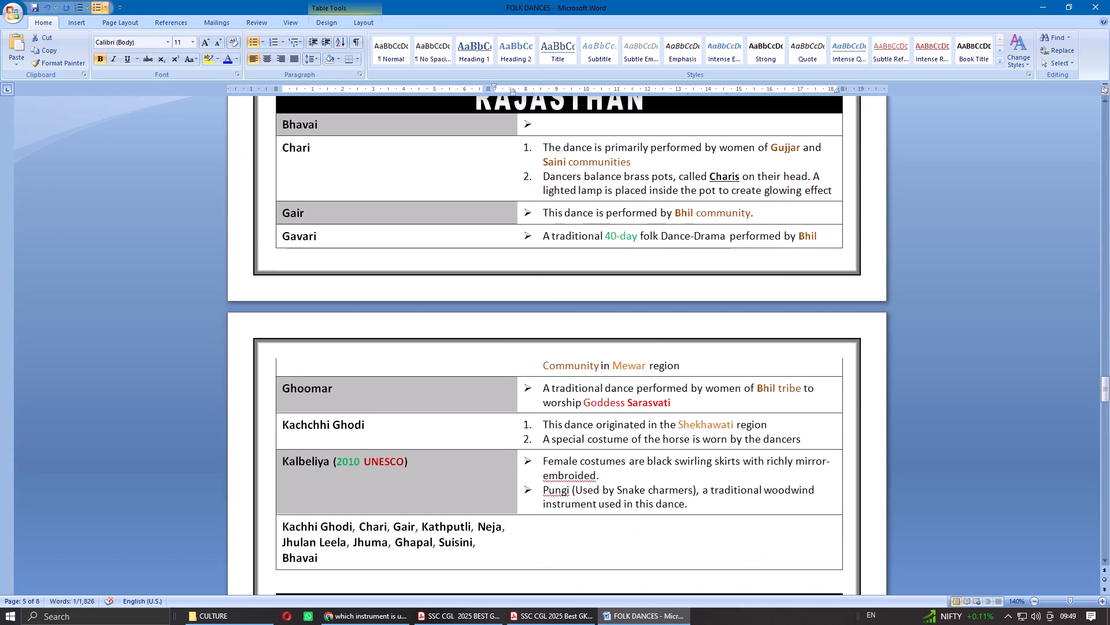
double_click(549, 492)
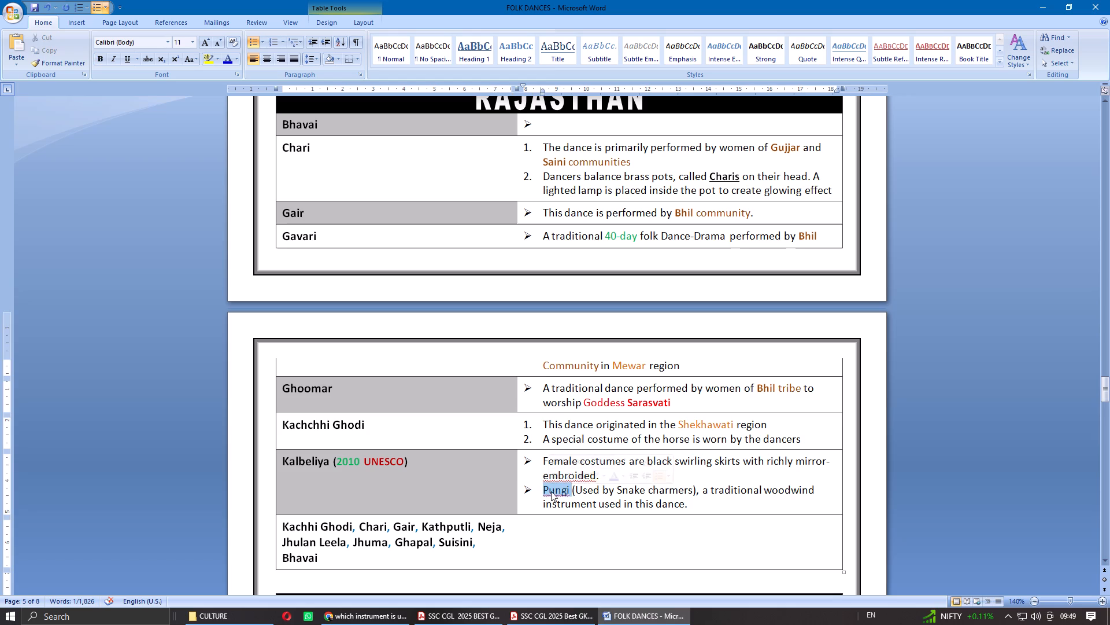
key(ctrl+b)
click(229, 61)
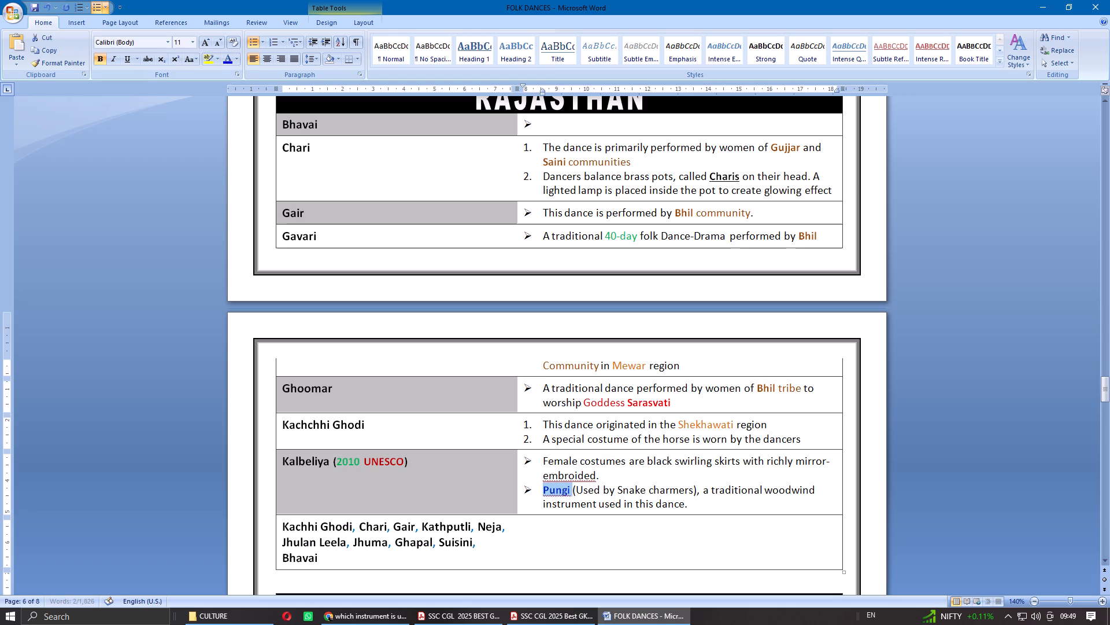
Turn off spelling and grammar checking for the word "Pungi".
click(147, 600)
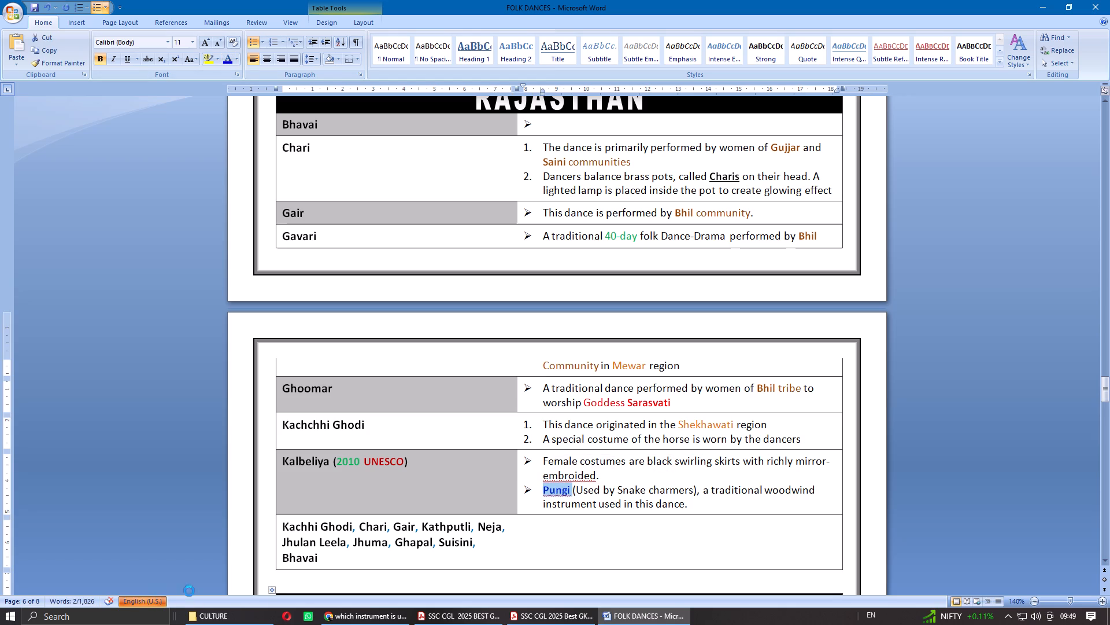
click(553, 343)
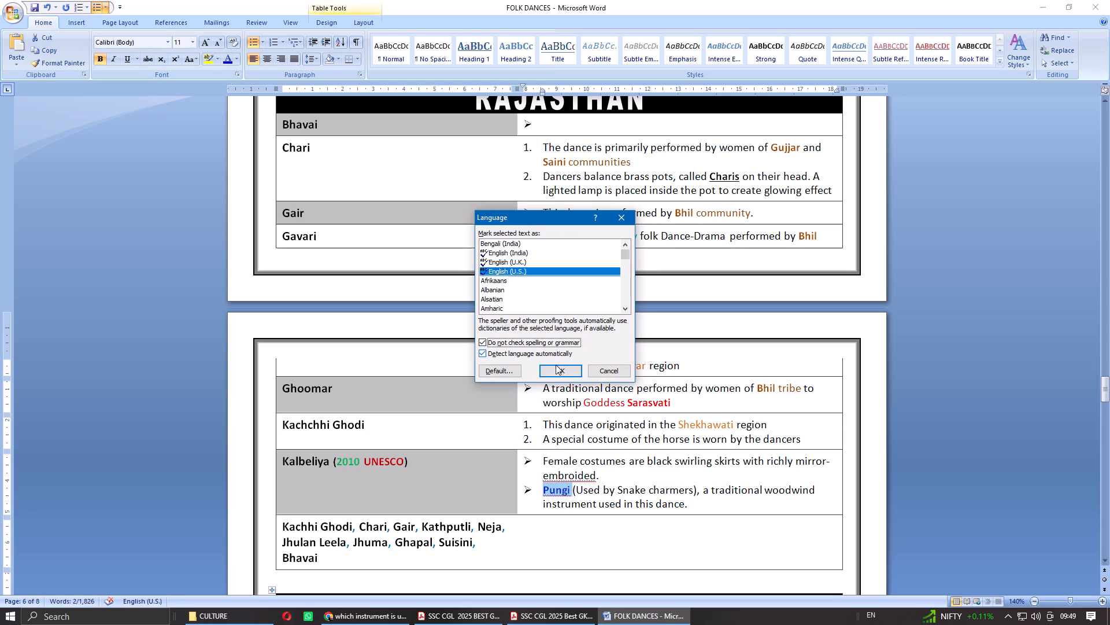
click(556, 367)
Check the Kalbelia question in the CGL practice set and correct "embroided" to "embroidered" in the first Kalbeliya bullet.
click(397, 624)
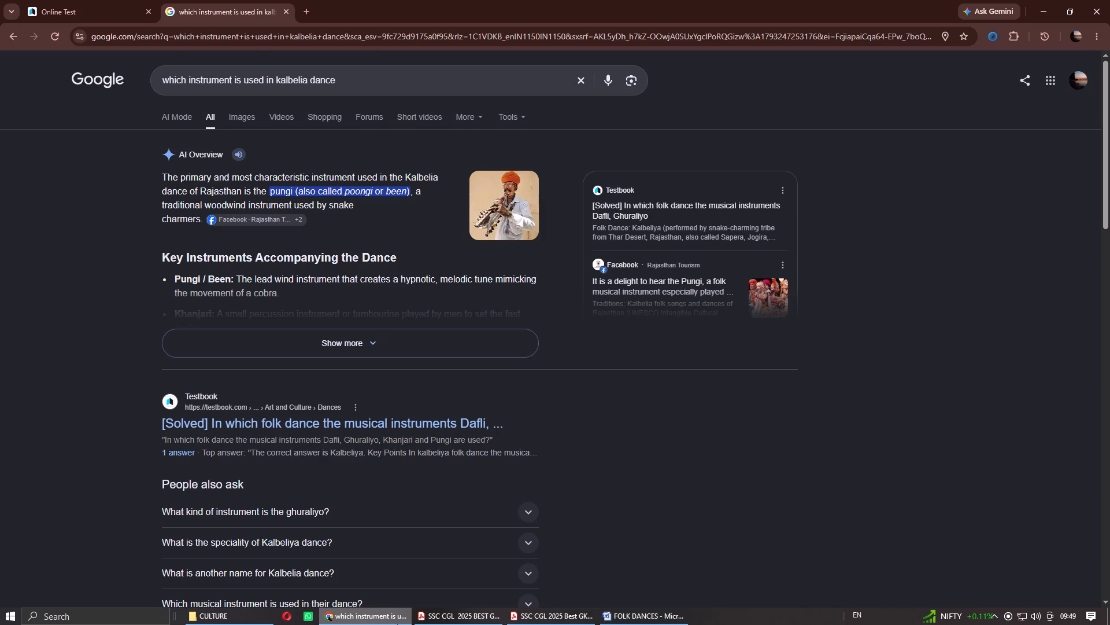
click(578, 617)
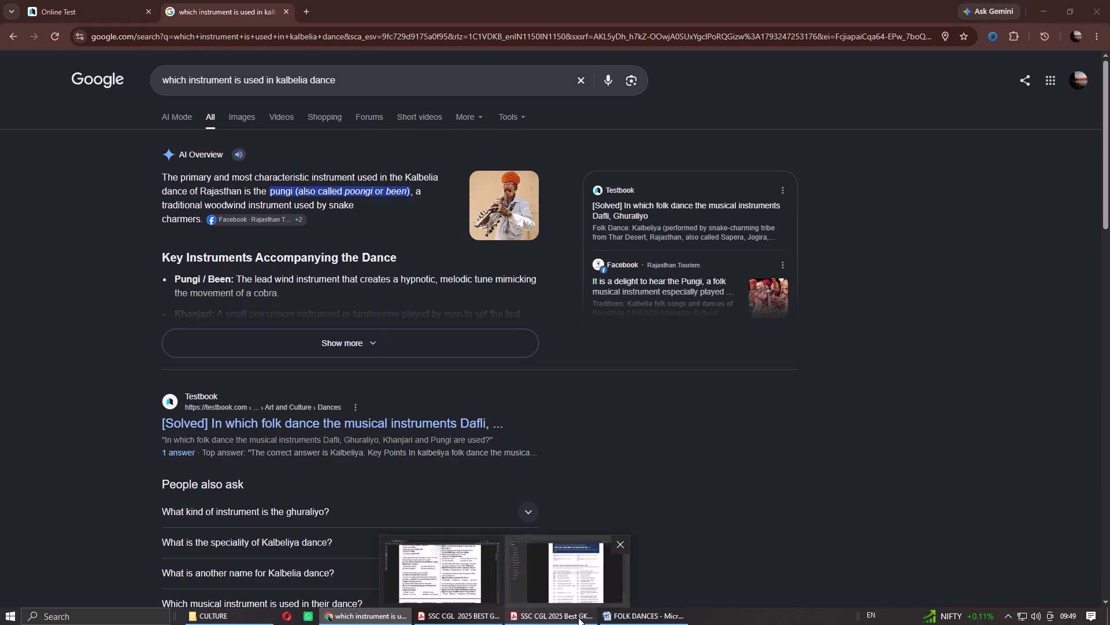
click(485, 621)
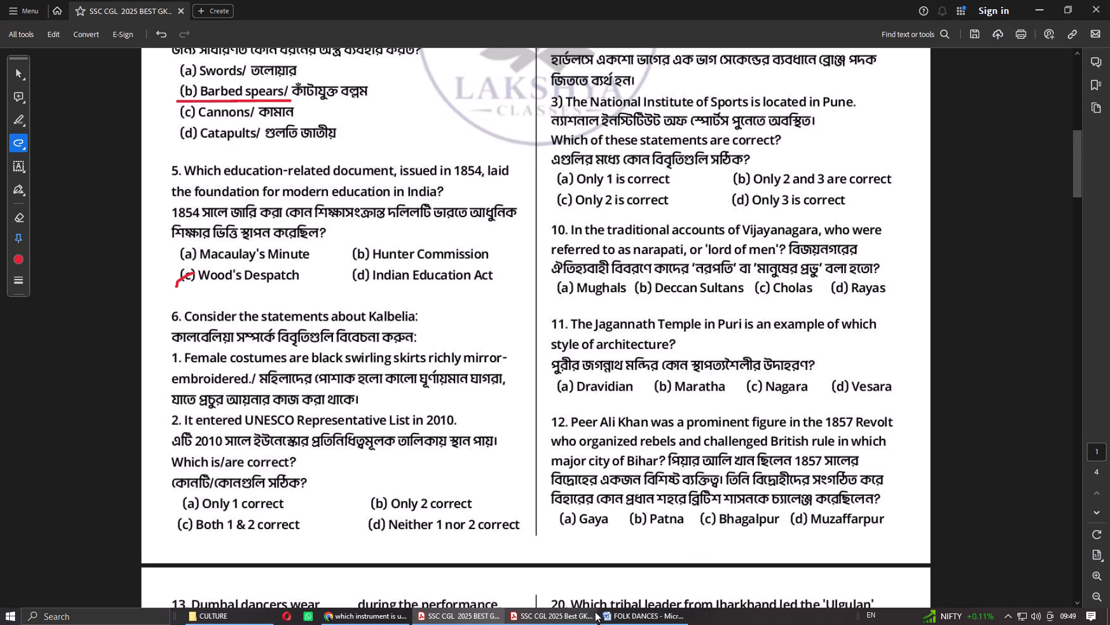
click(641, 613)
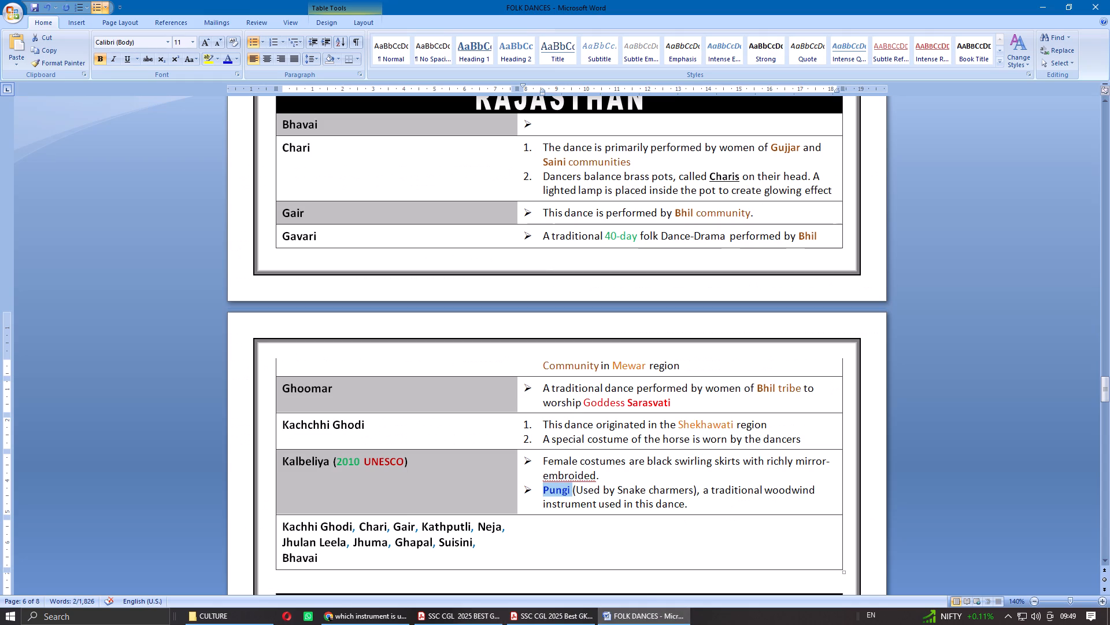
click(590, 478)
text(re)
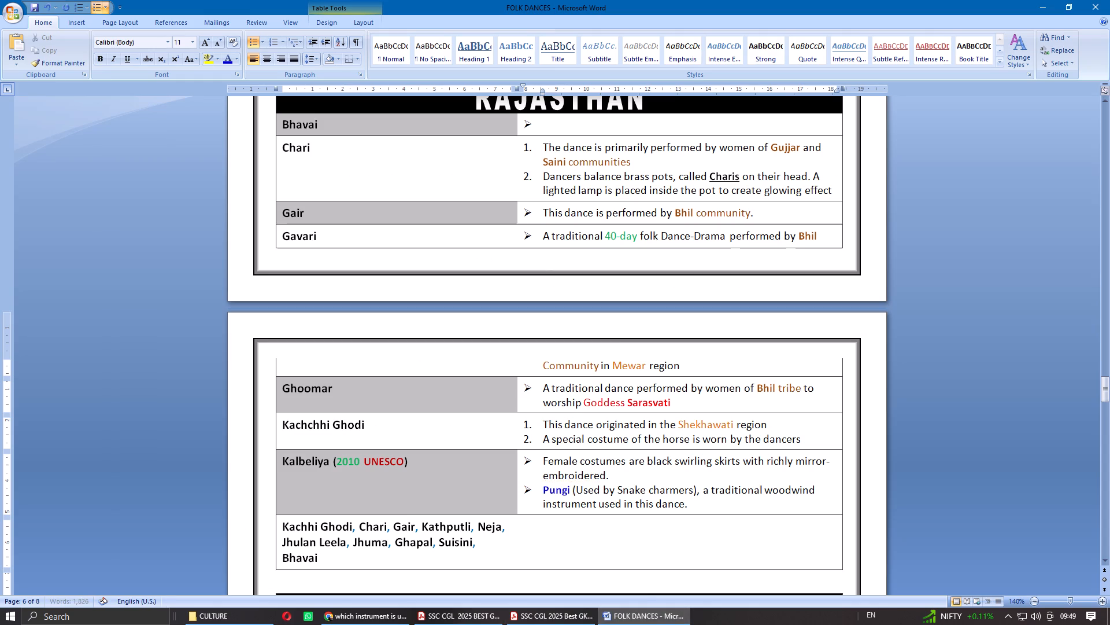
click(641, 484)
Underline "black swirling skirts" in the first Kalbeliya bullet and capitalize its first word as "Black".
drag(648, 460, 727, 459)
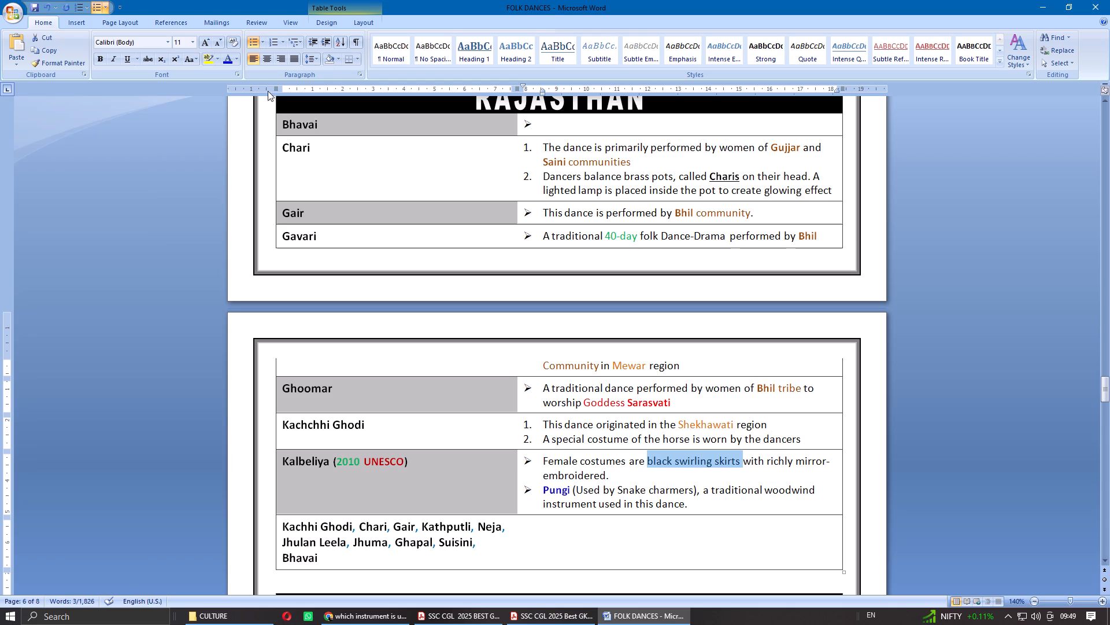
click(129, 59)
click(758, 470)
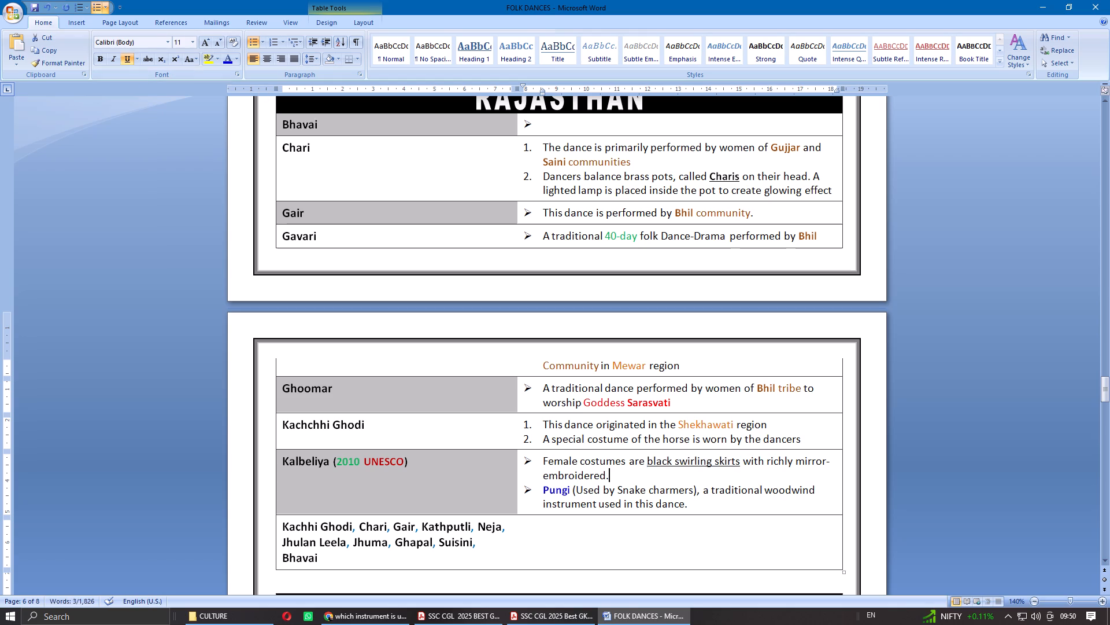
click(650, 462)
key(BackSpace)
key(shift+b)
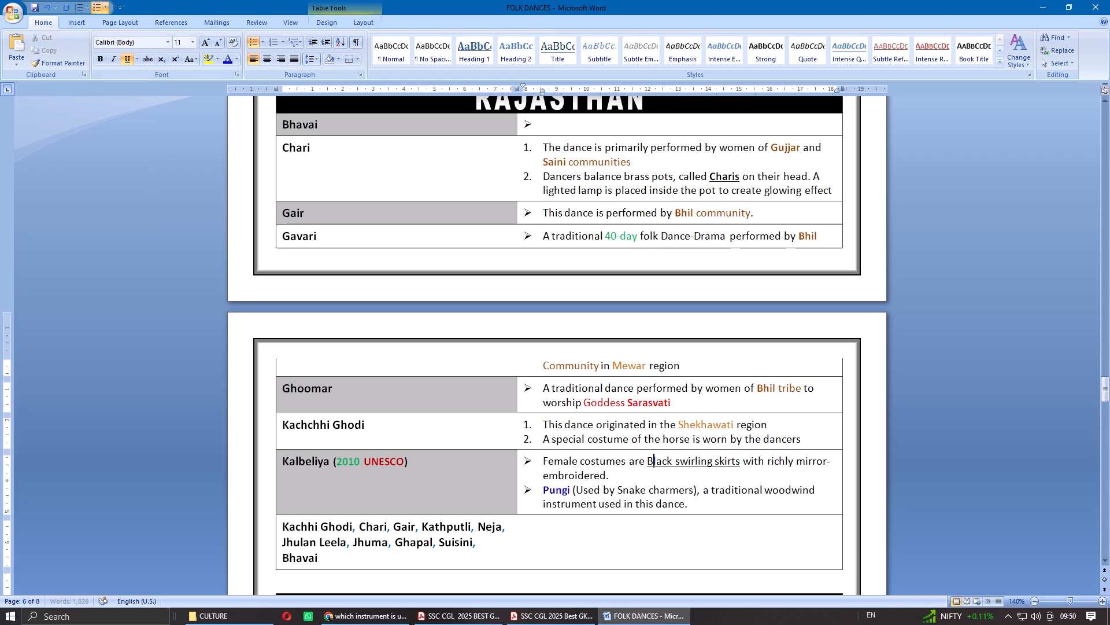
Convert the two Kalbeliya bullets into a numbered list (1, 2) with its indent aligned to the Rajasthan table's other numbered notes.
click(539, 462)
key(BackSpace)
key(BackSpace)
click(535, 489)
key(BackSpace)
key(BackSpace)
drag(546, 462, 546, 494)
click(274, 43)
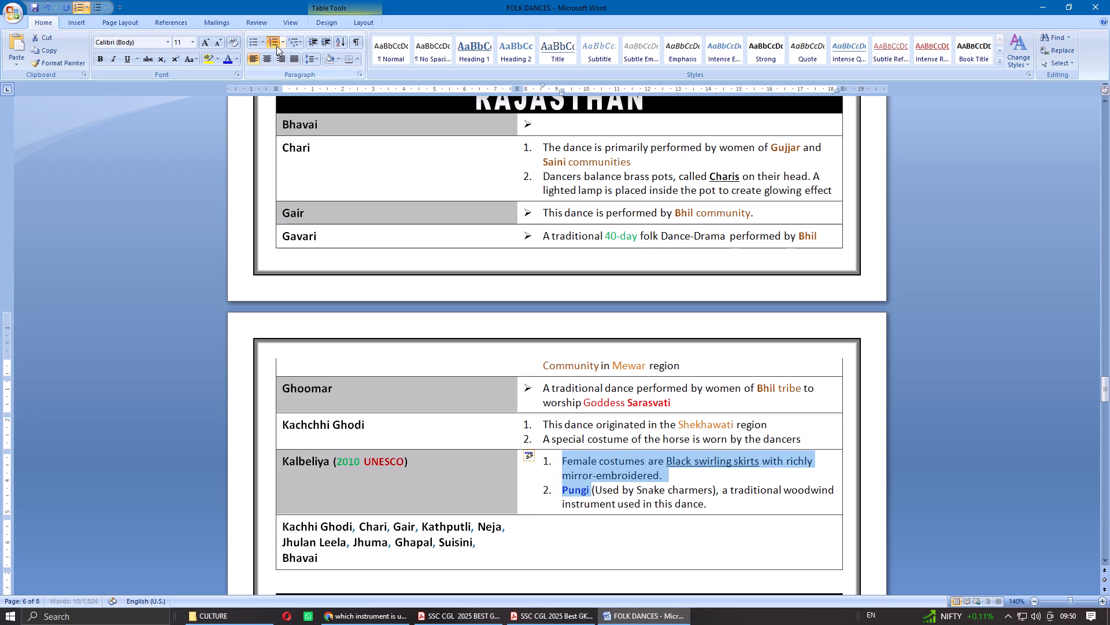
click(548, 464)
drag(548, 463, 507, 463)
click(613, 470)
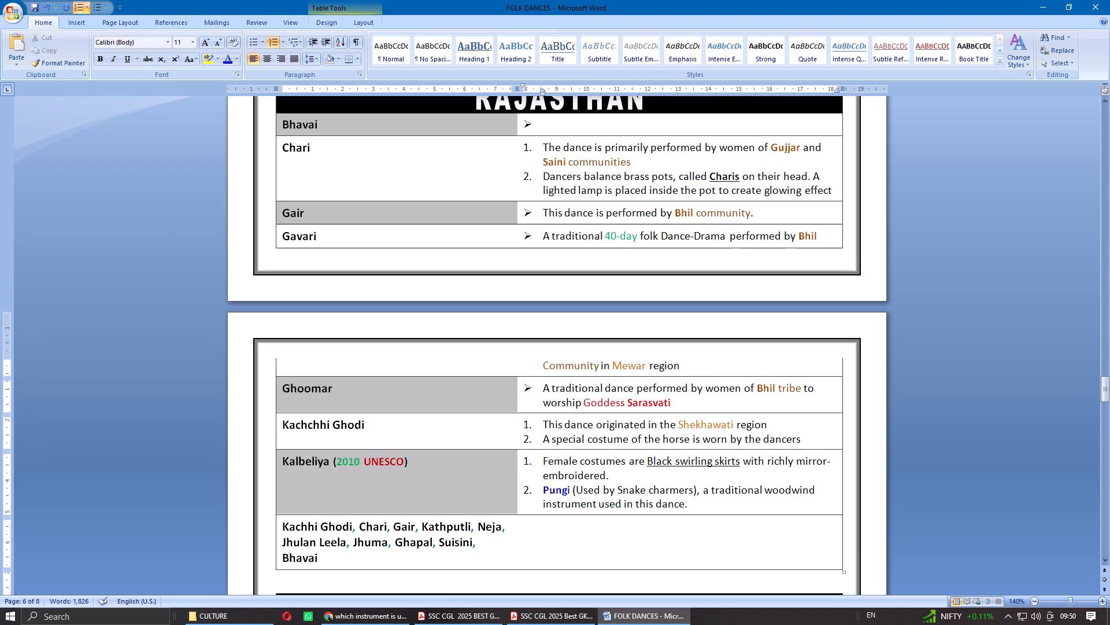
Examine the paragraph indent and spacing settings of Maharashtra's Lavani notes and Bihar's Jat-Jatin notes.
scroll(602, 311, up, 3)
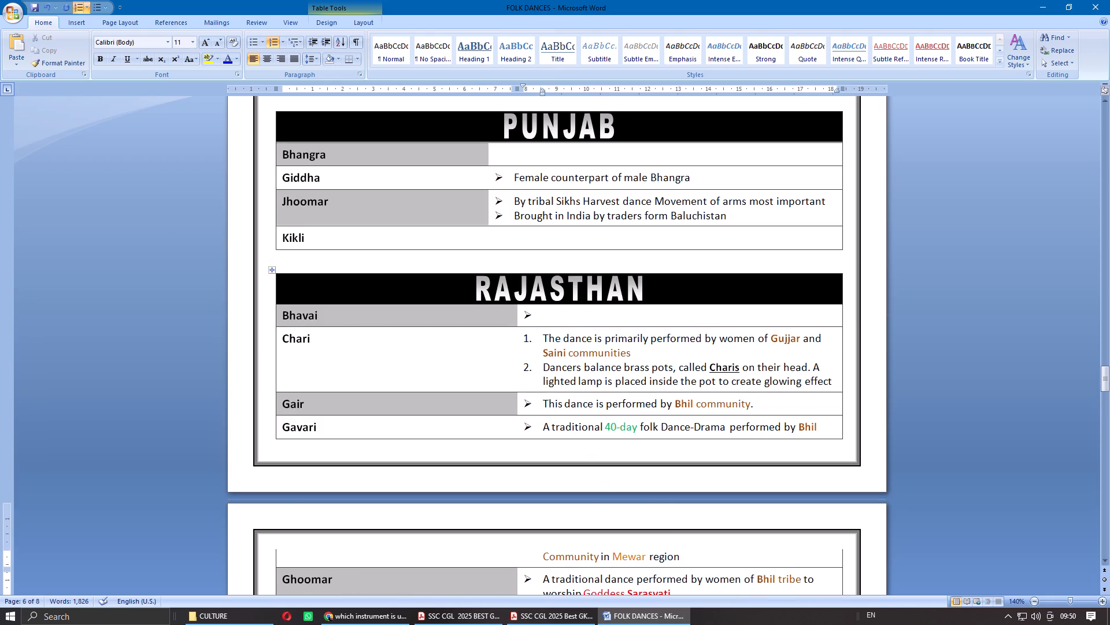
scroll(564, 308, up, 20)
scroll(564, 308, up, 1)
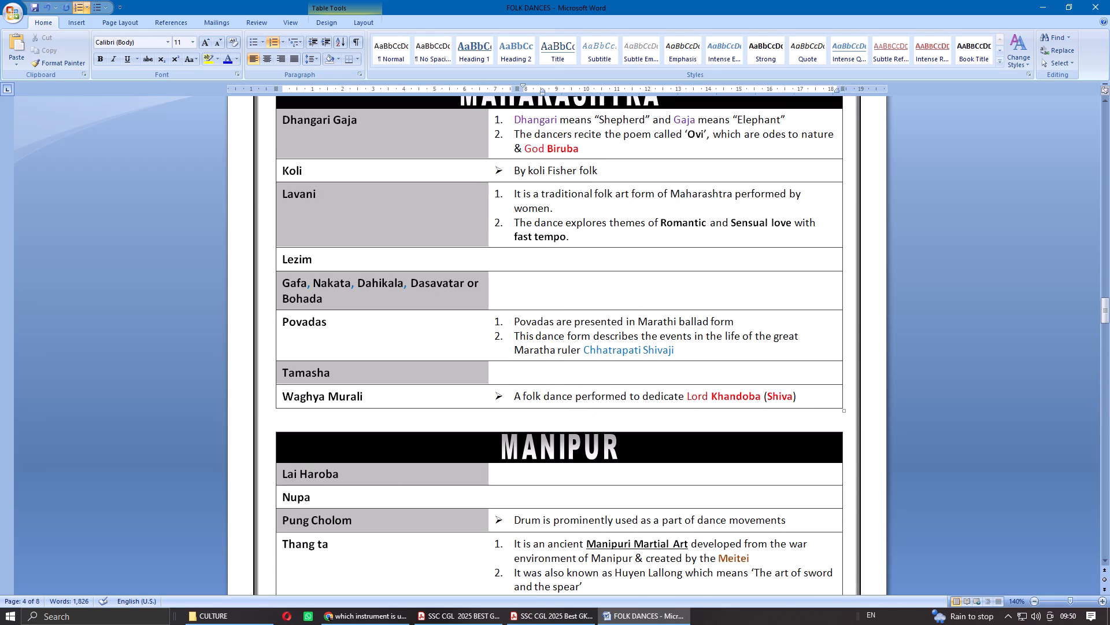
drag(541, 195, 543, 219)
right_click(543, 219)
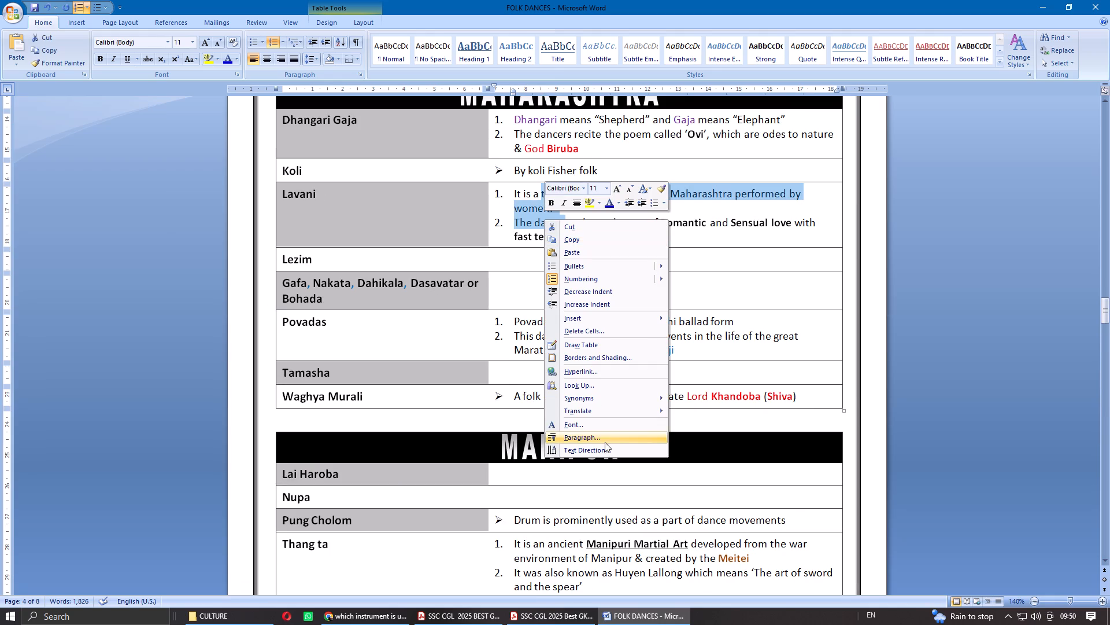
click(601, 439)
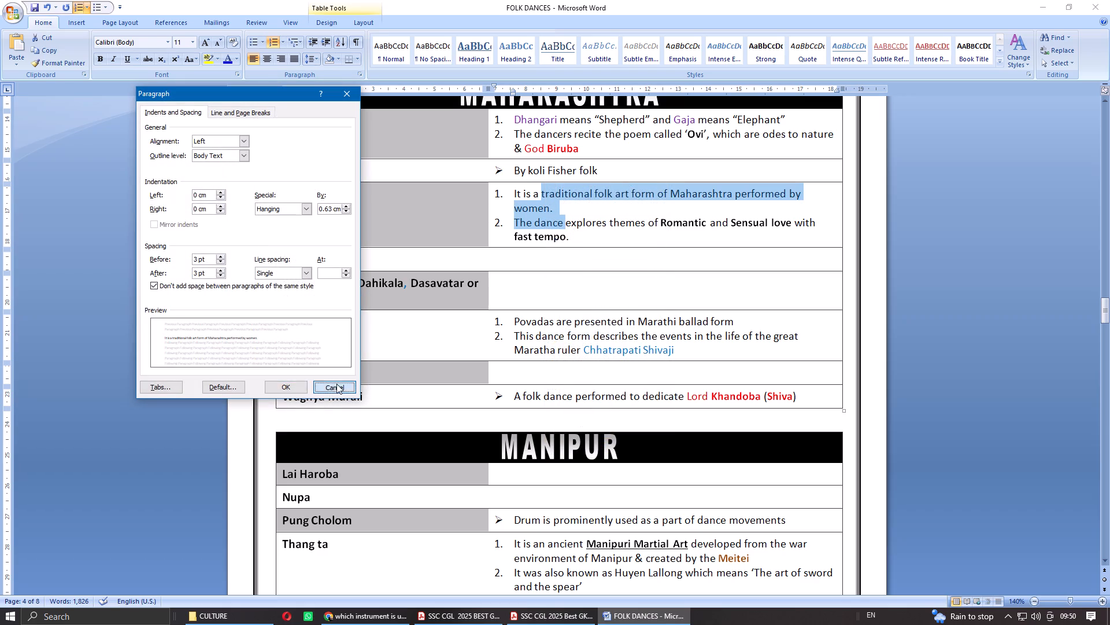
click(336, 384)
drag(1109, 304, 1109, 108)
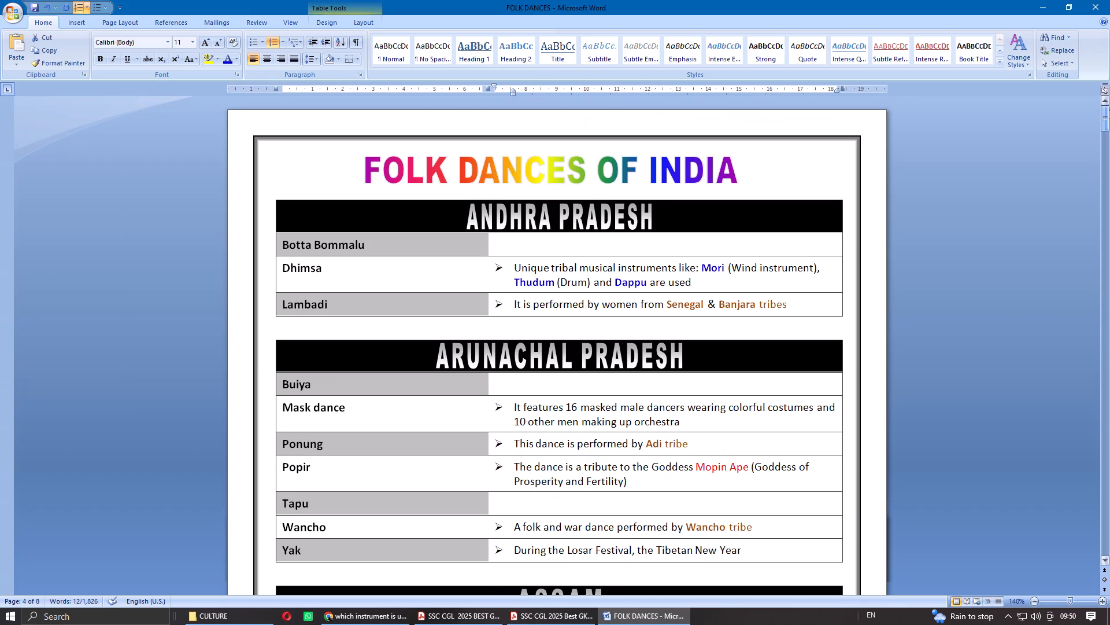
click(573, 408)
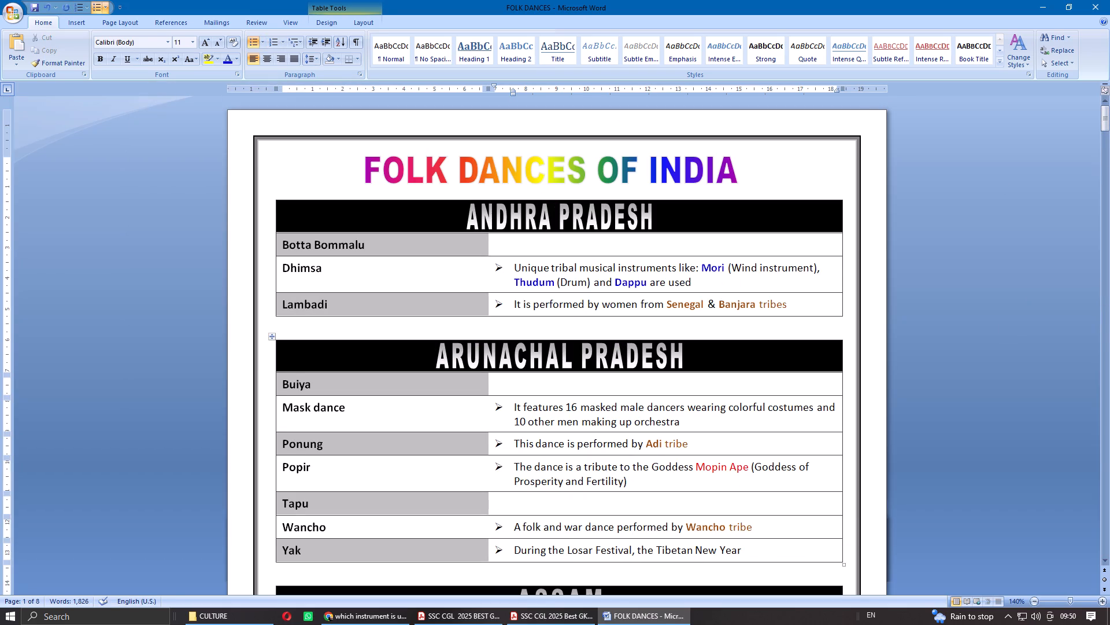
scroll(579, 455, down, 6)
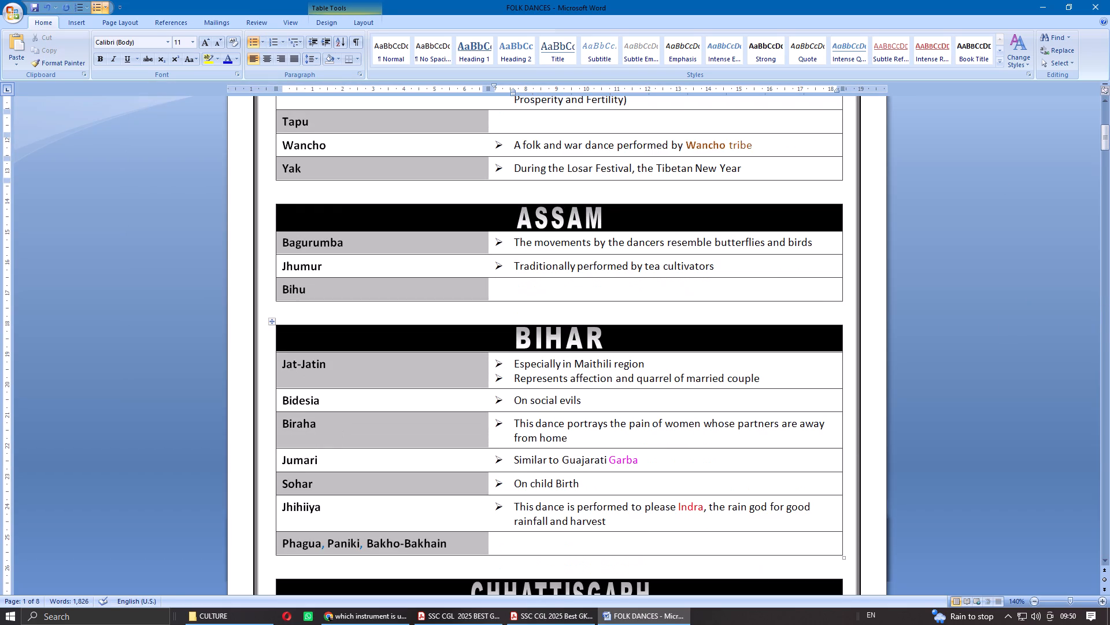
drag(541, 365, 541, 372)
right_click(541, 373)
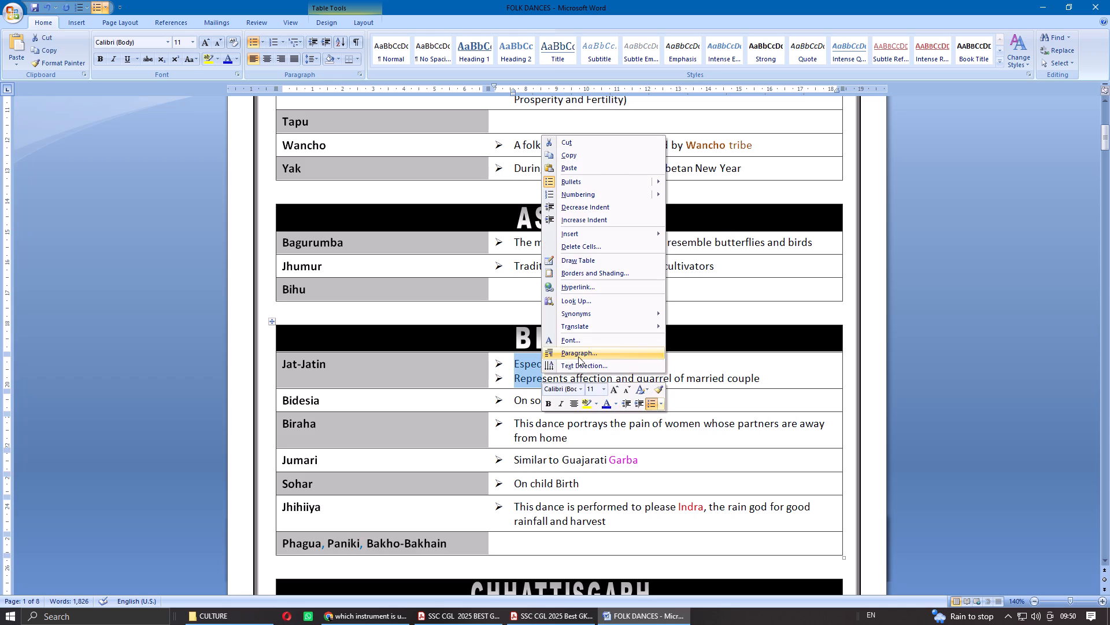
click(580, 355)
click(336, 385)
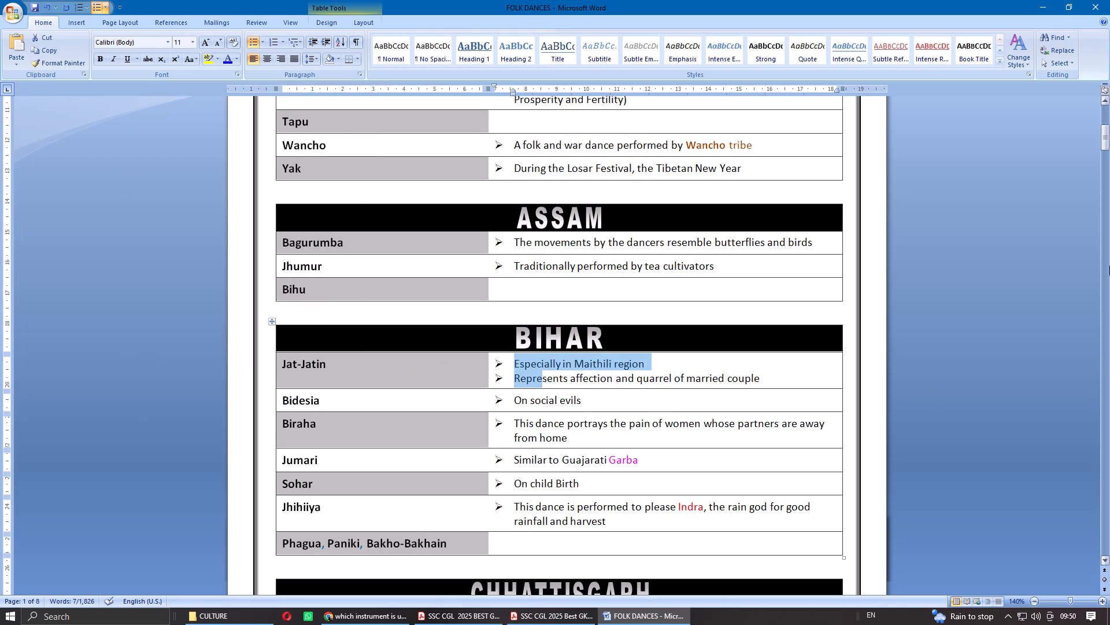
Set the spacing before the first Kalbeliya item to 6 pt and the spacing after the second item to 6 pt.
drag(1109, 139, 1092, 369)
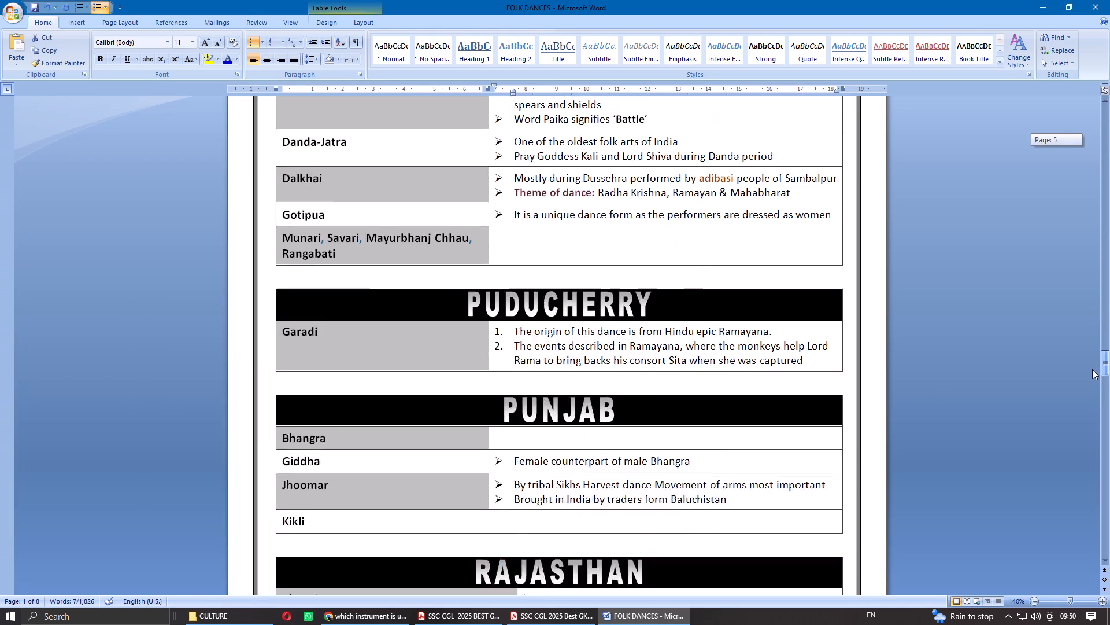
drag(1092, 369, 1090, 389)
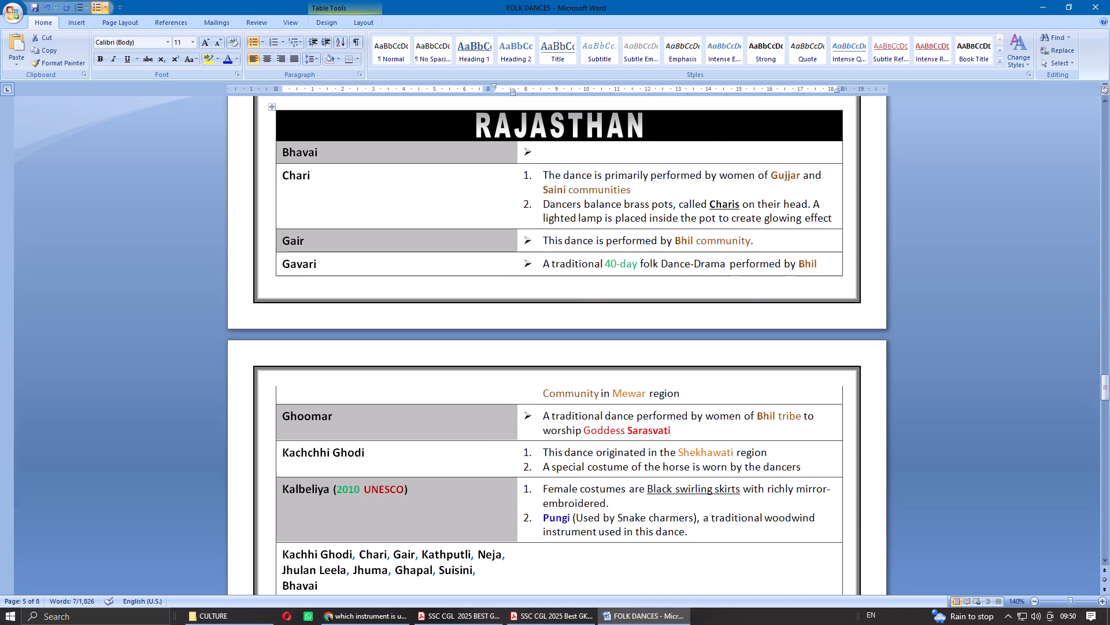
scroll(617, 240, down, 2)
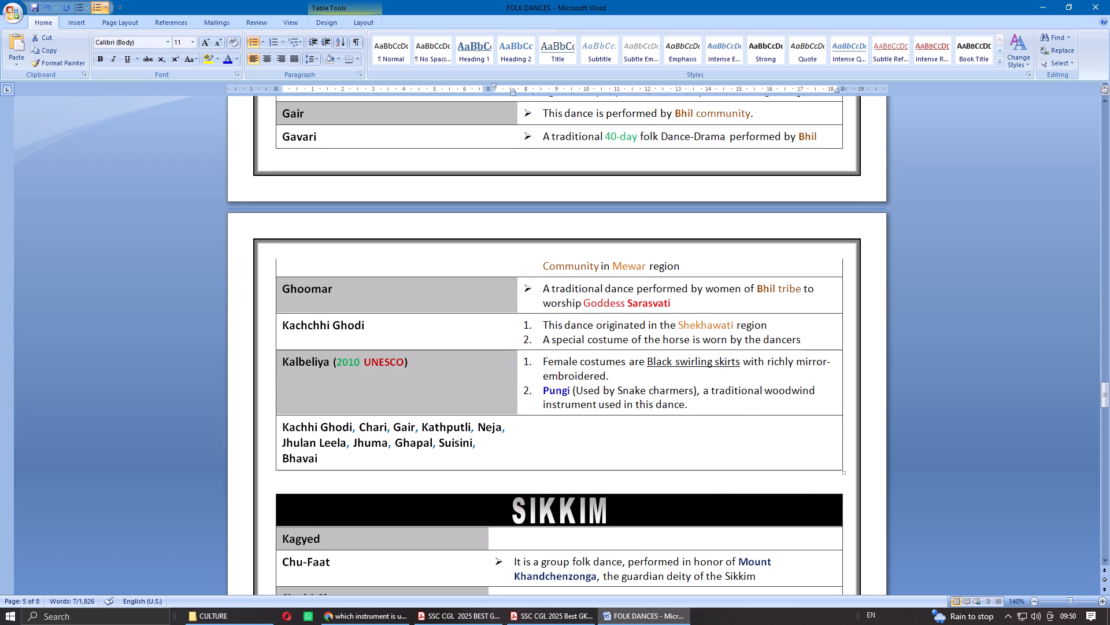
click(575, 362)
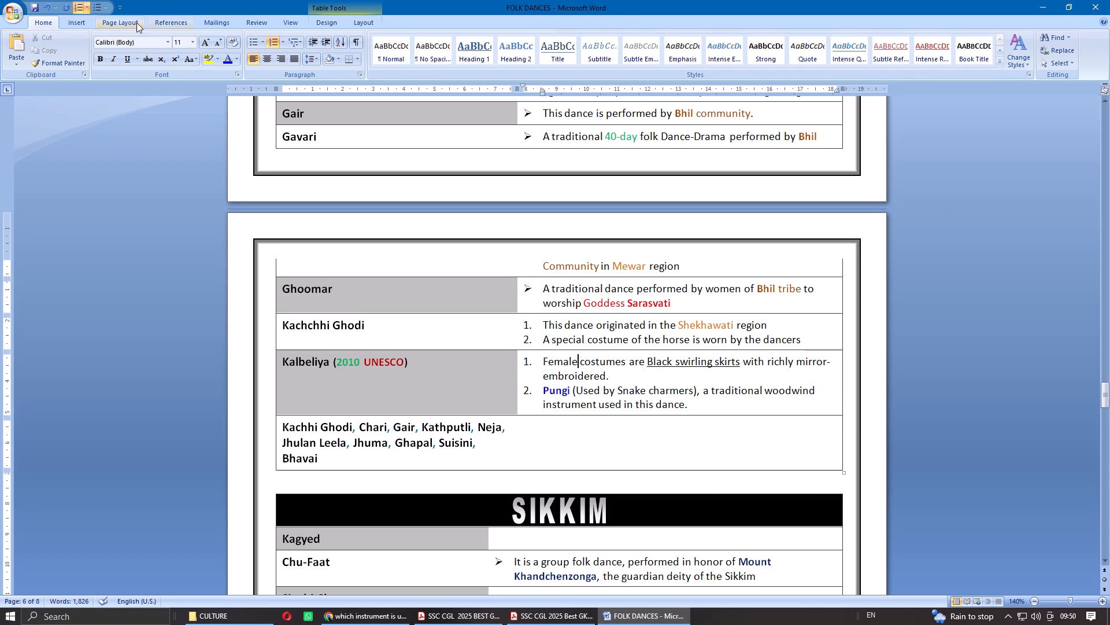
click(136, 23)
click(504, 47)
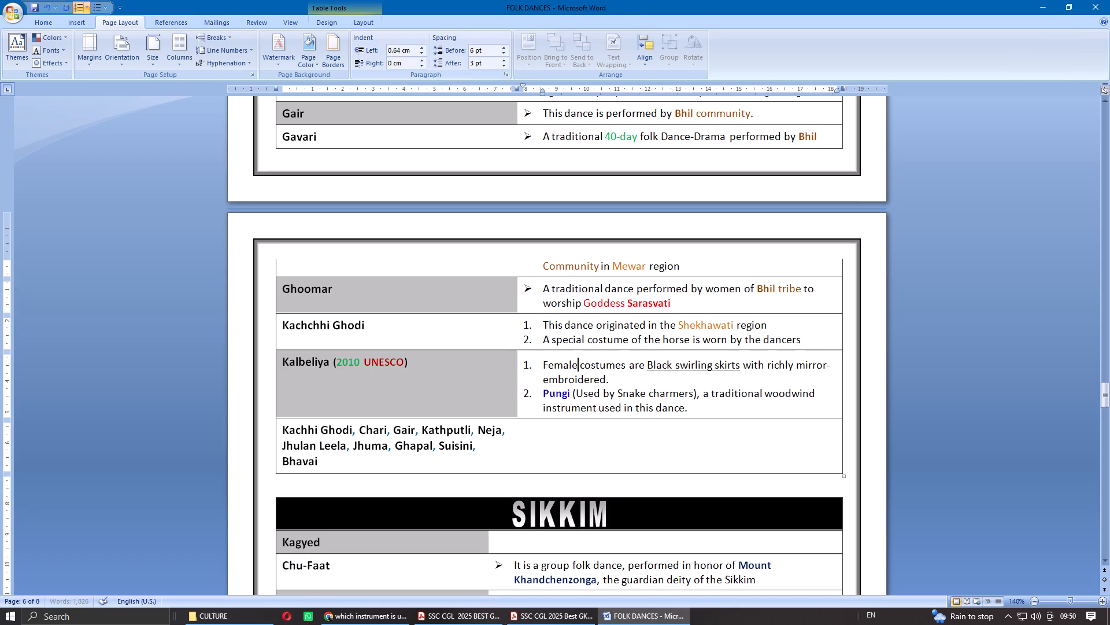
click(631, 403)
click(506, 60)
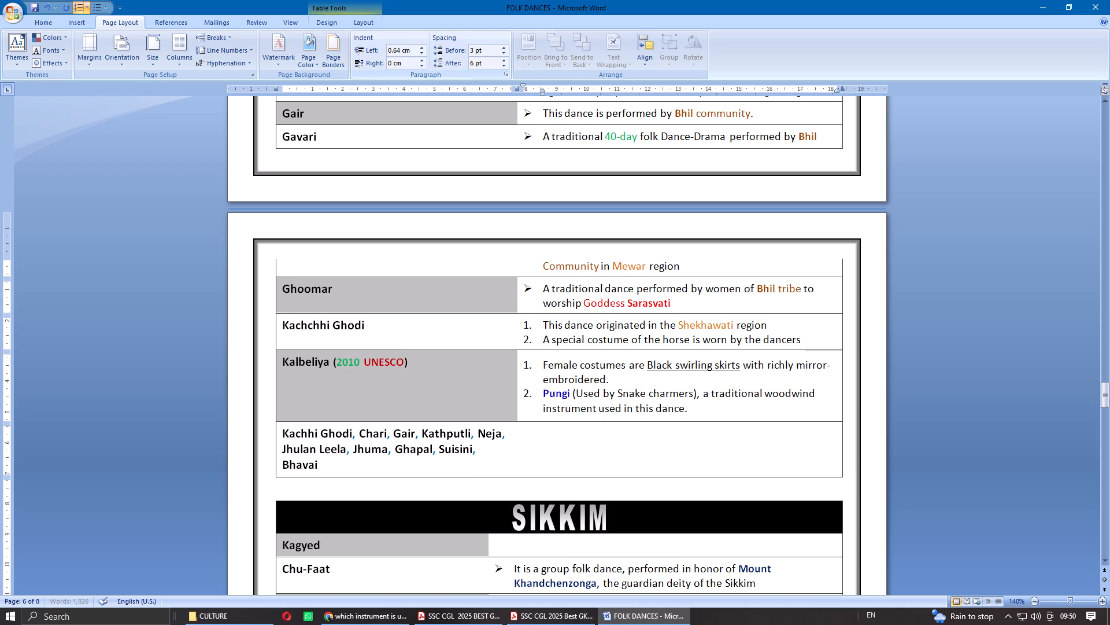
Check the spacing of the Rauf note, undo the last spacing change on the second Kalbeliya item, and save the document.
drag(1109, 392, 1087, 236)
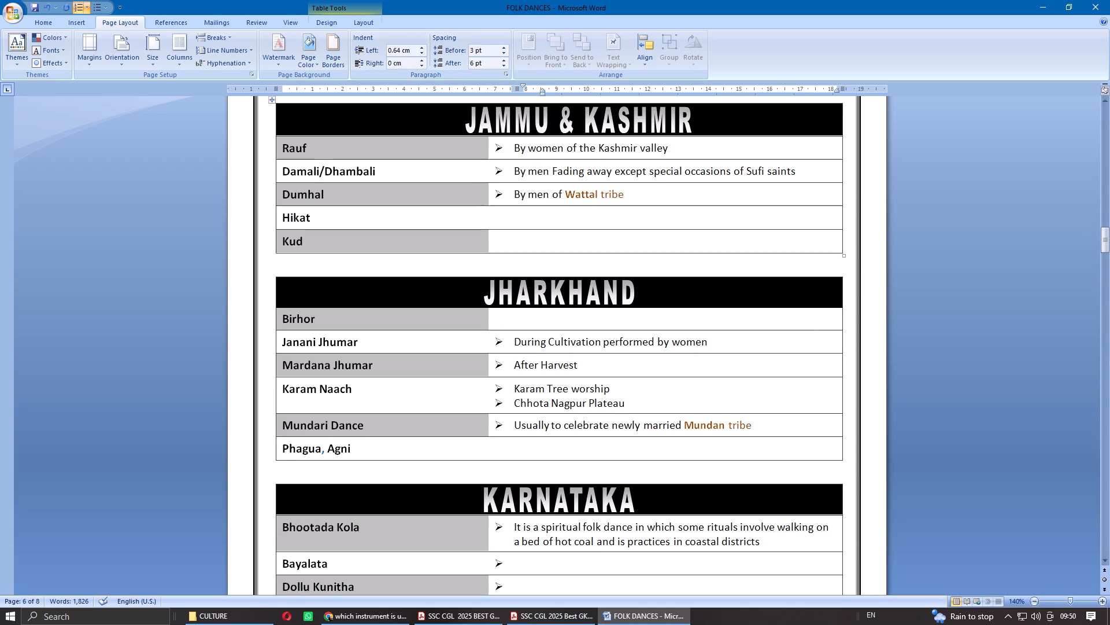
click(542, 152)
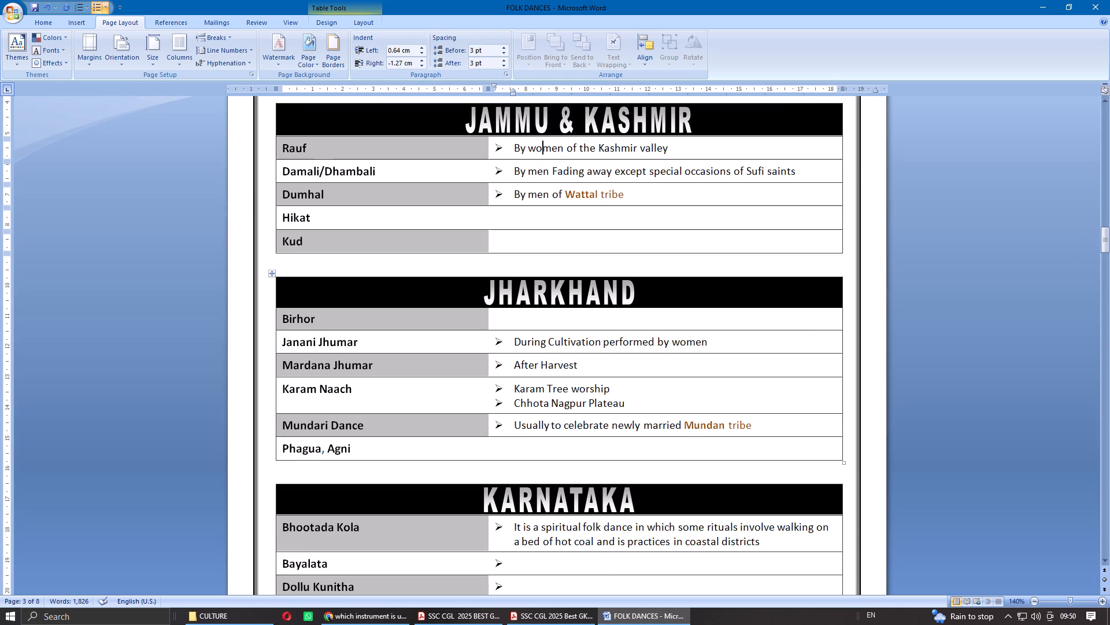
scroll(628, 318, down, 20)
scroll(628, 318, down, 8)
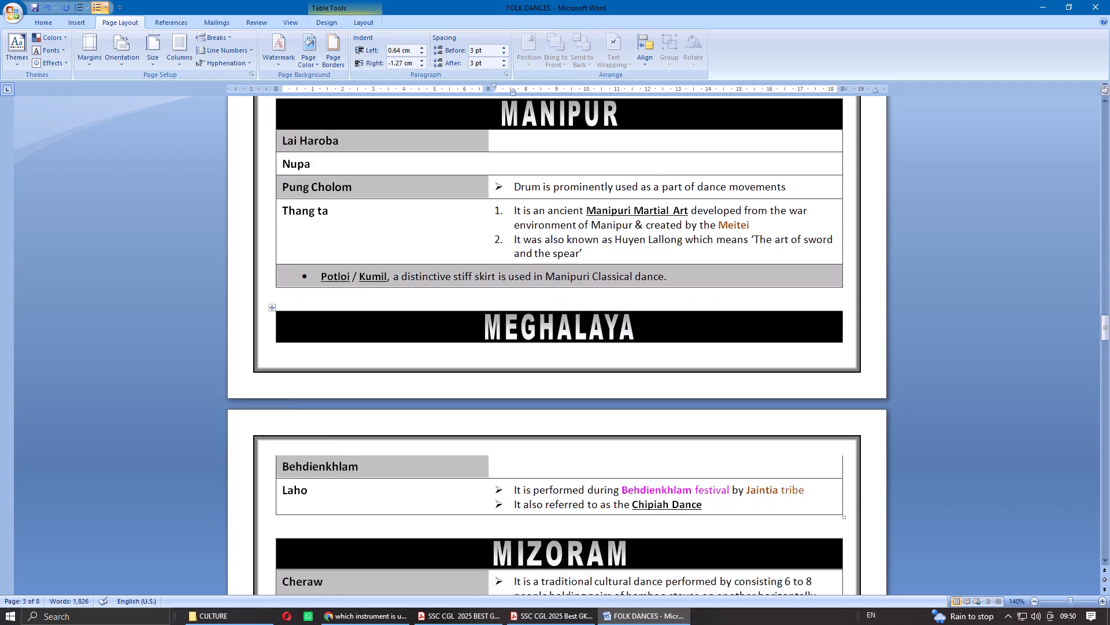
scroll(639, 316, down, 18)
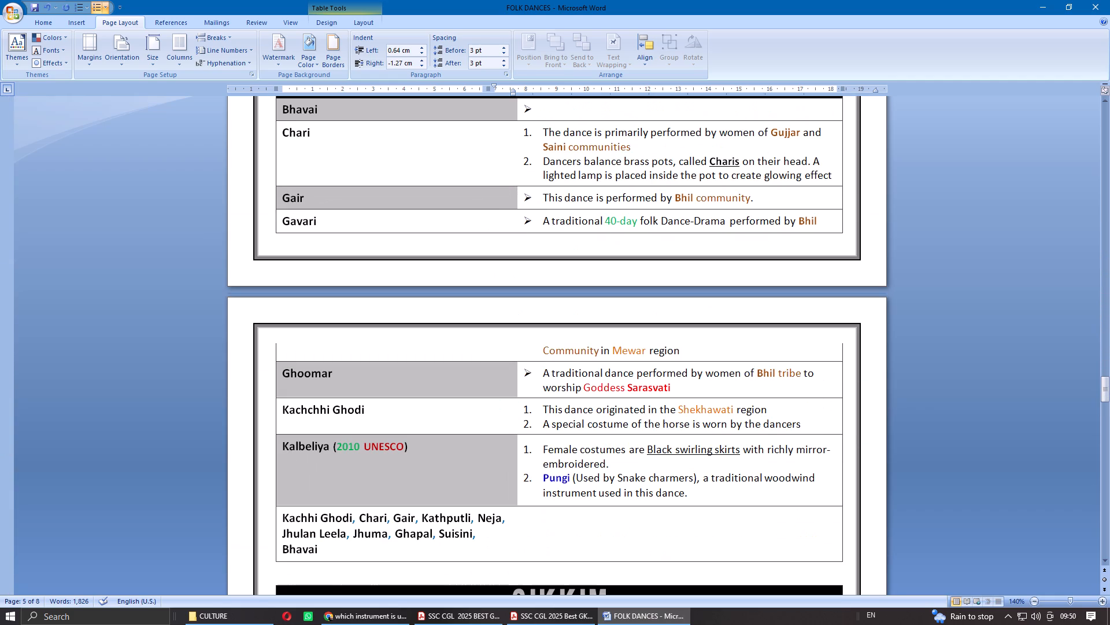
key(ctrl+z)
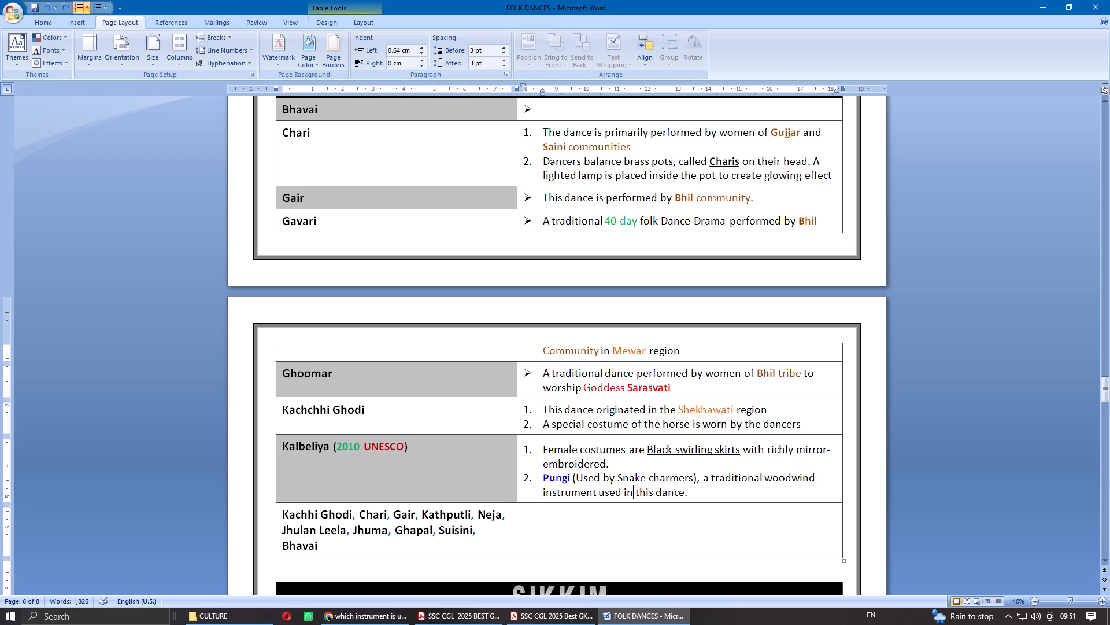
scroll(455, 514, up, 3)
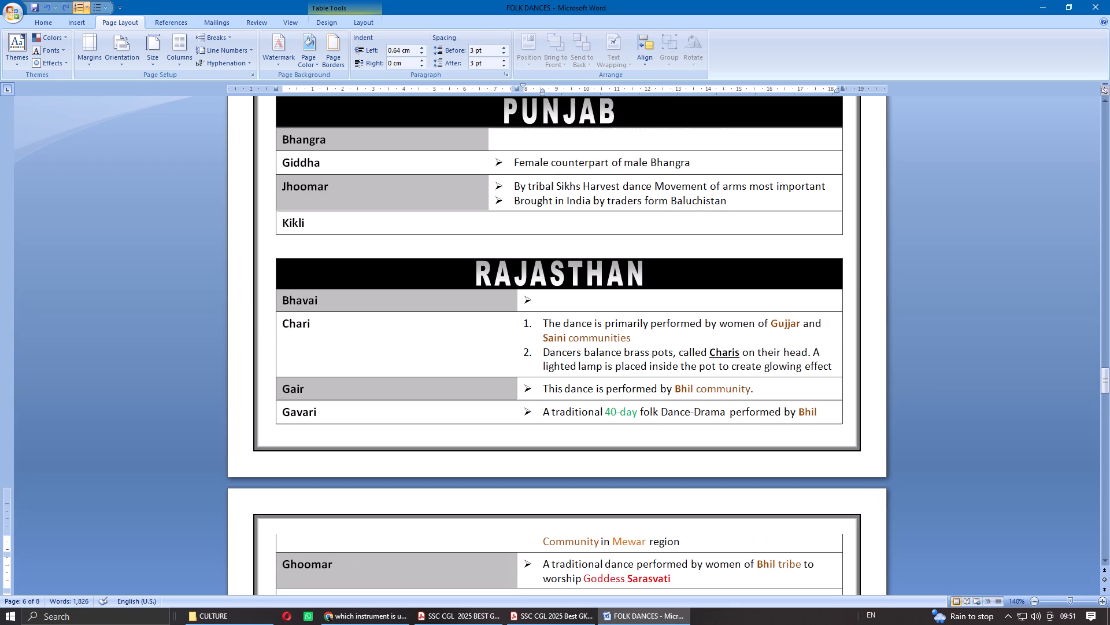
click(35, 8)
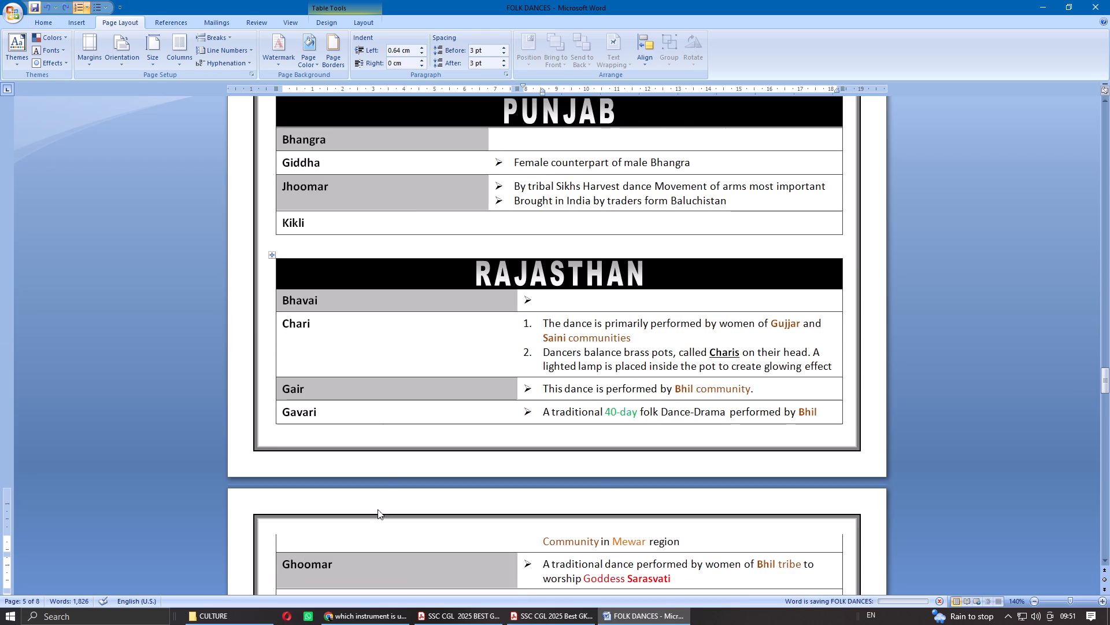
Strike through Q05 and Q06 with the red pen in the practice set's answer key PDF.
click(372, 624)
click(573, 624)
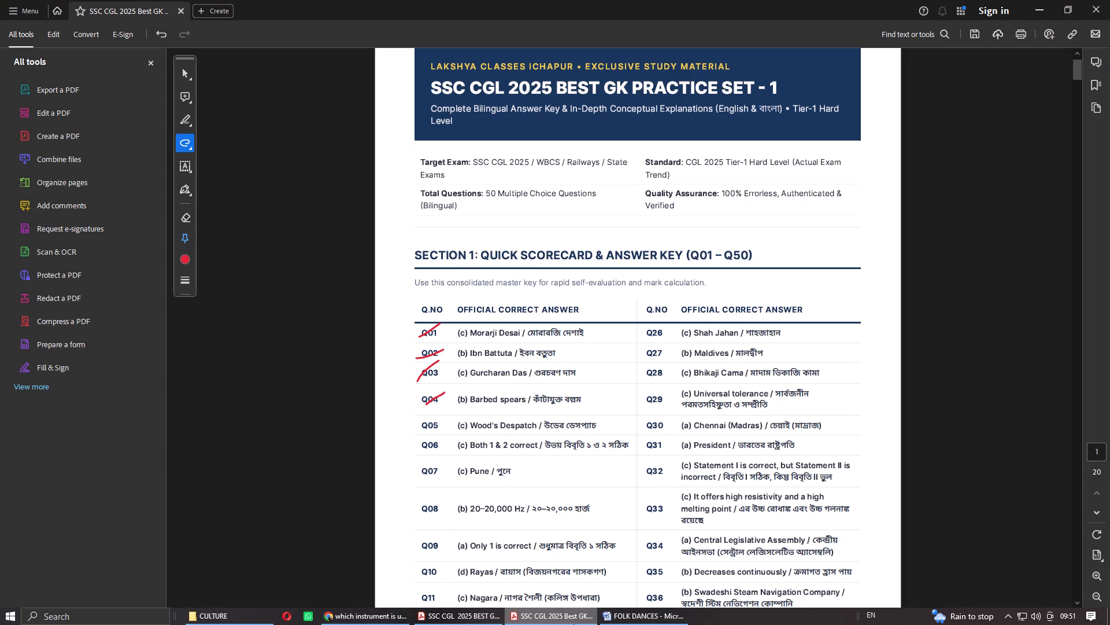
drag(414, 433, 423, 429)
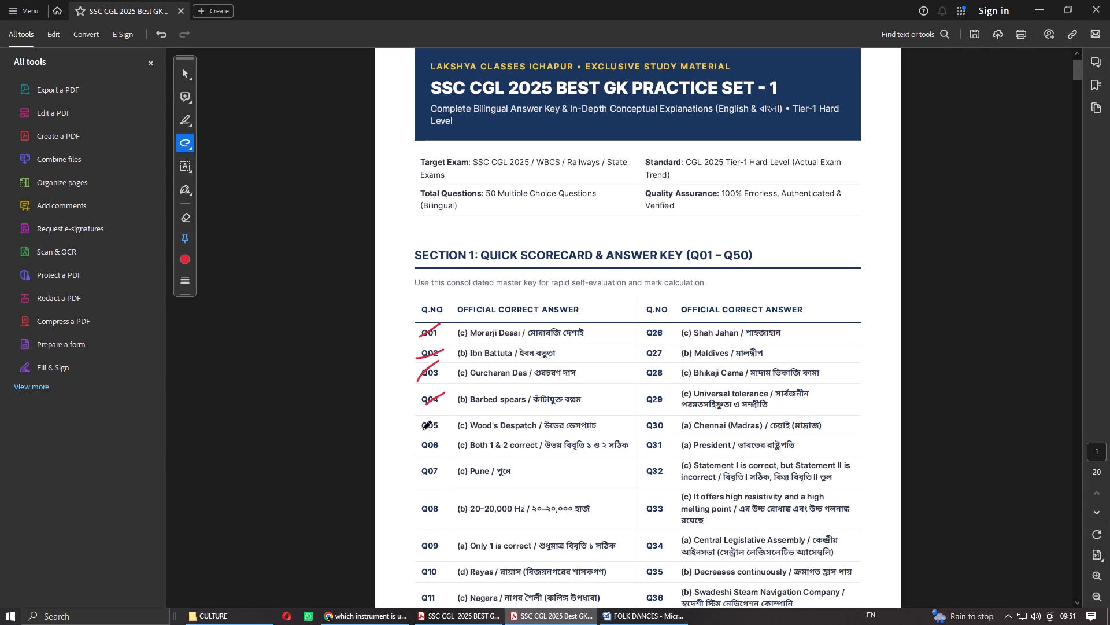
drag(423, 429, 441, 420)
drag(420, 452, 461, 435)
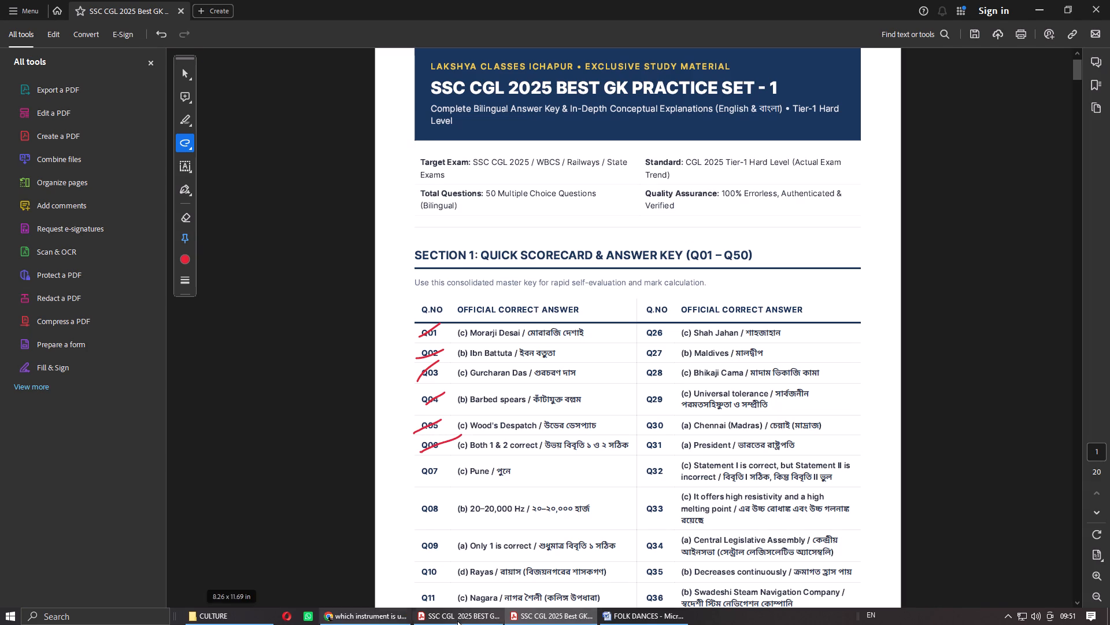
Mark option (c) Both 1 & 2 correct for question 6 in the question paper PDF.
click(465, 619)
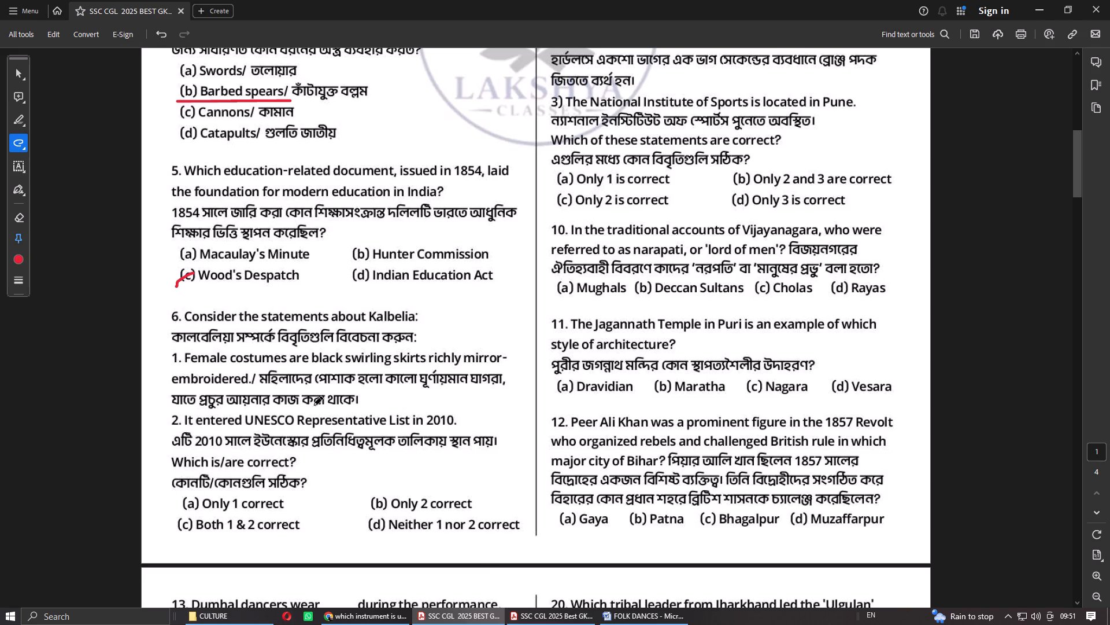
drag(175, 534, 195, 521)
Mark option (c) Pune for question 7 and option (b) 20–20,000 Hz for question 8 in the question paper.
click(557, 624)
click(557, 624)
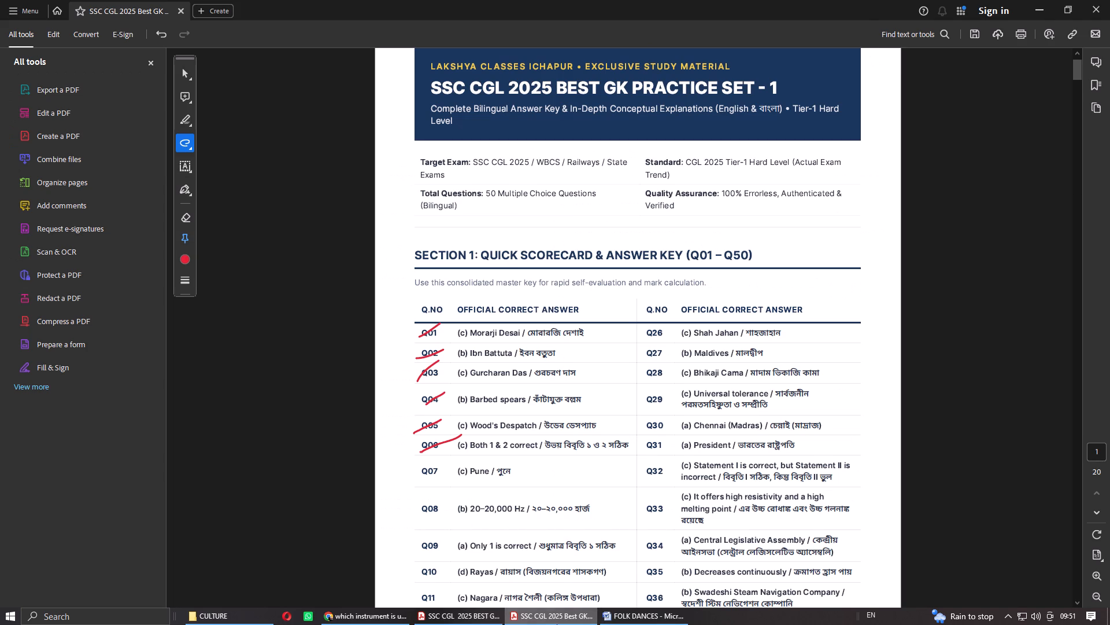
scroll(674, 376, up, 14)
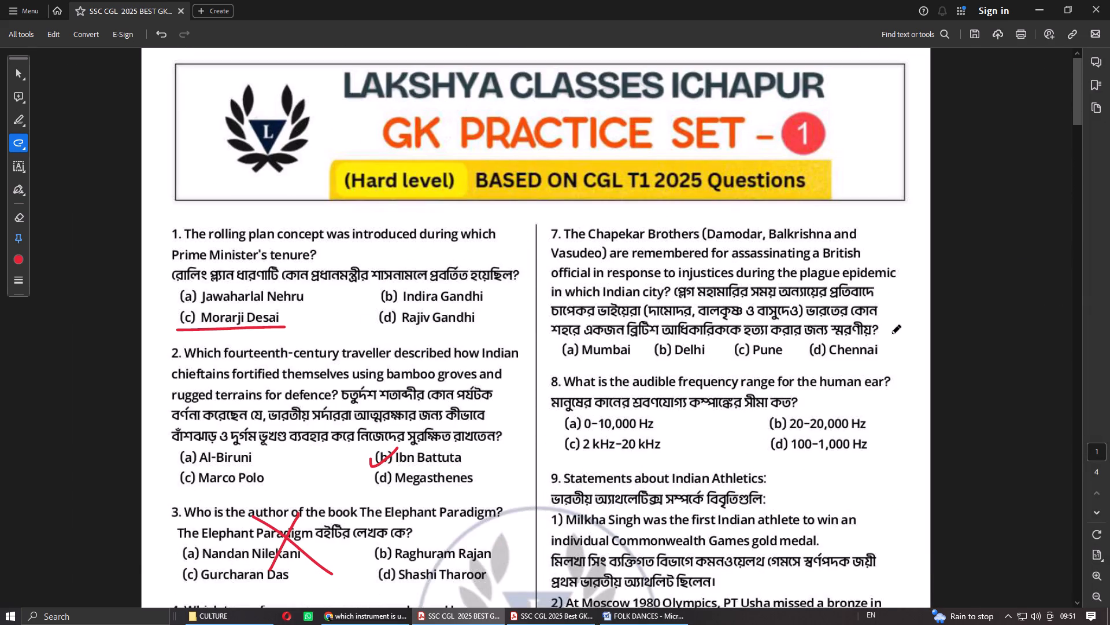
drag(733, 355, 756, 343)
click(24, 79)
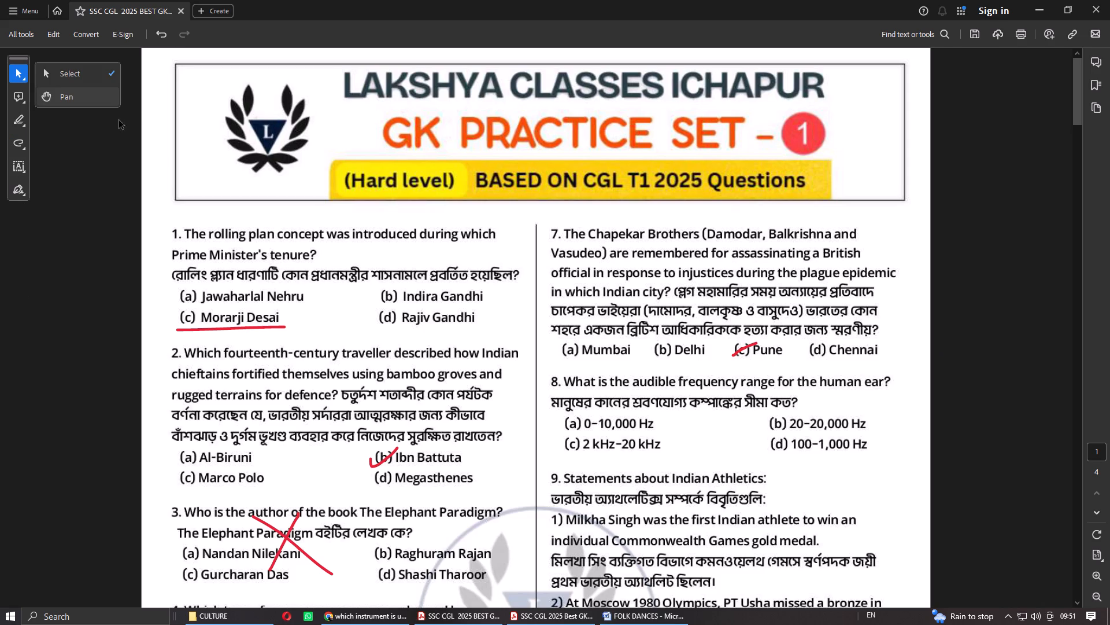
click(15, 153)
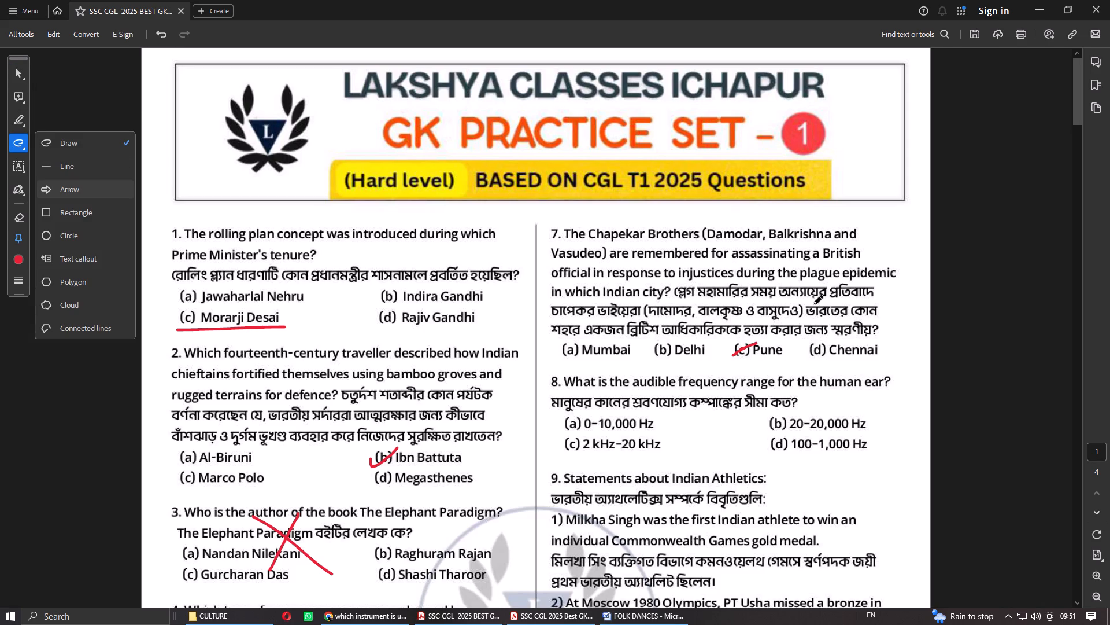
scroll(876, 318, down, 2)
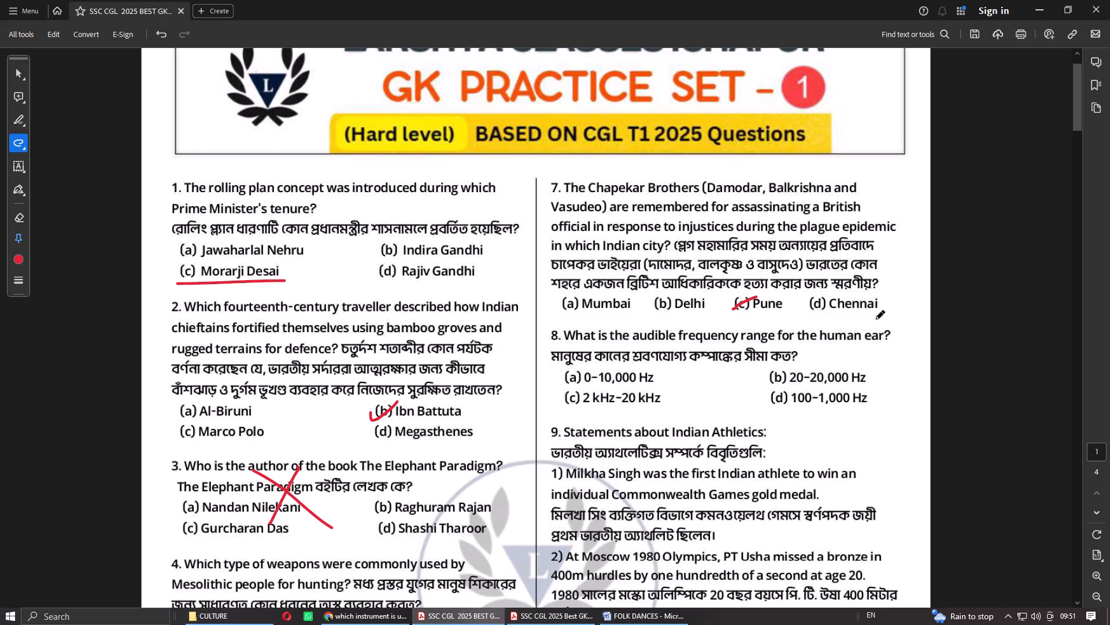
drag(767, 386, 791, 367)
Mark statement 1 and option (a) Only 1 is correct for question 9 on Indian athletics, consulting the answer key.
scroll(813, 340, down, 2)
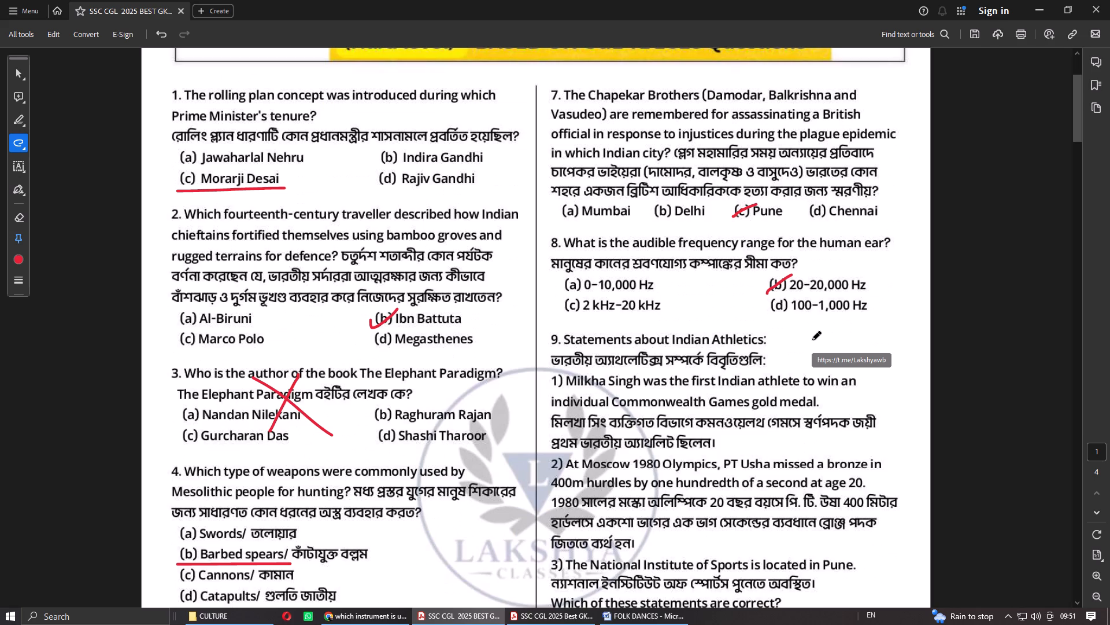
scroll(813, 339, down, 3)
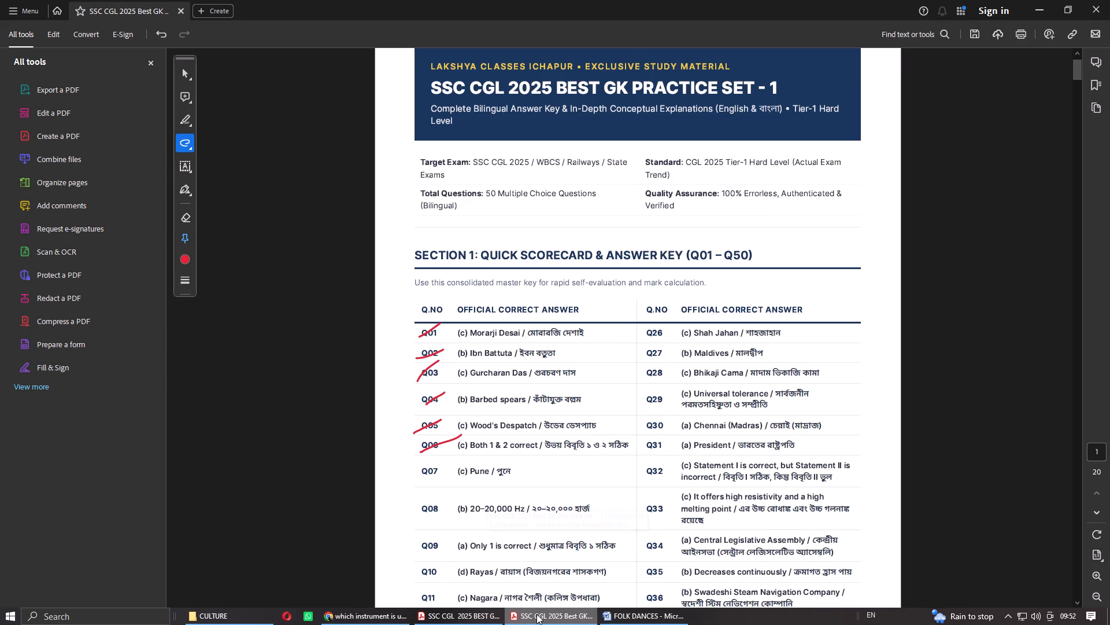
click(536, 614)
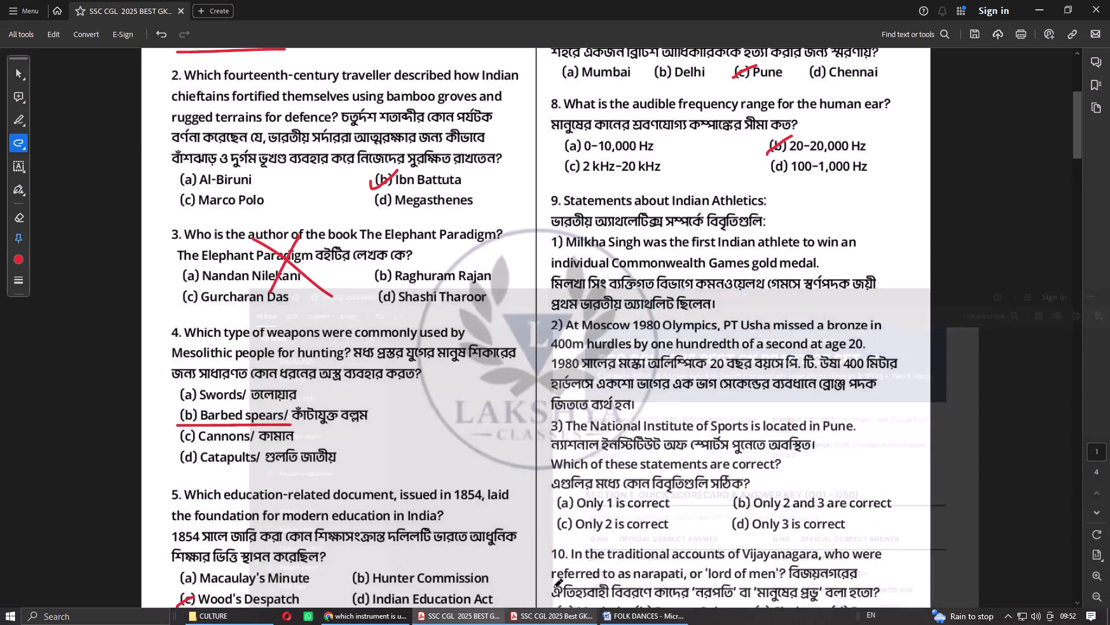
drag(549, 251, 574, 234)
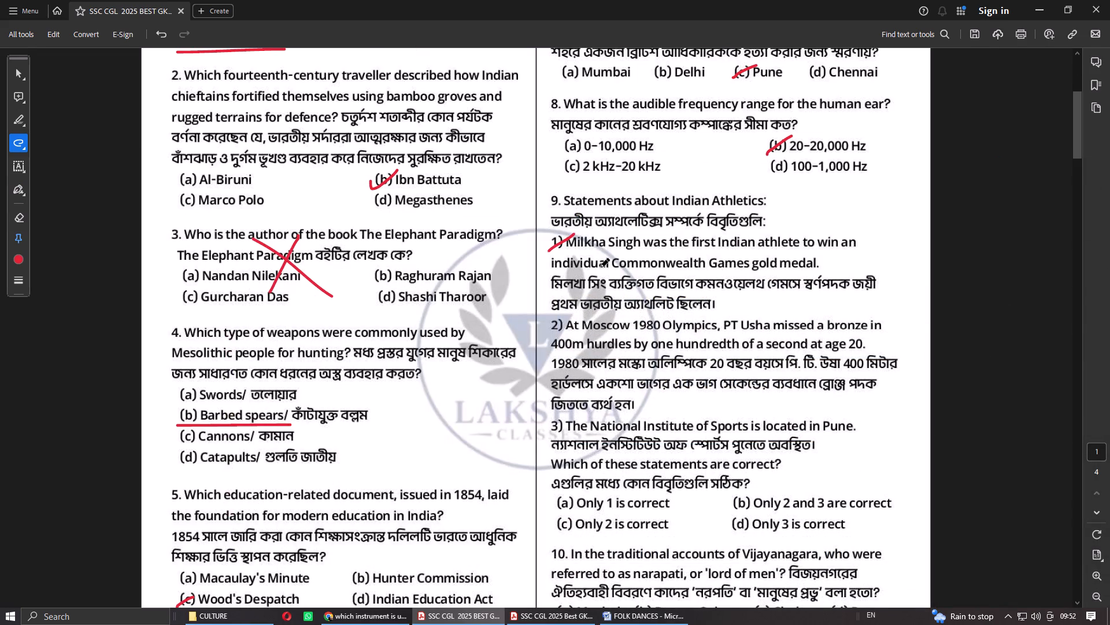
drag(552, 509, 576, 501)
Check question 10 against the answer key and underline option (d) Rayas in the question paper.
scroll(647, 387, down, 1)
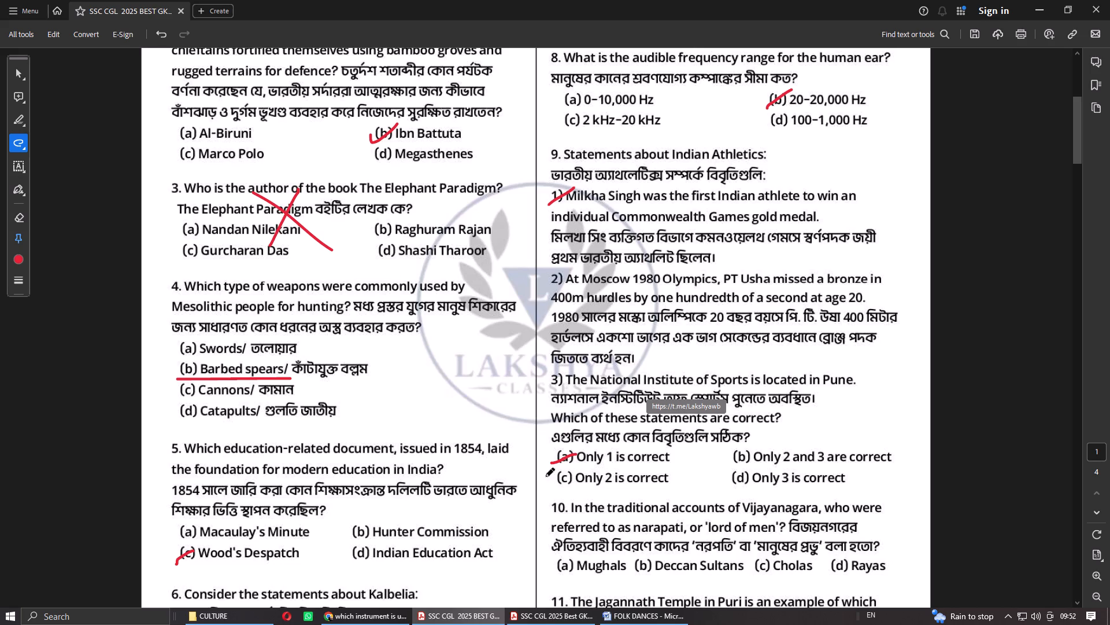
scroll(816, 319, down, 1)
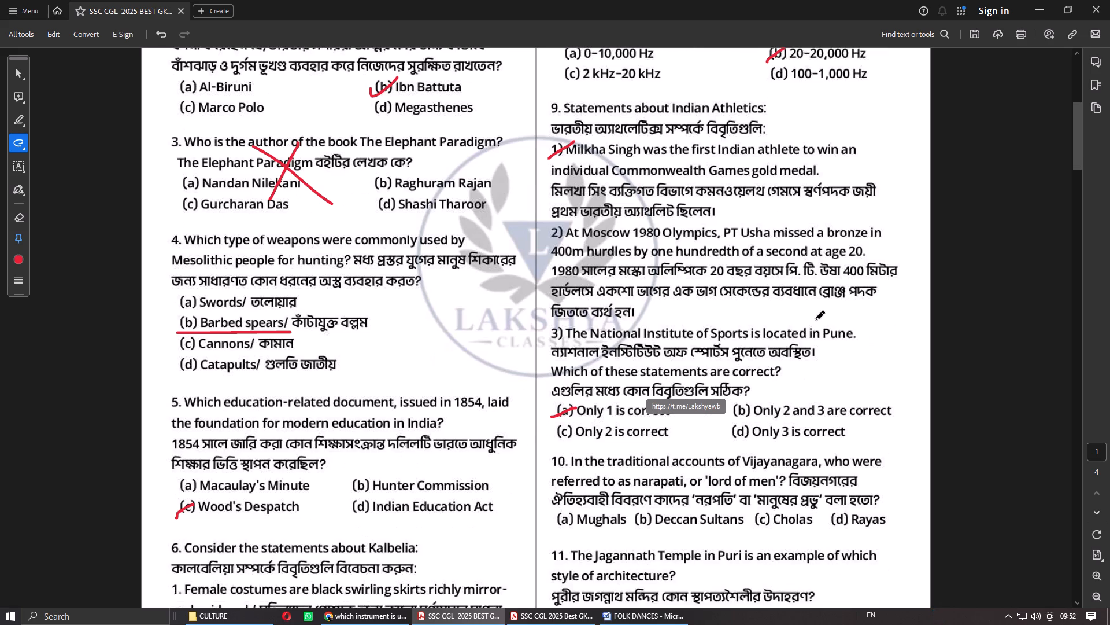
scroll(816, 319, down, 3)
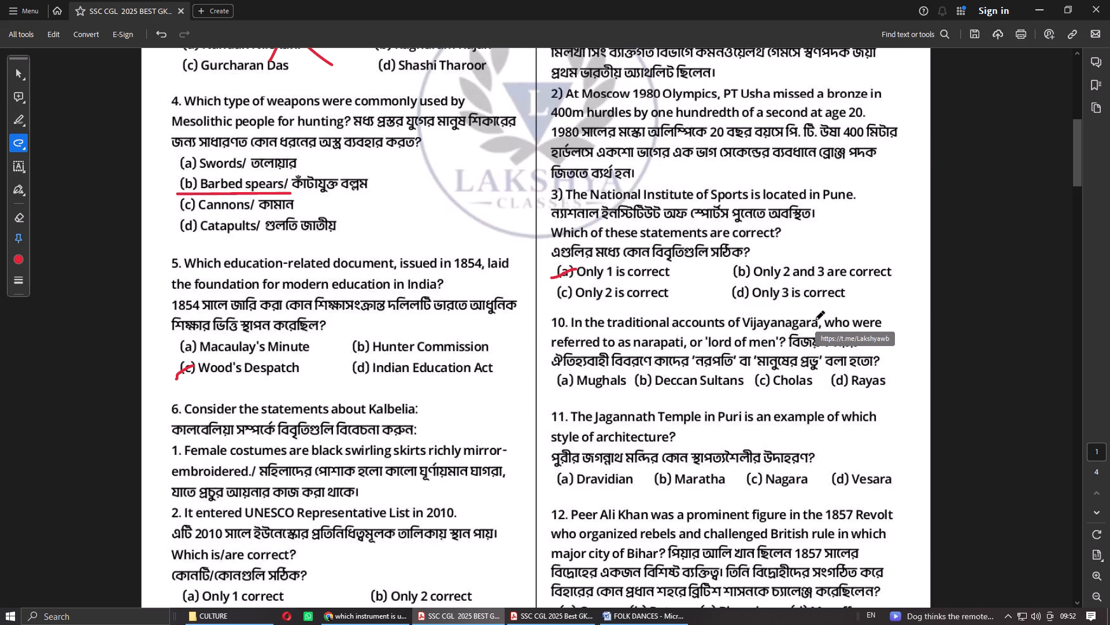
scroll(816, 319, down, 1)
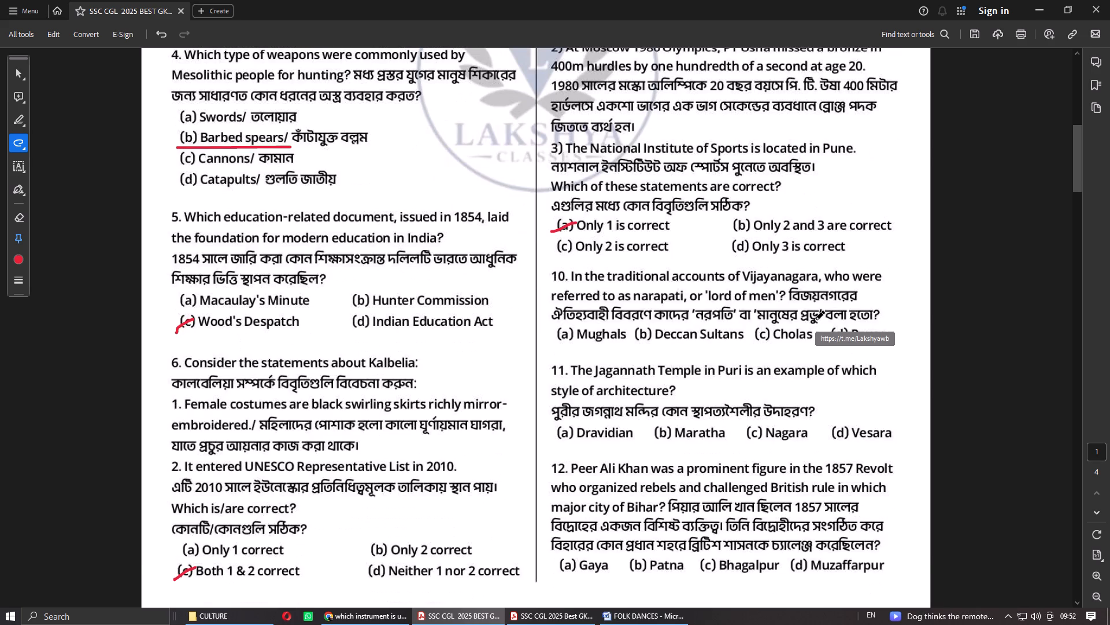
scroll(767, 336, down, 1)
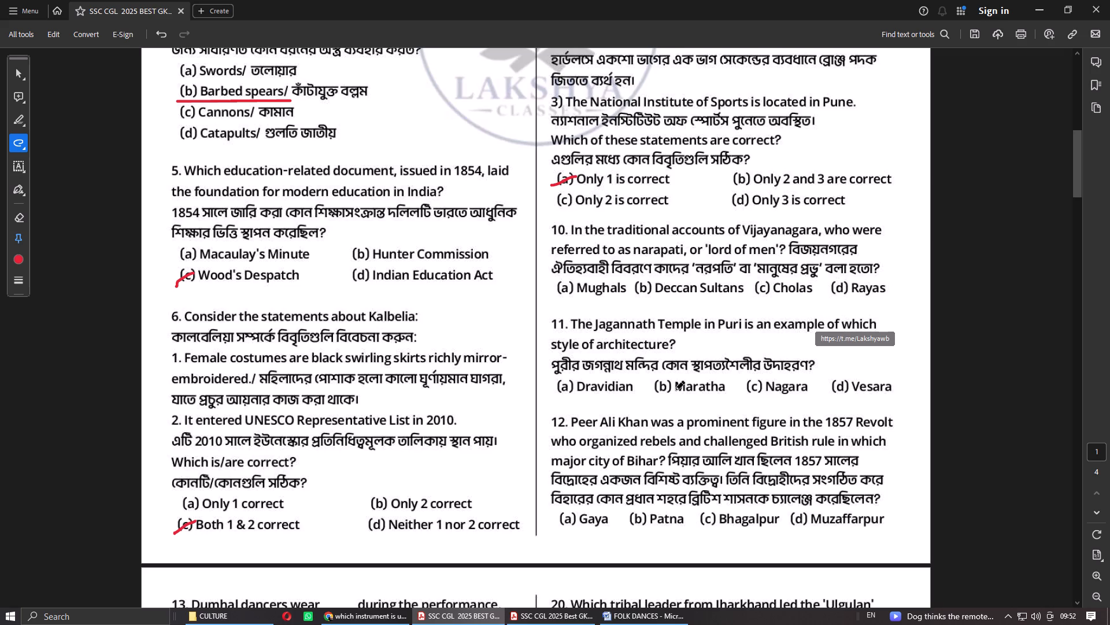
click(553, 624)
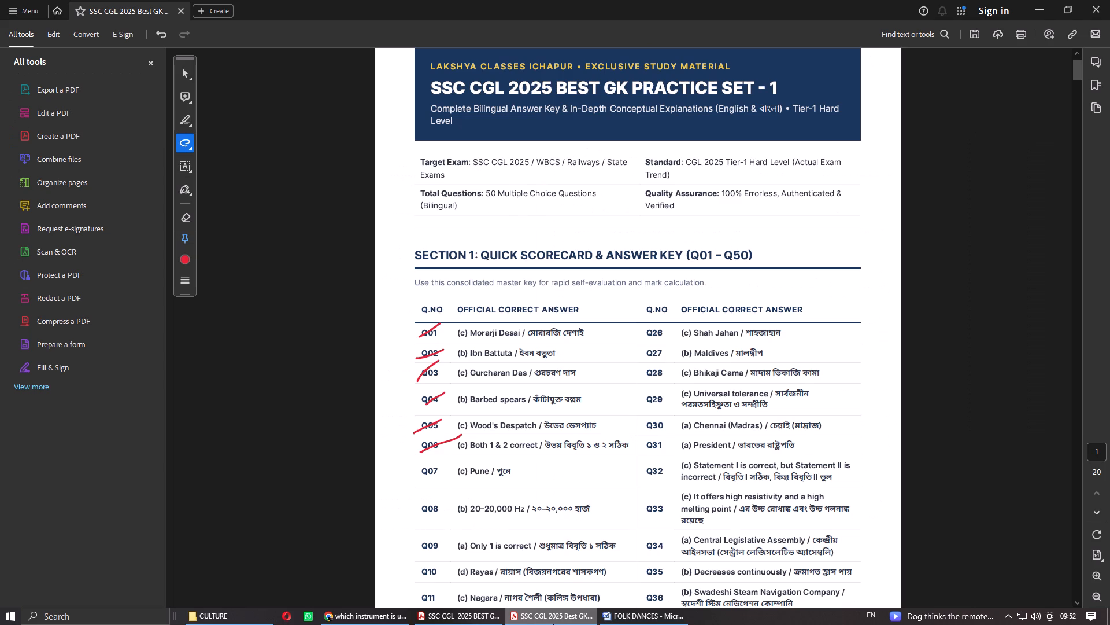
click(553, 624)
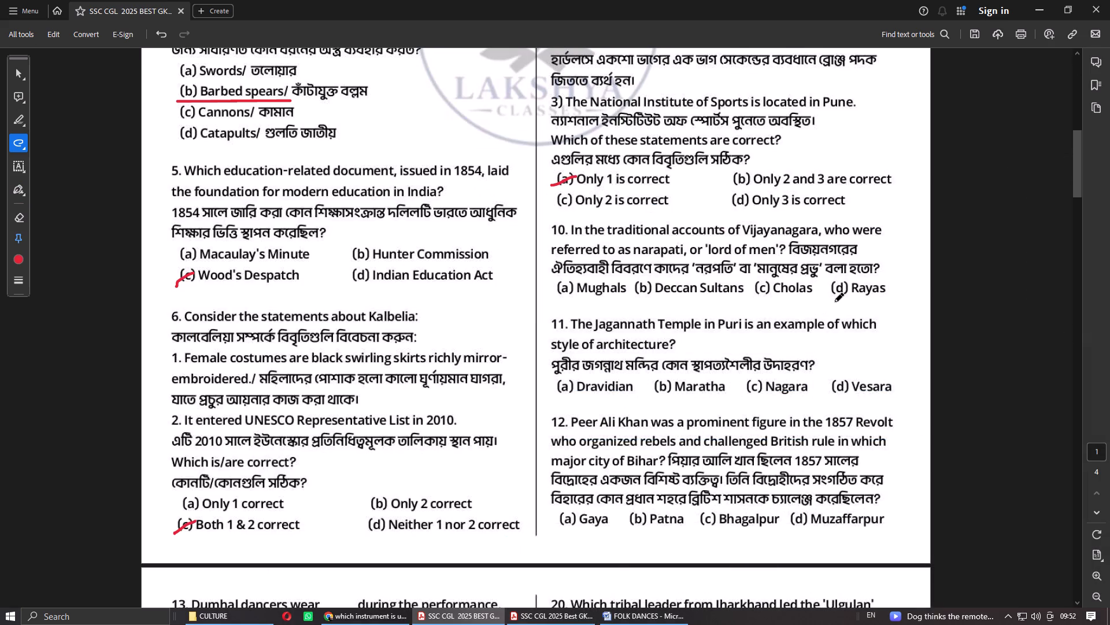
drag(834, 299, 890, 299)
Close the FOLK DANCES document in Word.
click(620, 623)
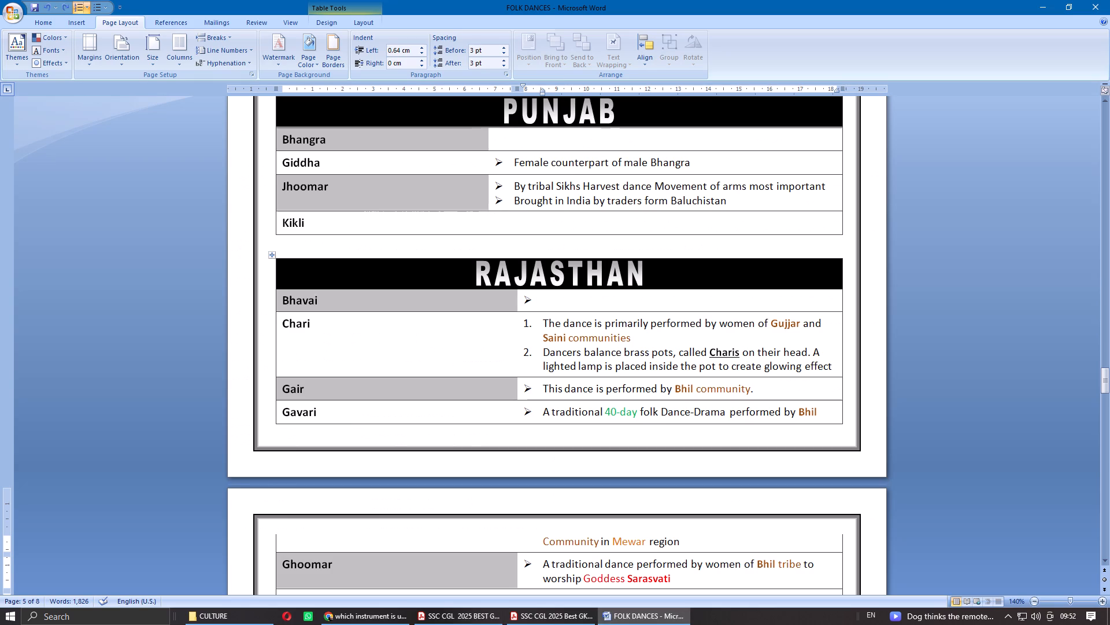
click(1109, 0)
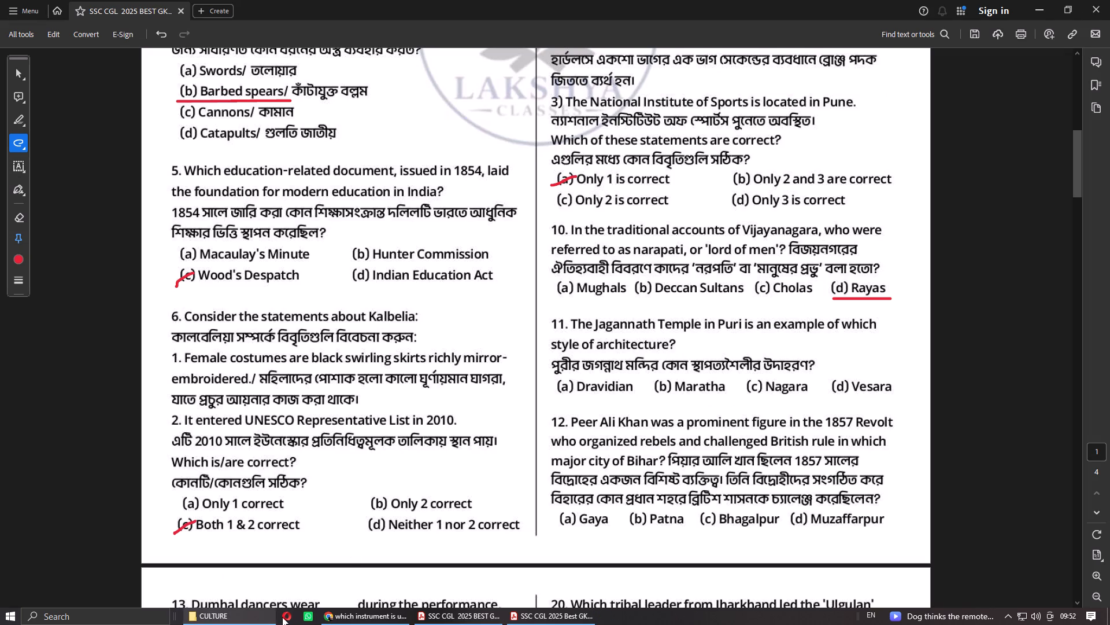
Open the VIJAYNAGAR AND BAHMANI KINGDOM document from the Medieval India folder inside HISTORY.
click(244, 618)
click(171, 211)
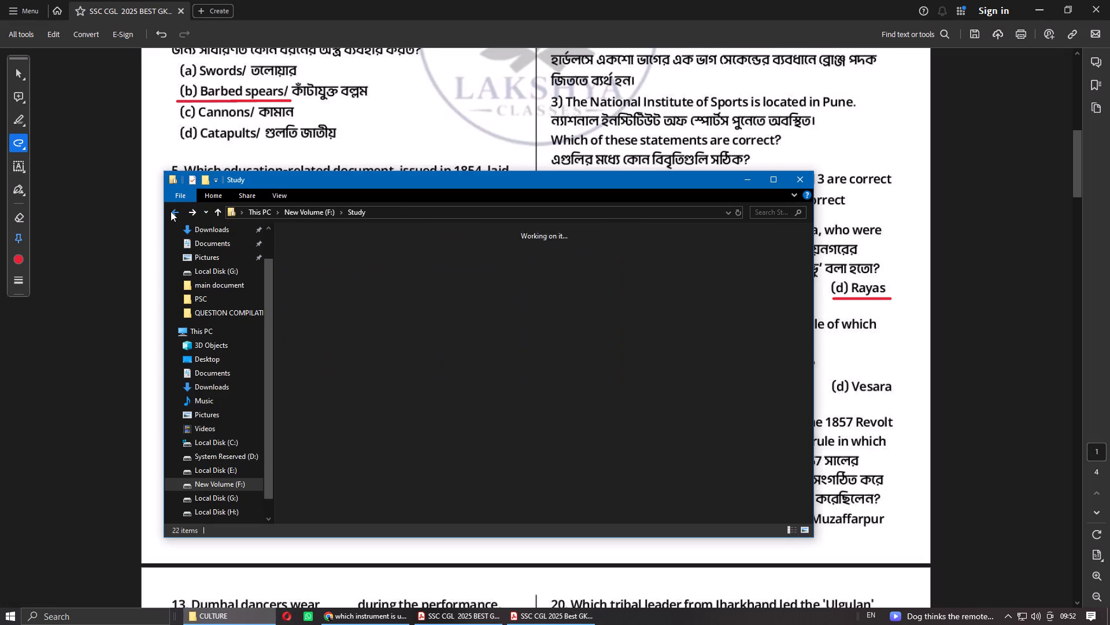
double_click(595, 248)
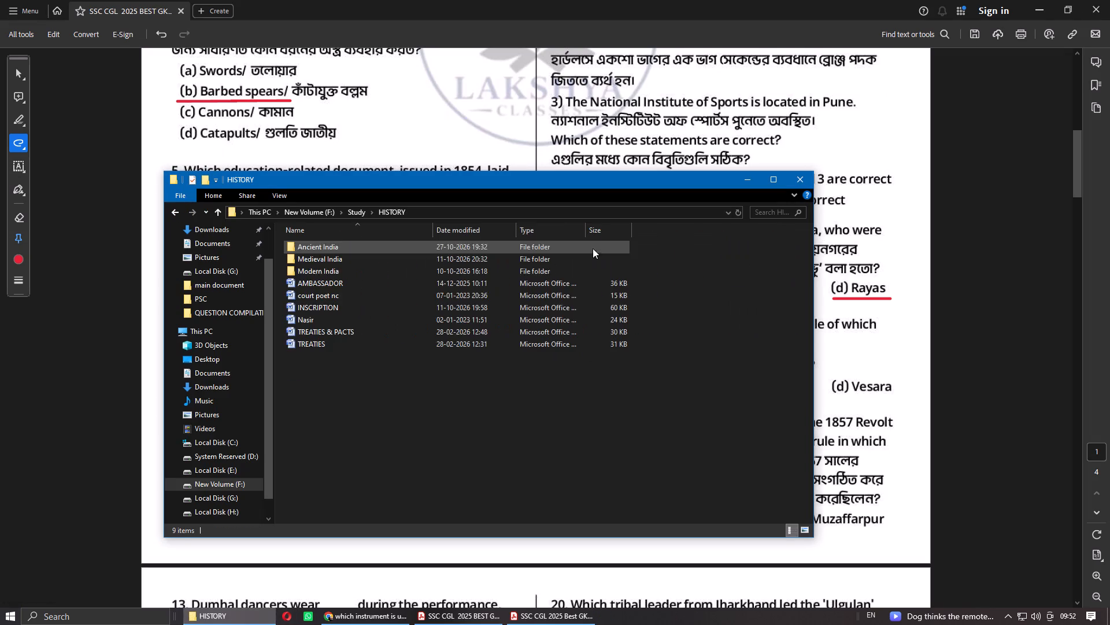
double_click(317, 263)
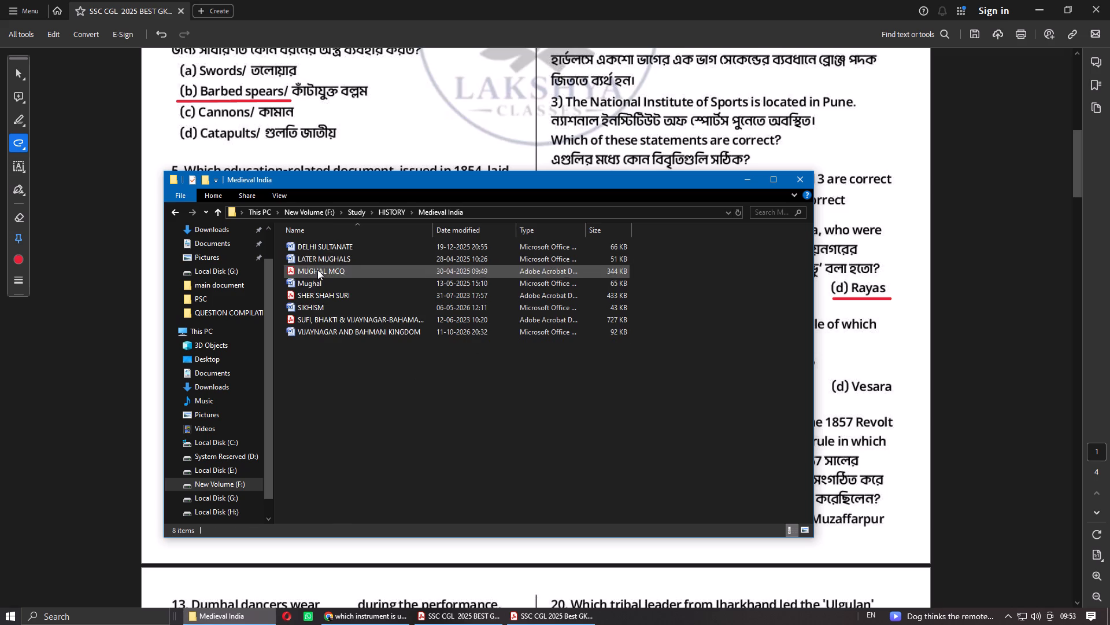
double_click(317, 333)
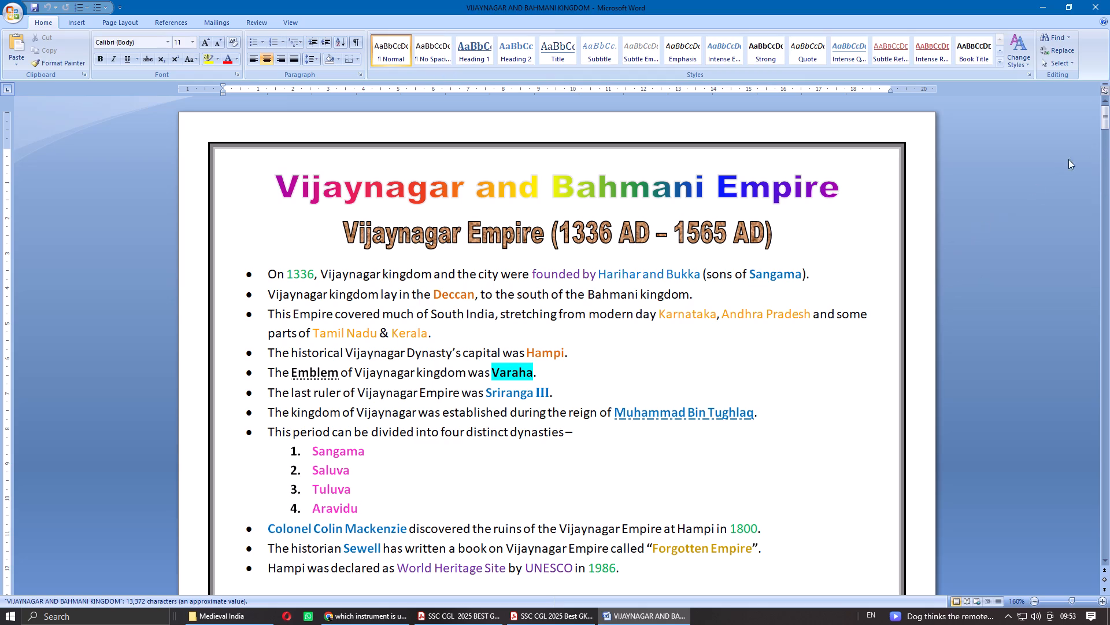
Look through the Vijaynagar Empire notes for the section where the fact about the Rayas belongs.
drag(1104, 119, 1106, 437)
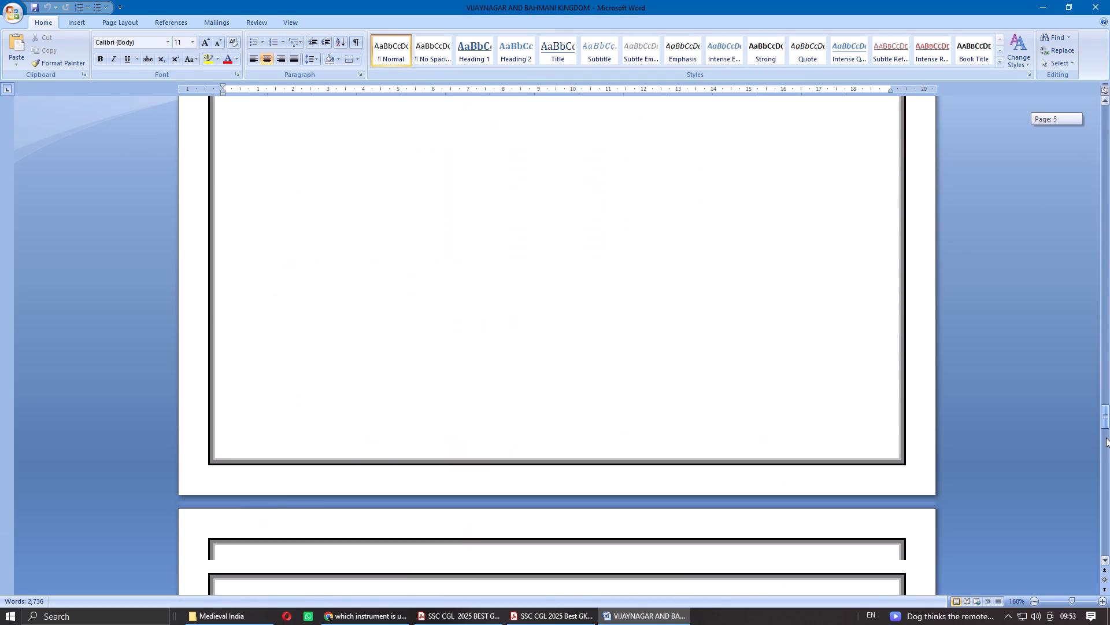
drag(1106, 437, 1104, 512)
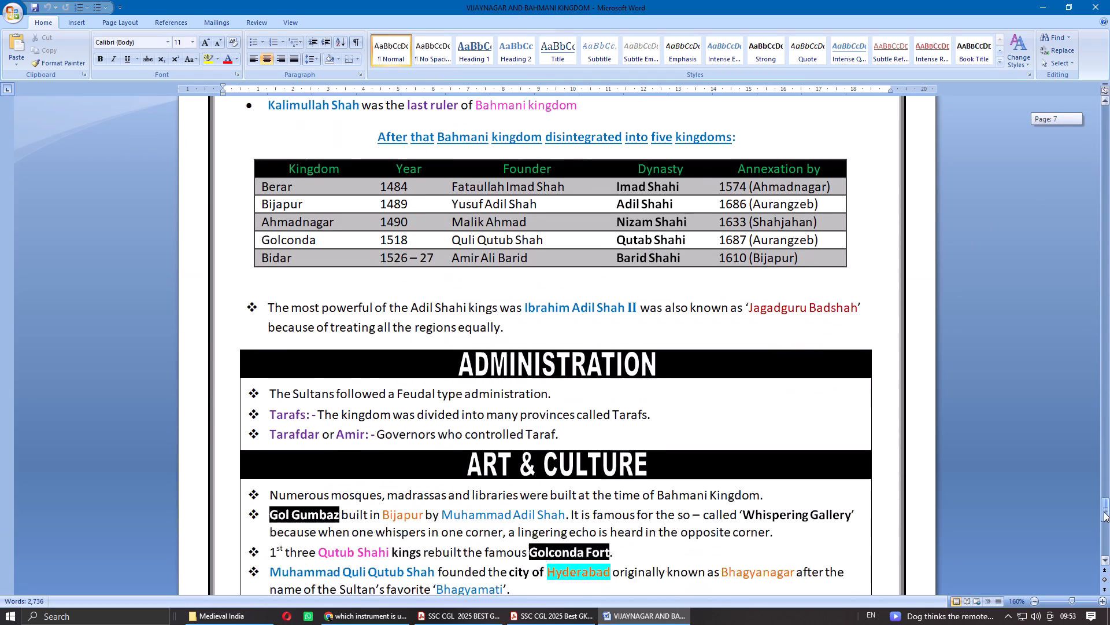
drag(1104, 512, 1109, 381)
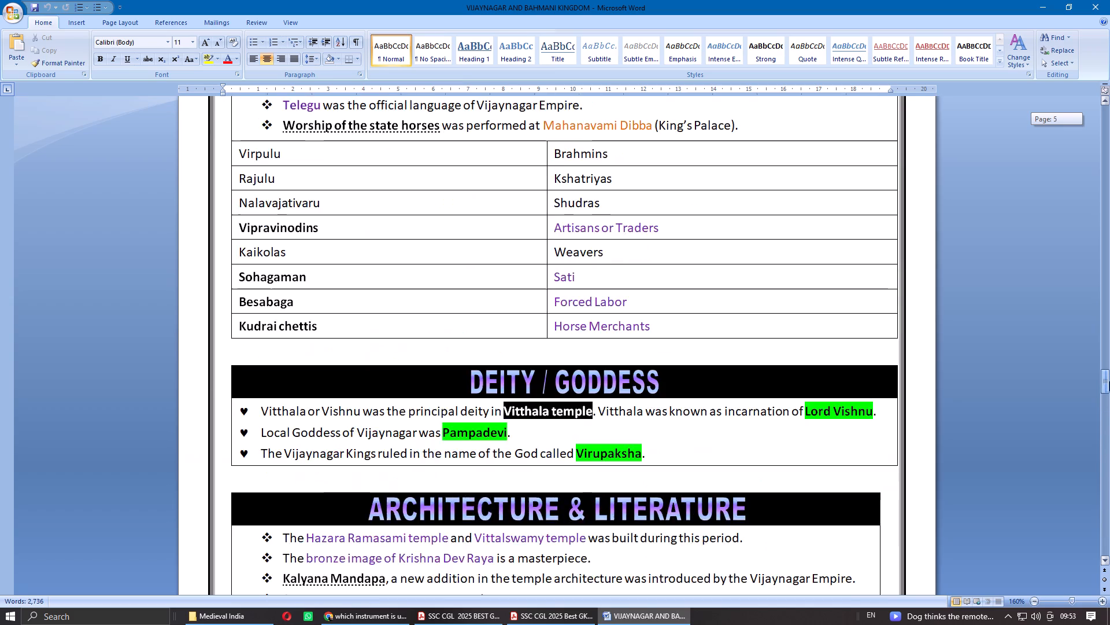
drag(1109, 381, 1109, 389)
scroll(758, 283, up, 3)
scroll(687, 289, up, 1)
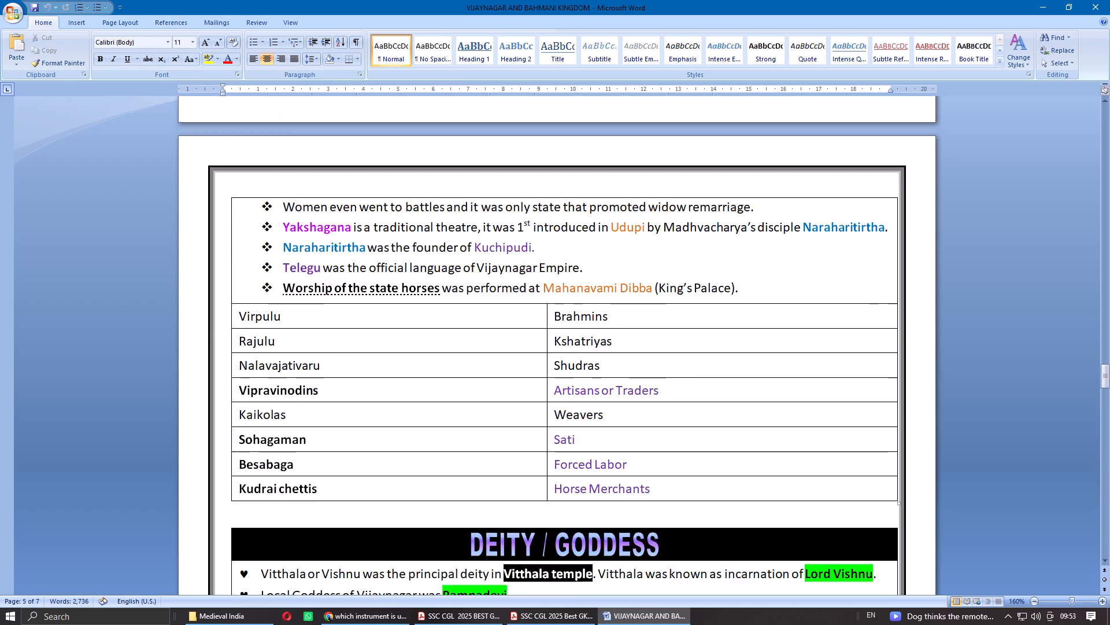
scroll(687, 289, up, 2)
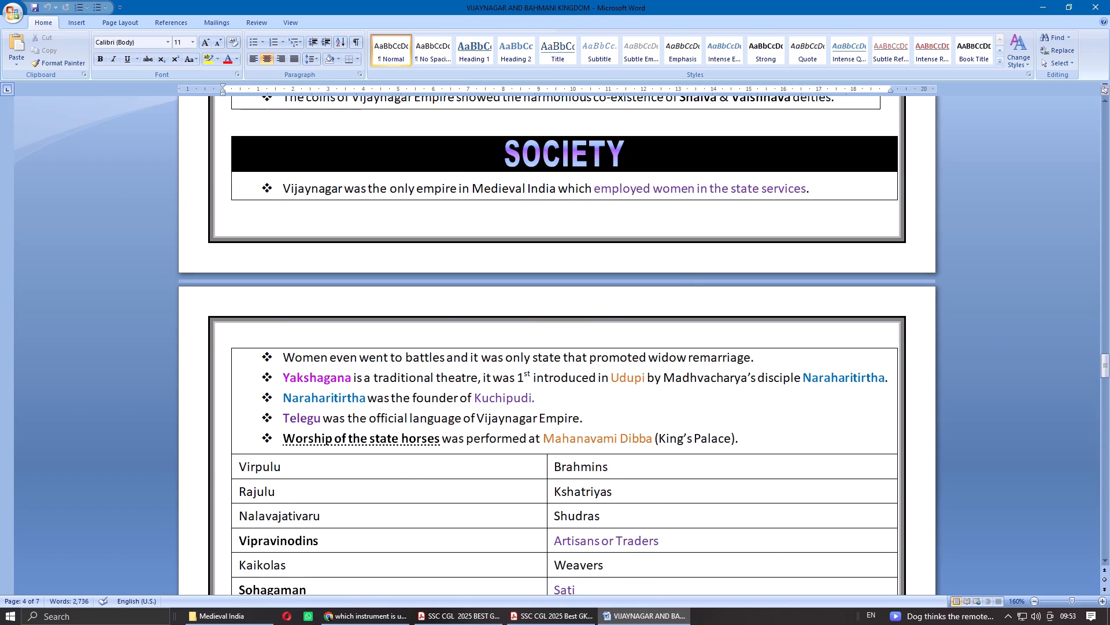
scroll(607, 387, up, 4)
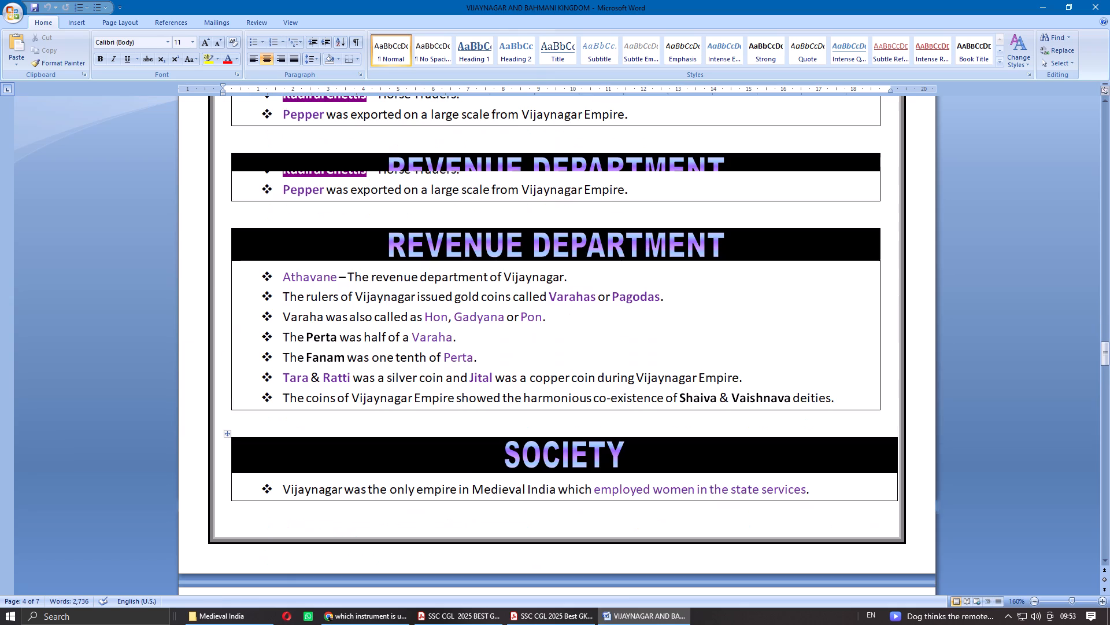
scroll(608, 387, up, 3)
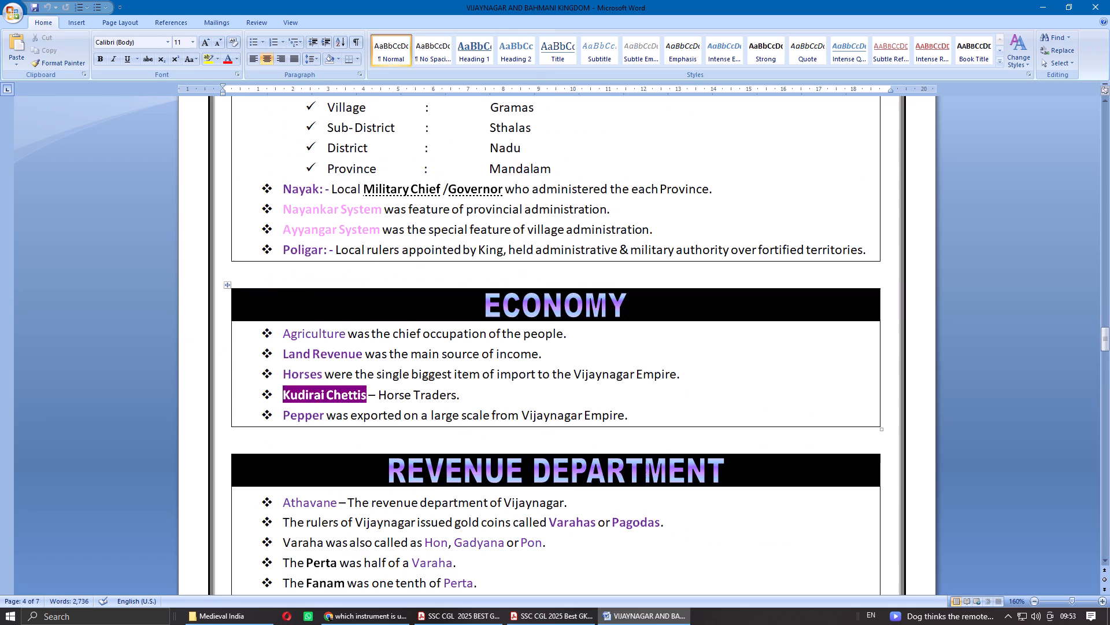
scroll(608, 387, up, 2)
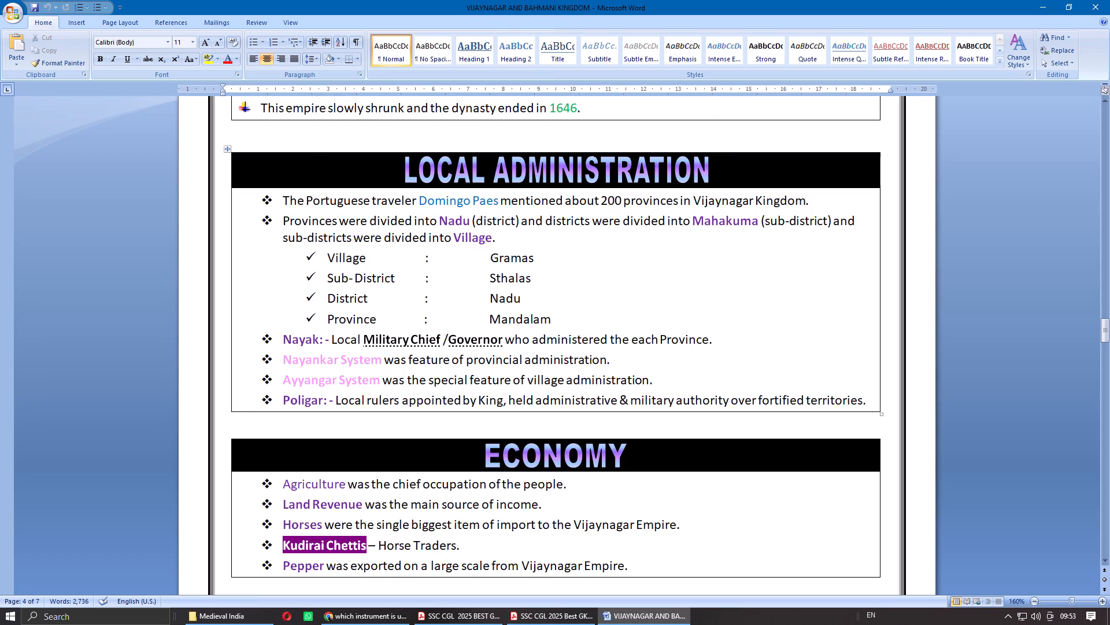
scroll(519, 364, up, 4)
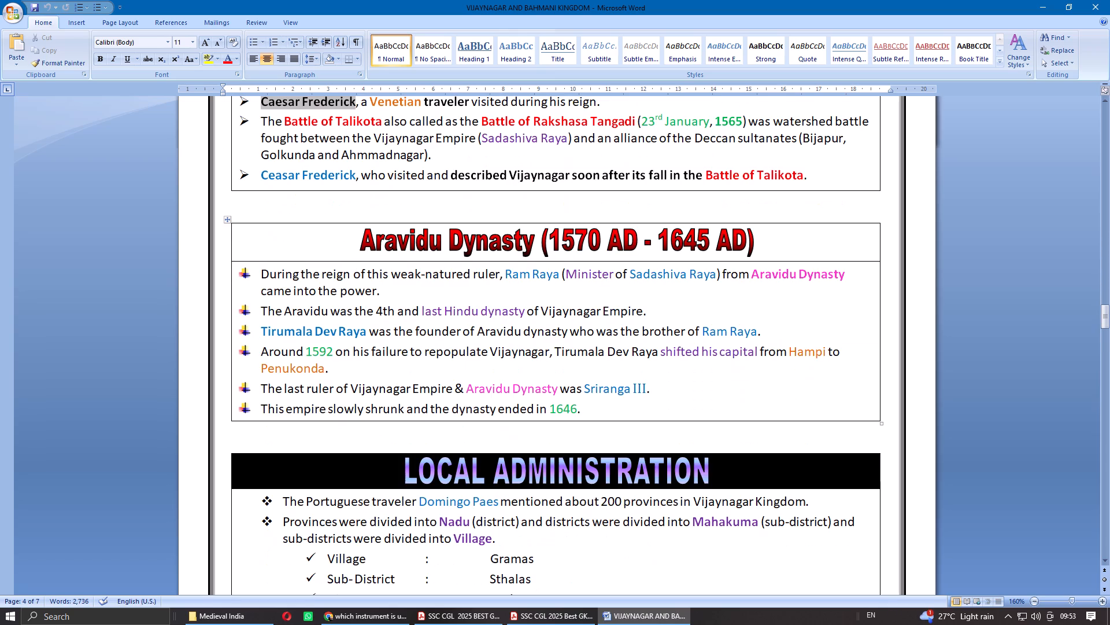
Recolour the labels "Nayak: -" and "Poligar: -" in the Local Administration section dark blue.
scroll(519, 364, down, 4)
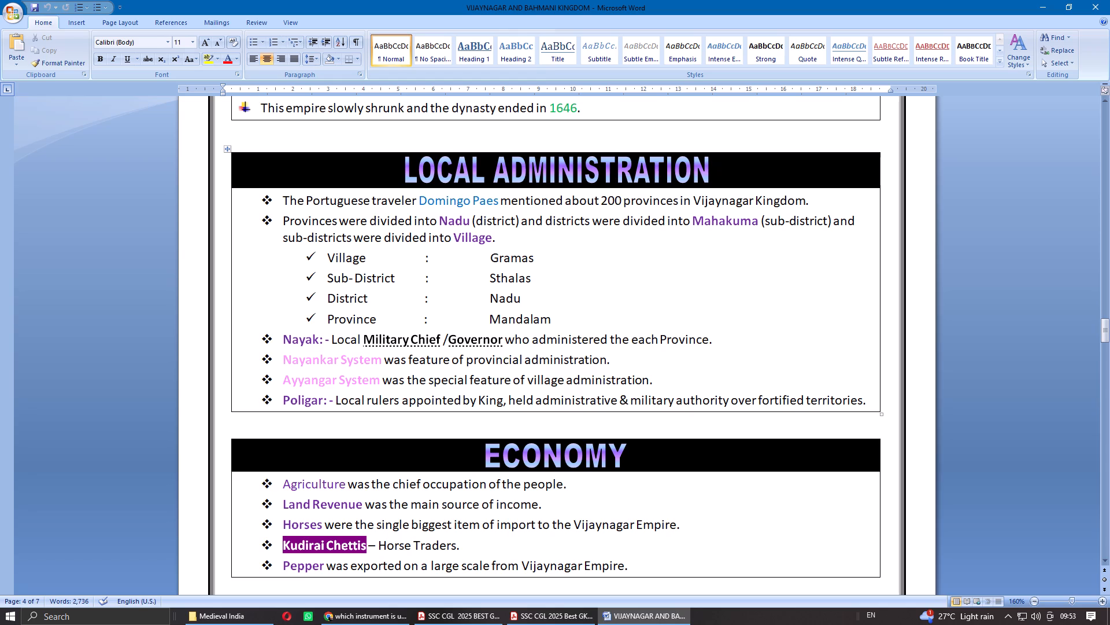
drag(282, 401, 334, 400)
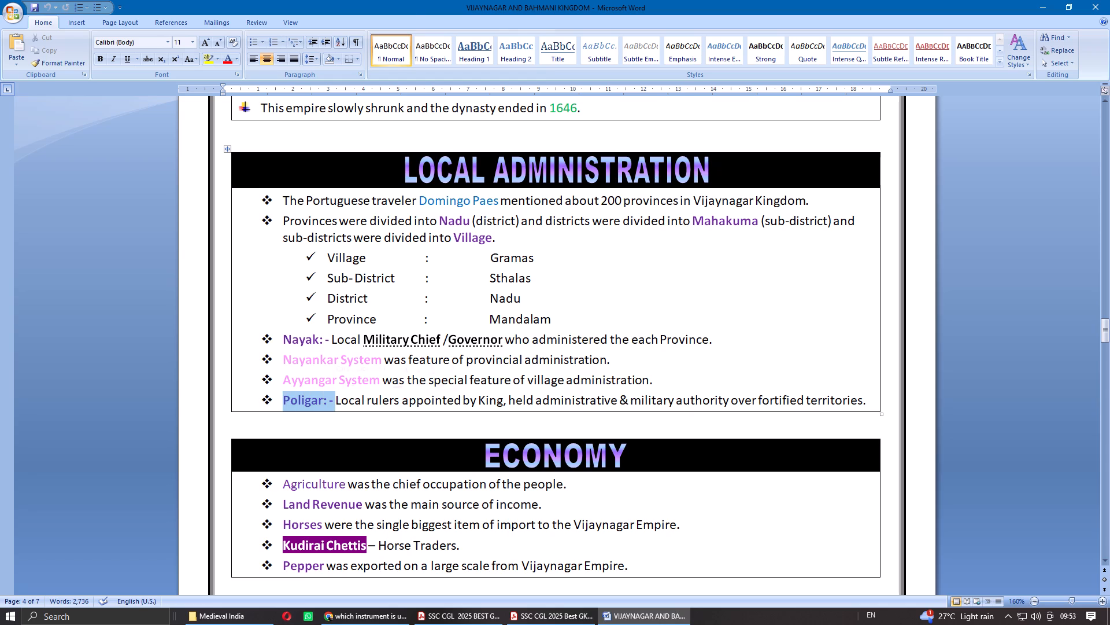
ctrl+drag(283, 341, 329, 339)
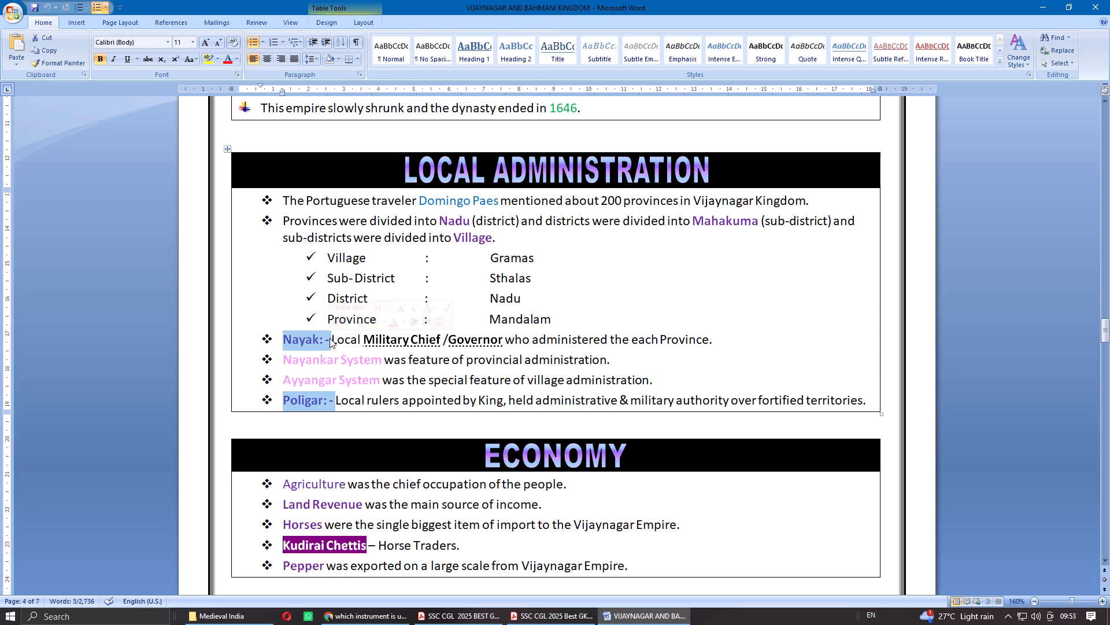
click(238, 57)
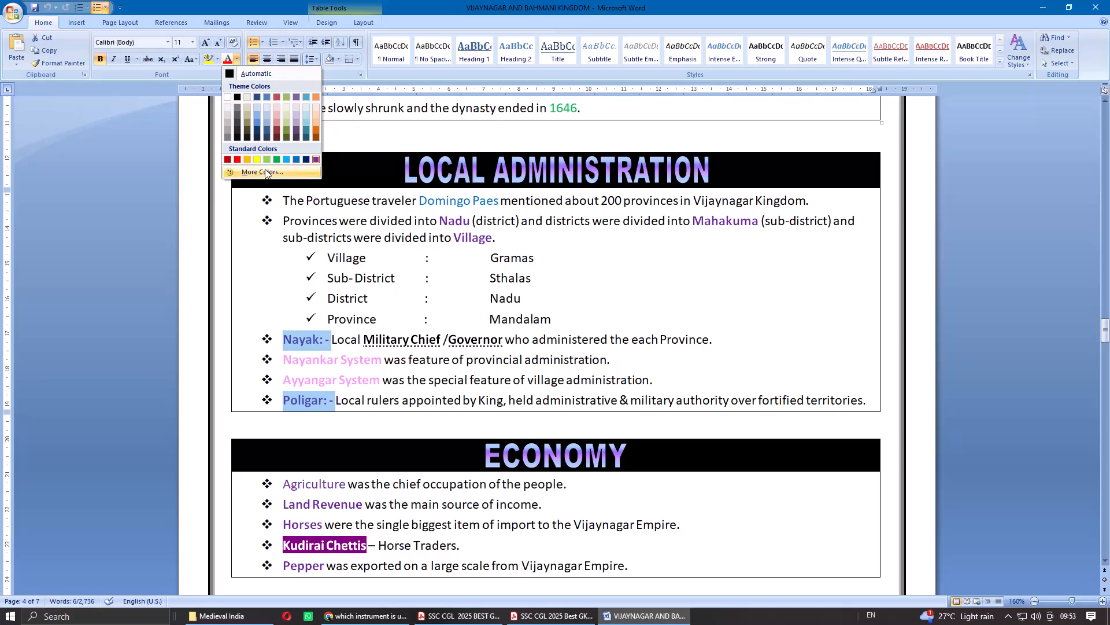
click(265, 169)
click(101, 32)
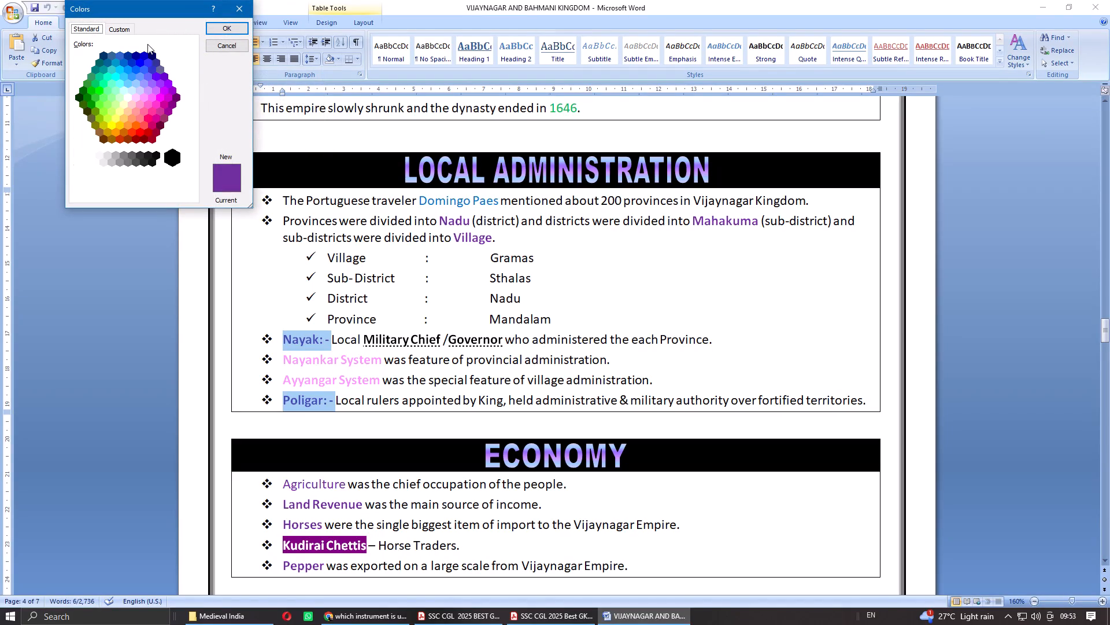
click(144, 54)
click(227, 28)
click(723, 344)
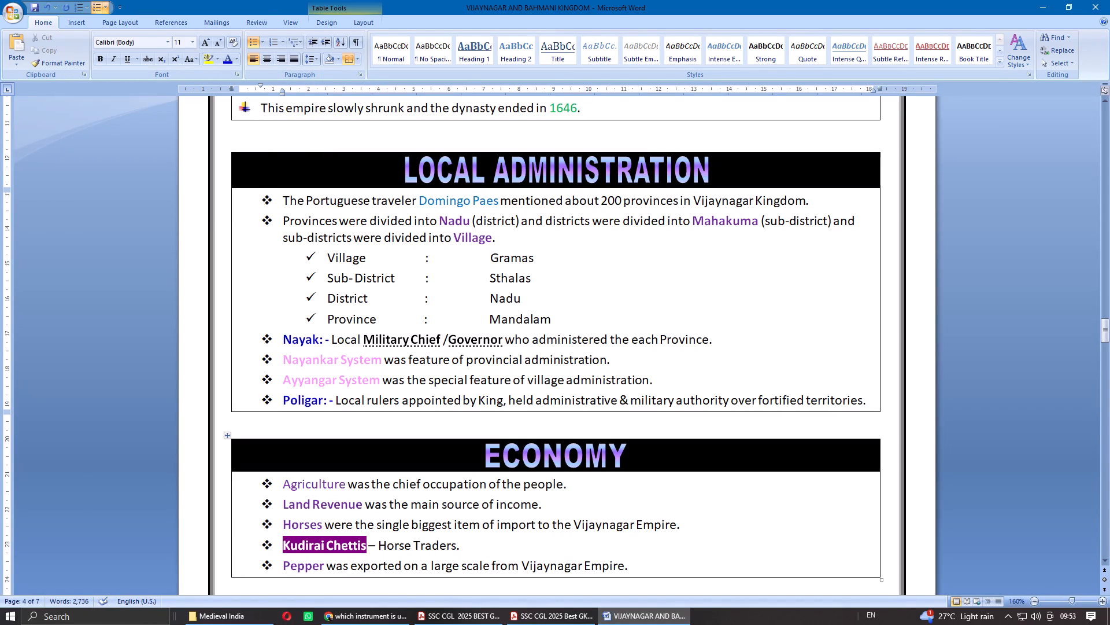
Set "Land Revenue" in the Economy section to the automatic font colour and underline it.
drag(282, 506, 353, 503)
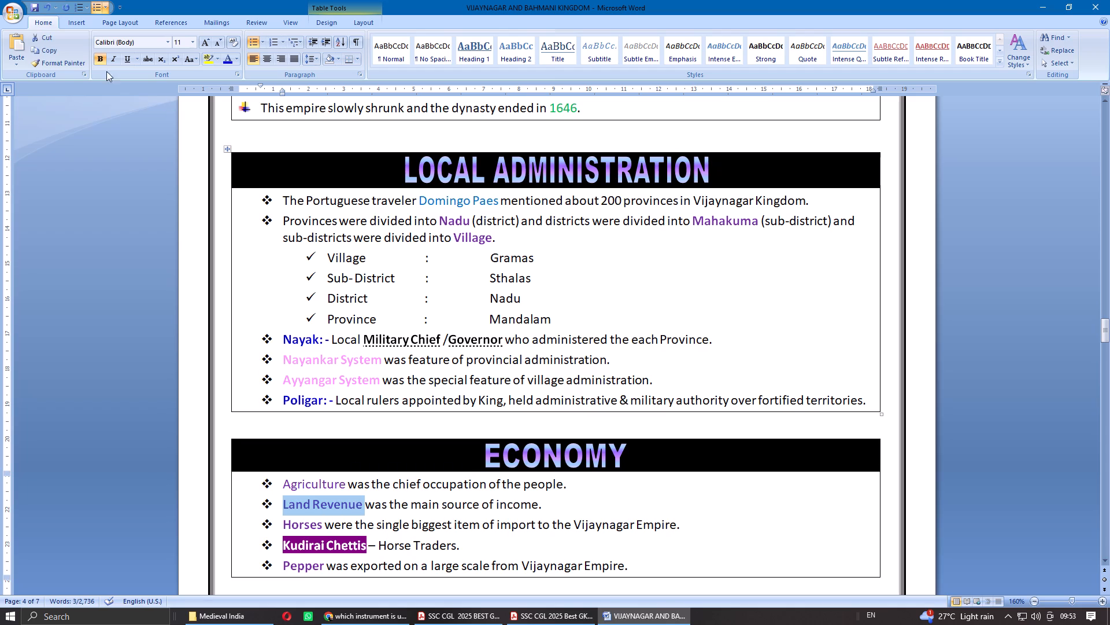
click(236, 56)
click(243, 69)
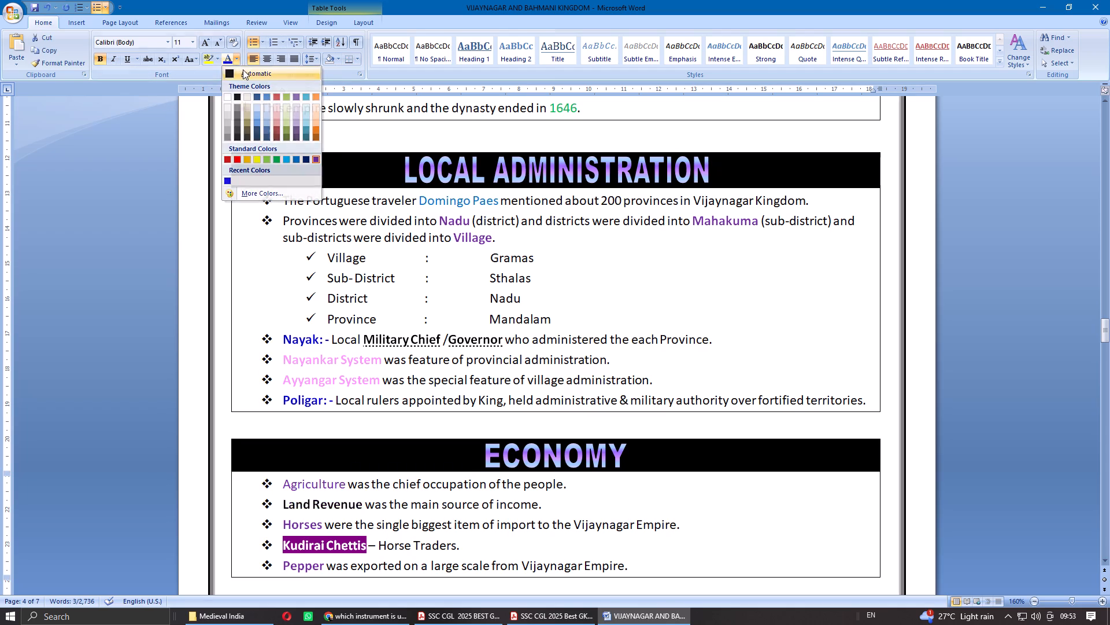
click(129, 59)
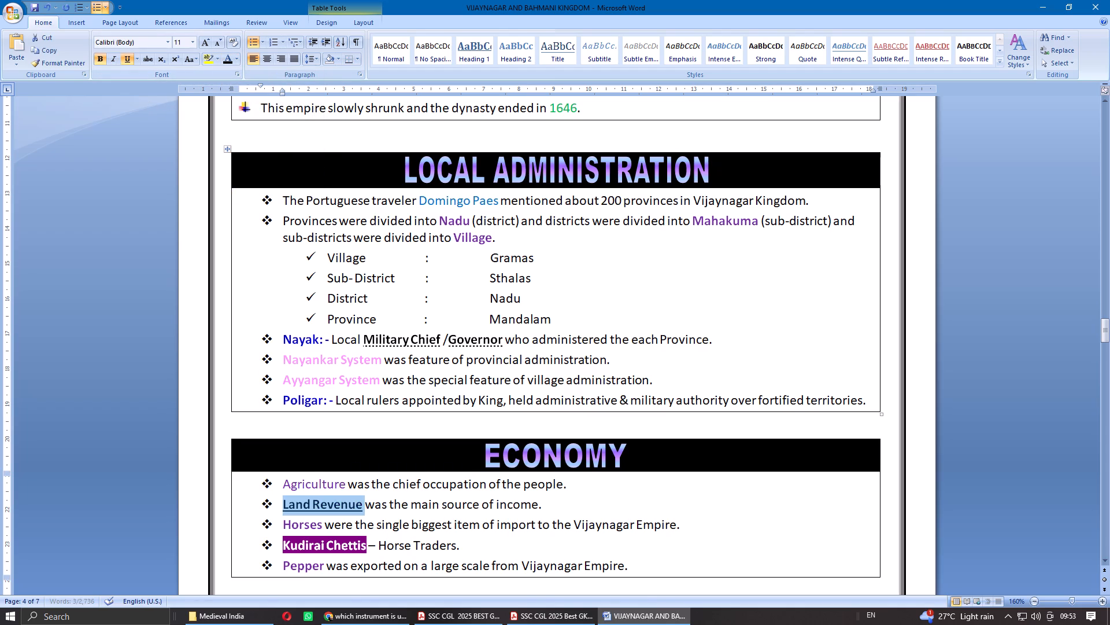
Make "Agriculture" in the Economy section bold, underlined and black to match "Land Revenue".
scroll(427, 403, down, 1)
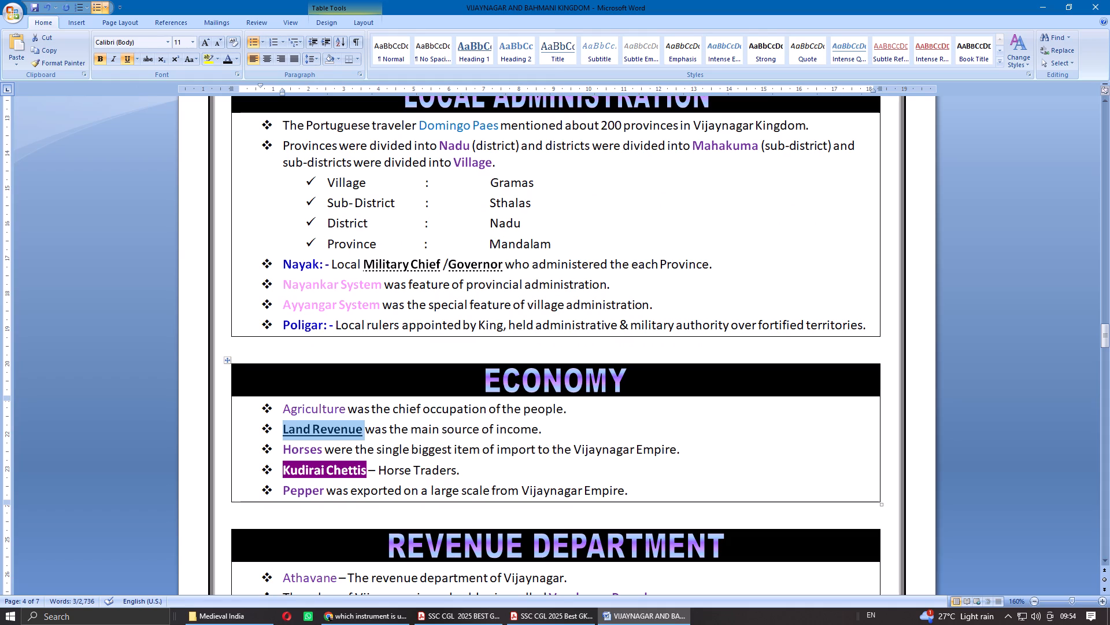
double_click(290, 405)
key(ctrl+b)
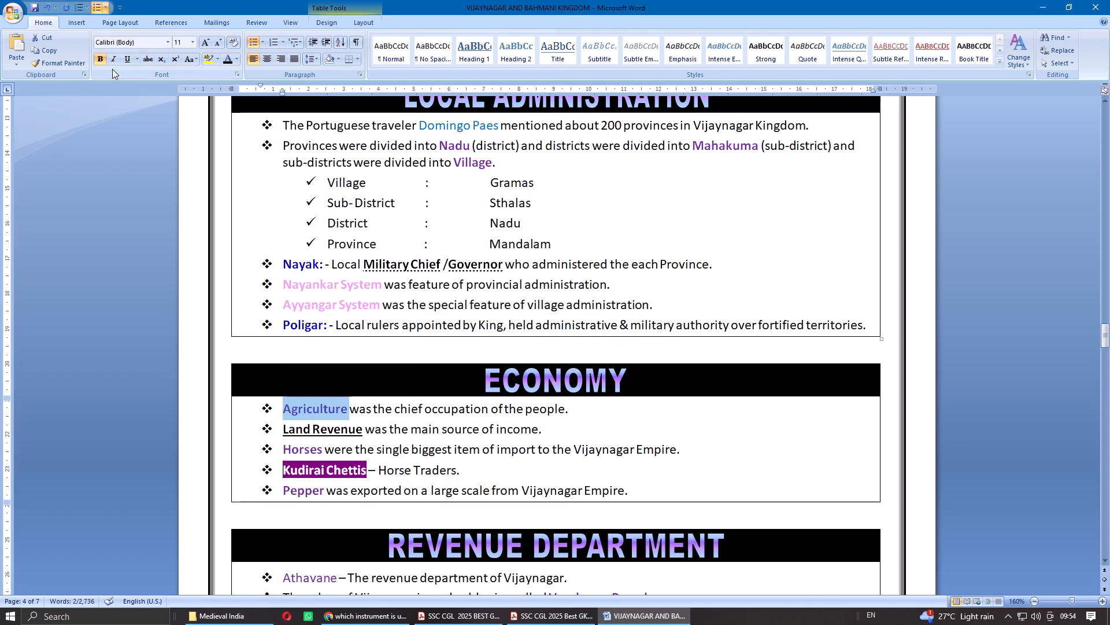
click(124, 60)
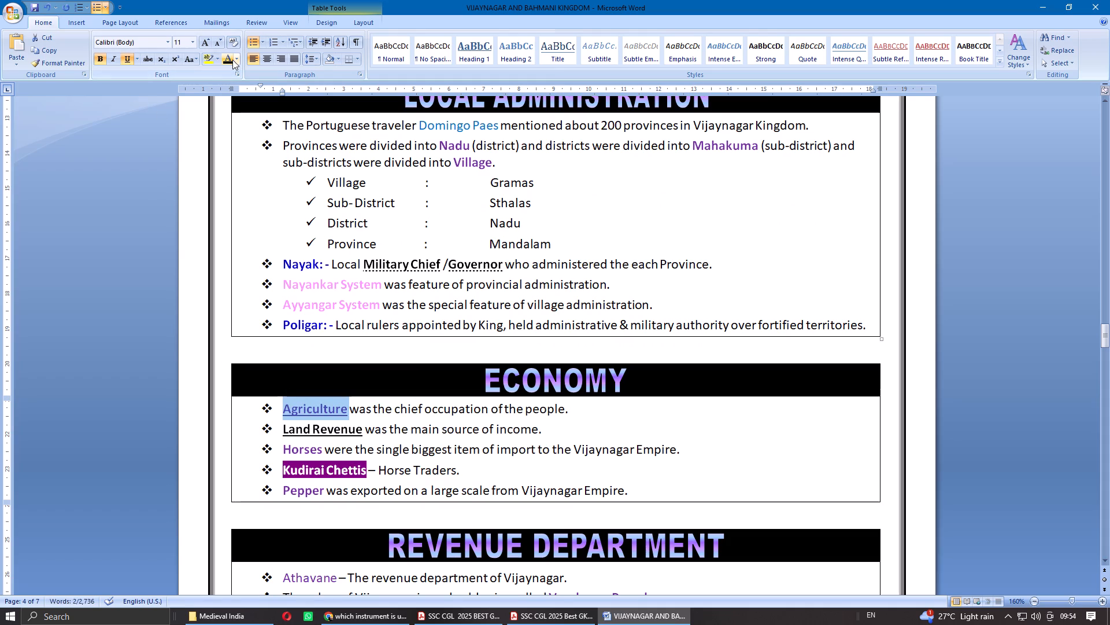
click(232, 60)
click(483, 429)
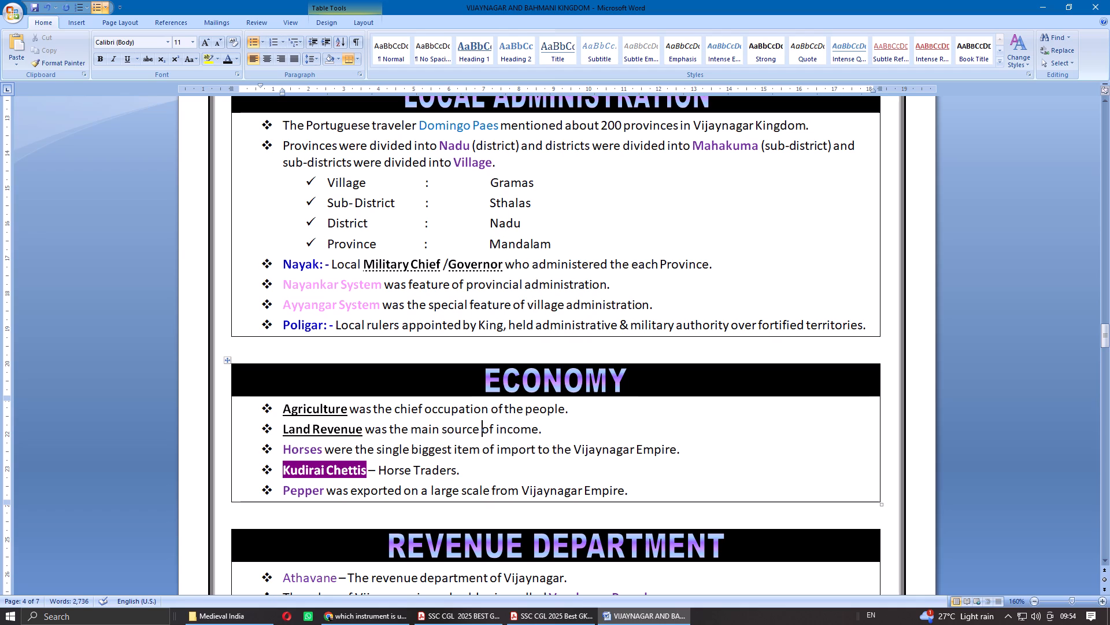
Add the bullet "Raya:- Narapati or Lord of men." after the Poligar entry in the Local Administration section, with the question set visible alongside.
click(871, 325)
key(Return)
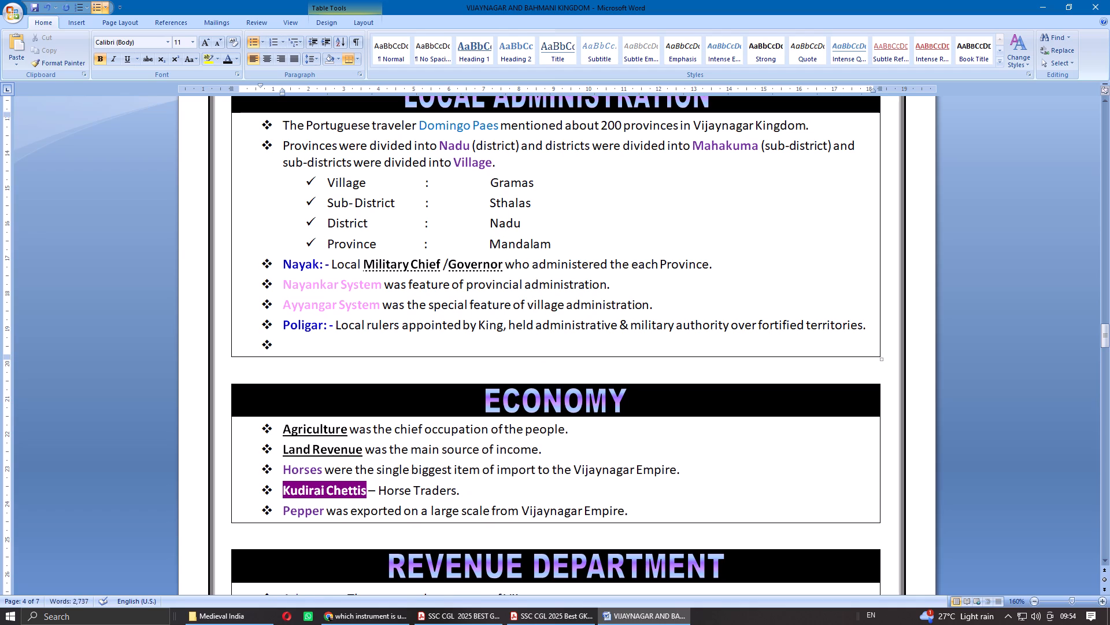
click(1072, 0)
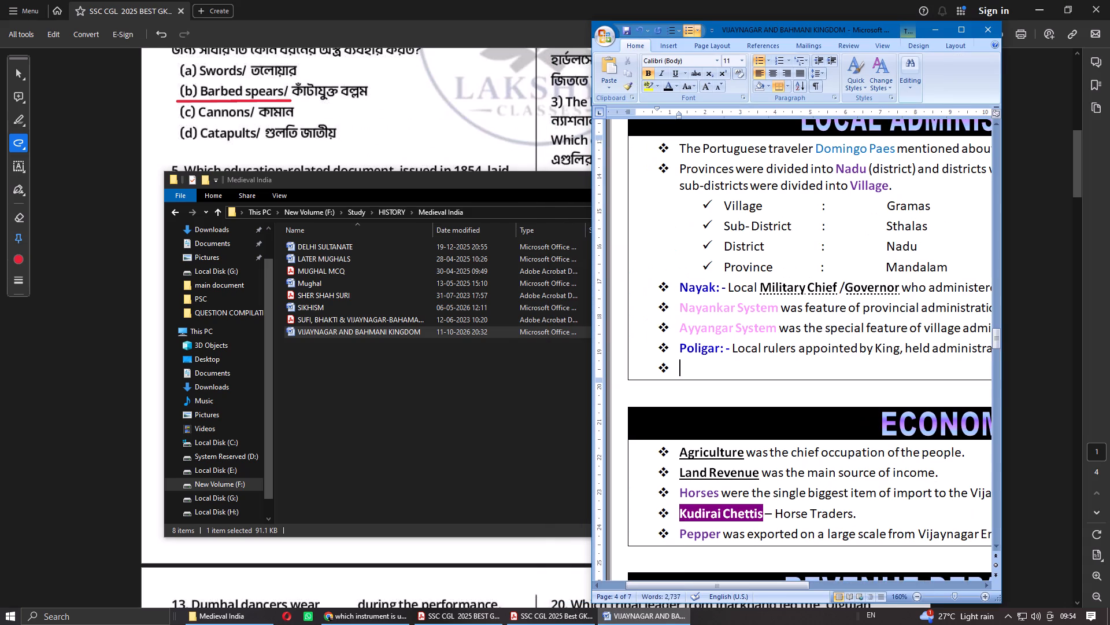
drag(528, 177, 414, 182)
click(634, 187)
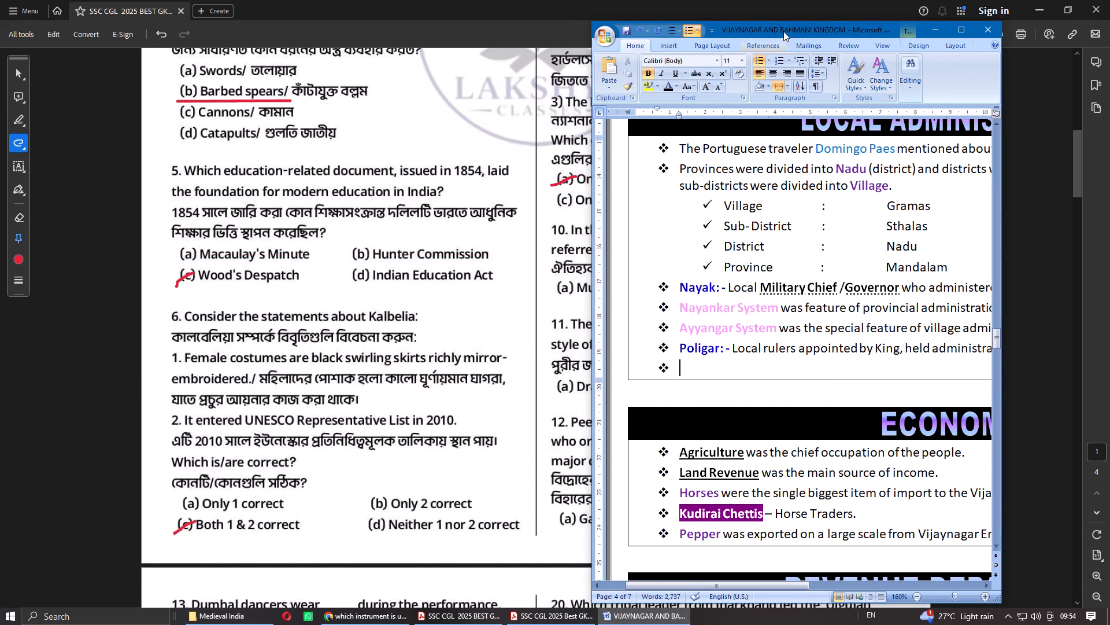
drag(783, 31, 254, 38)
key(shift+r)
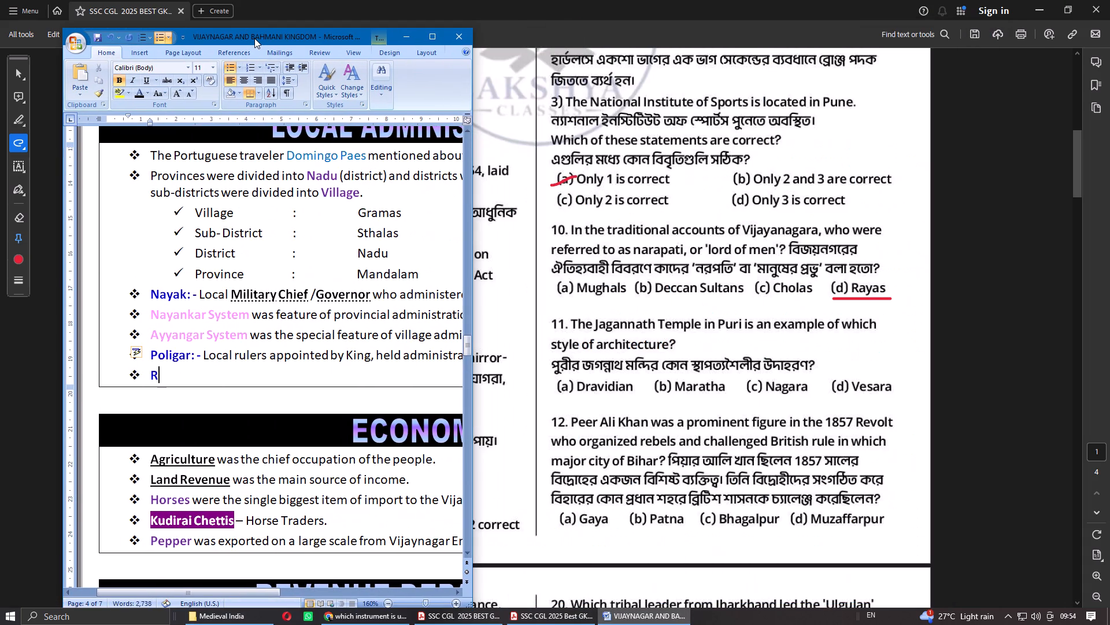
text(aya)
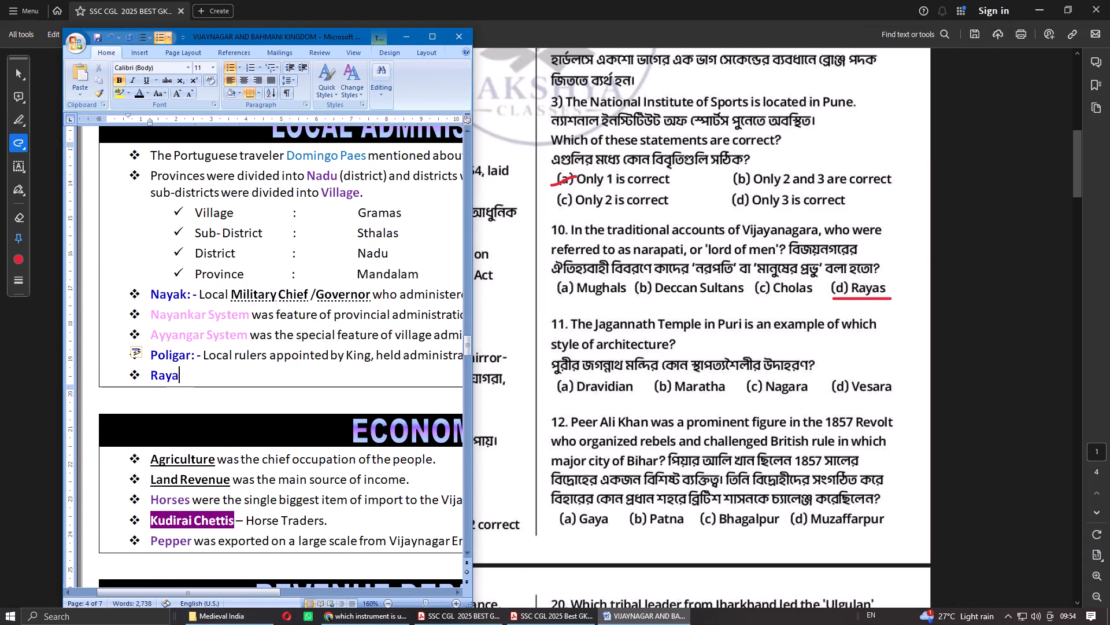
text(:-)
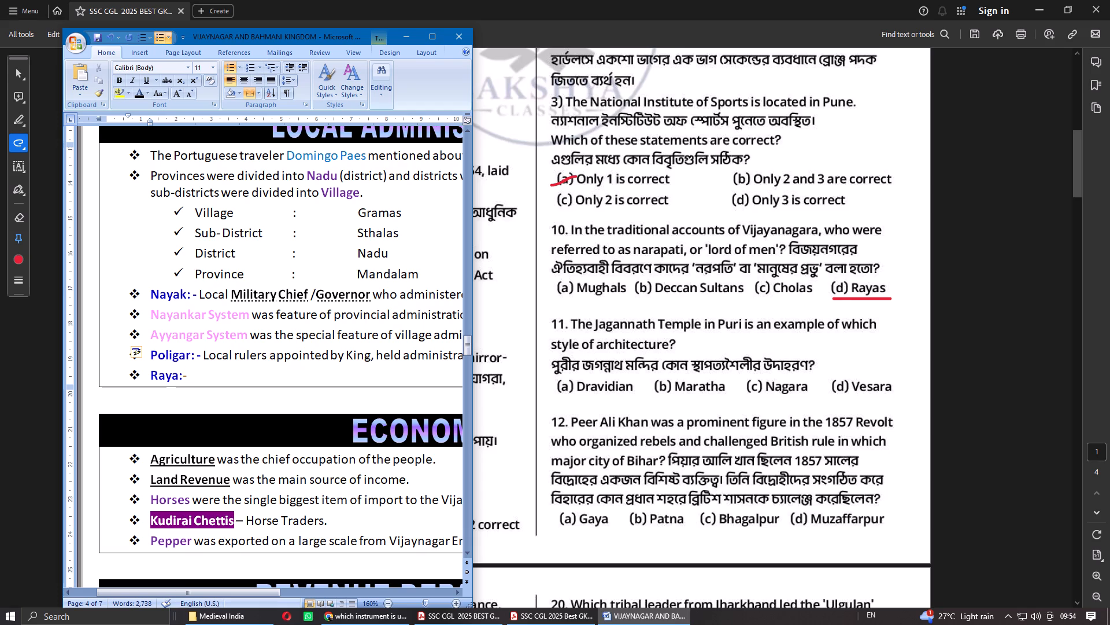
key(space)
text(Narapati)
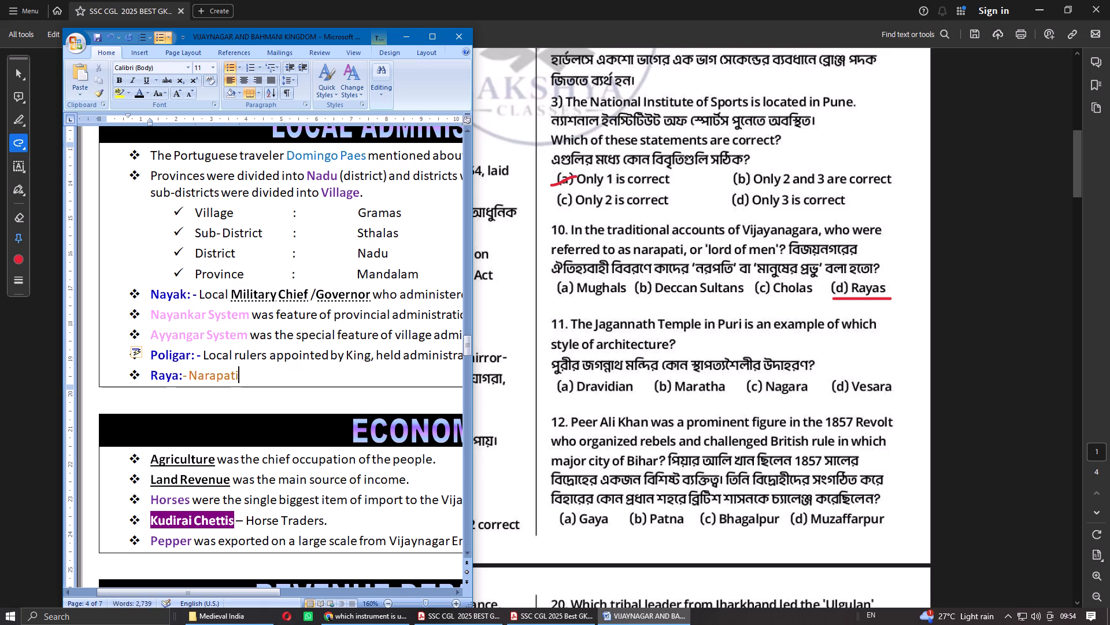
key(space)
text(or Lor)
text(d of men)
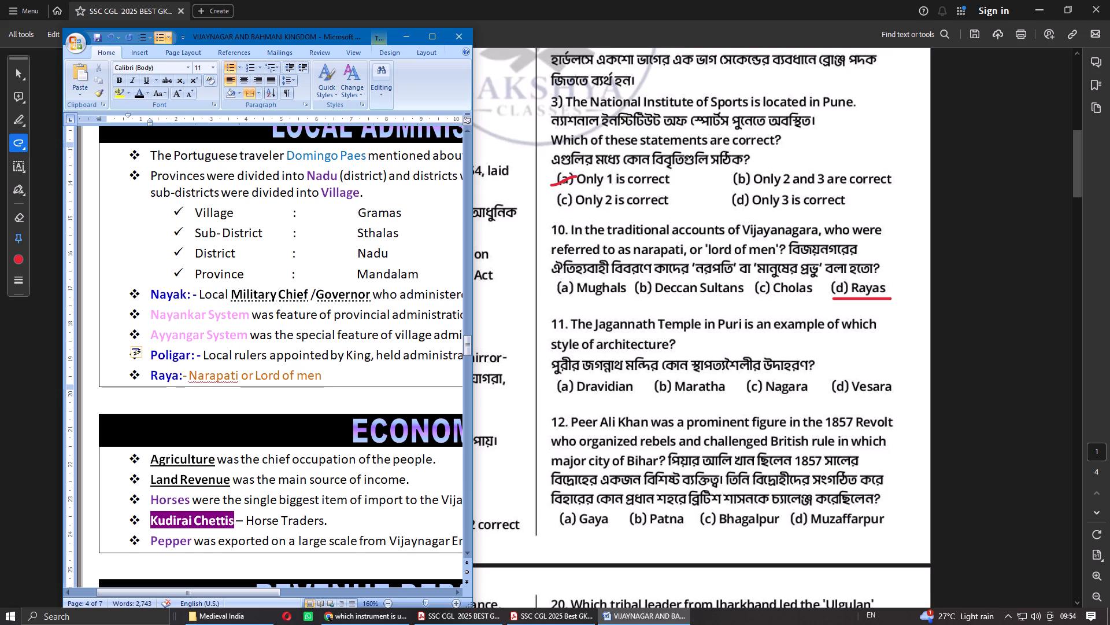
key(period)
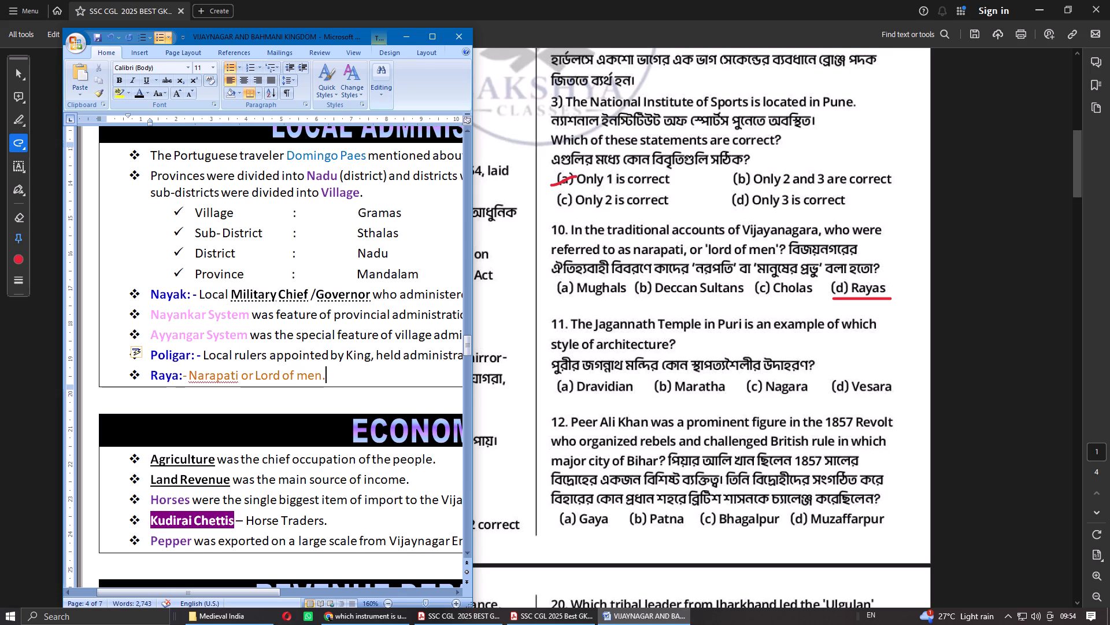
Insert a space before the dash after "Raya:" and make the dash bold dark blue to match the other labels.
click(260, 356)
click(213, 381)
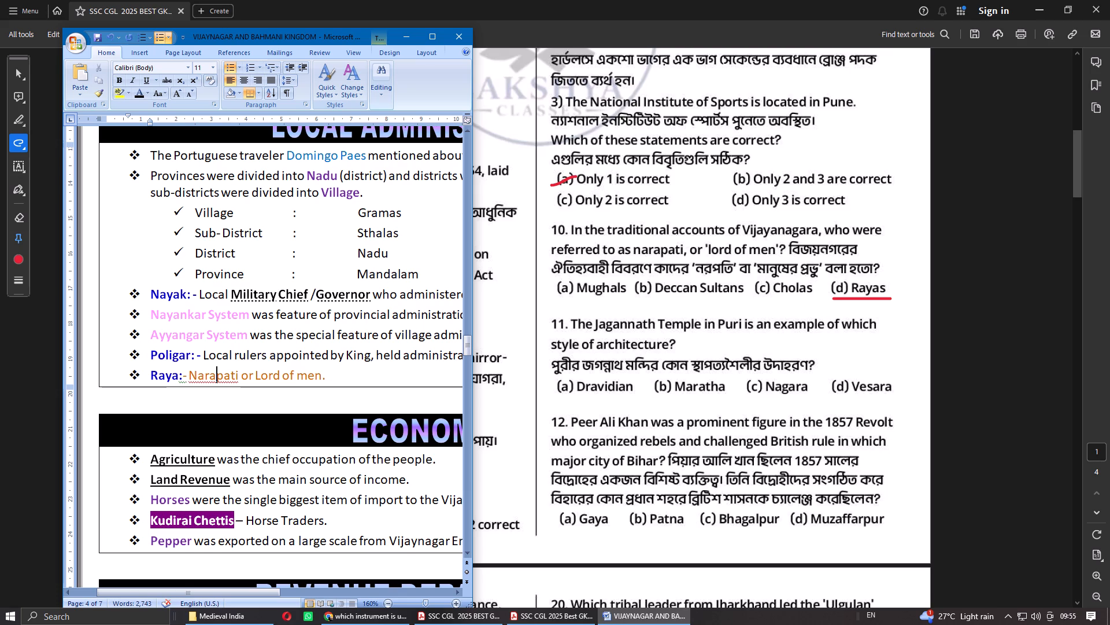
click(180, 378)
click(184, 378)
key(space)
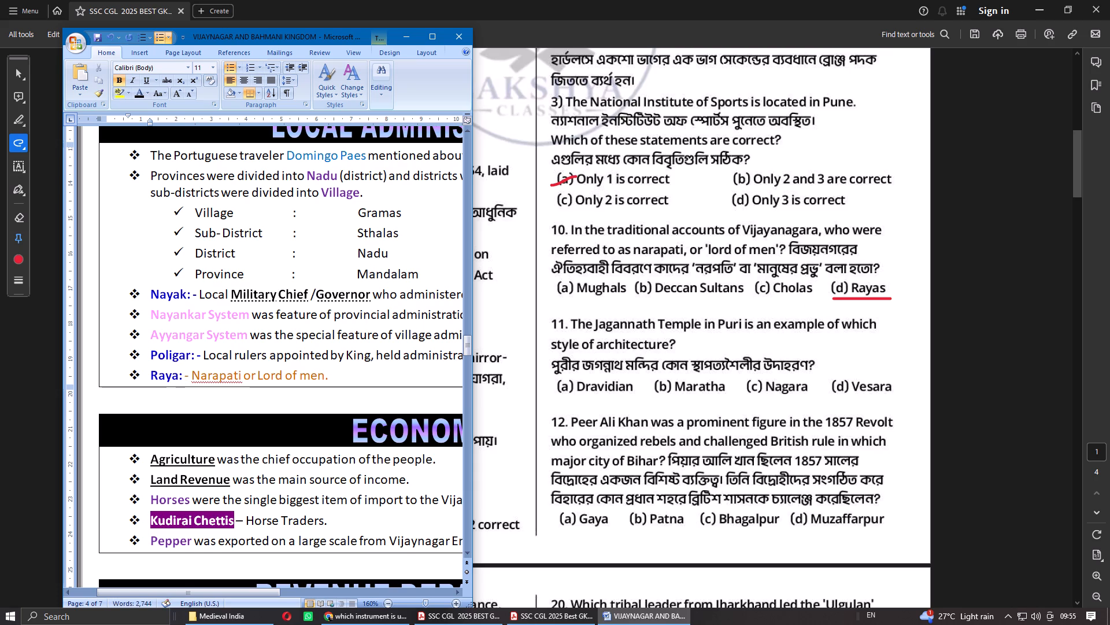
click(191, 377)
click(183, 379)
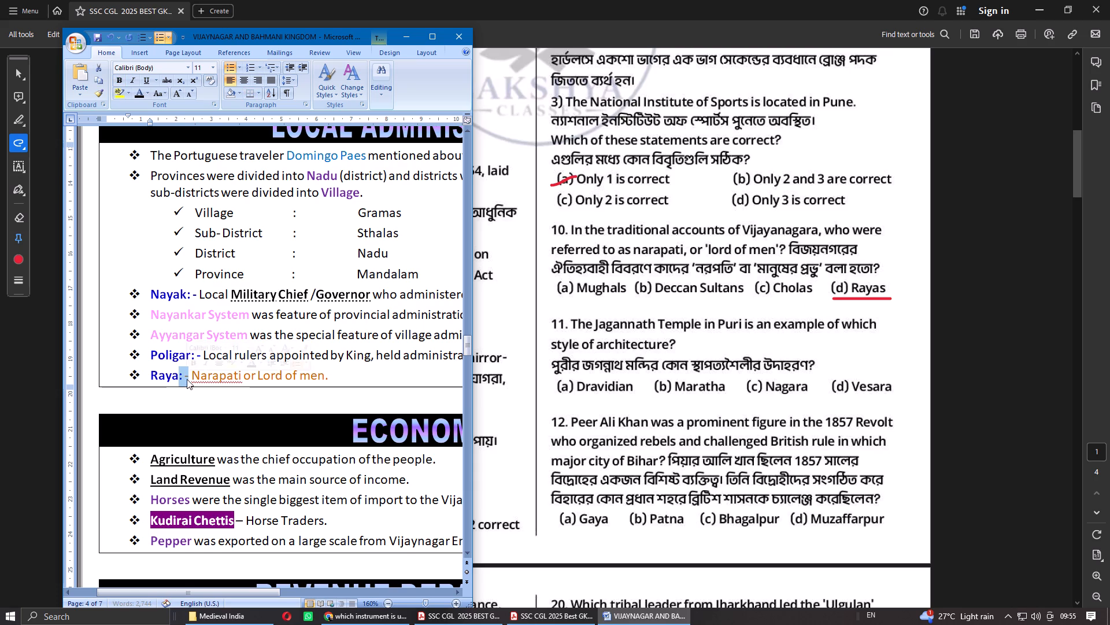
double_click(187, 379)
click(149, 91)
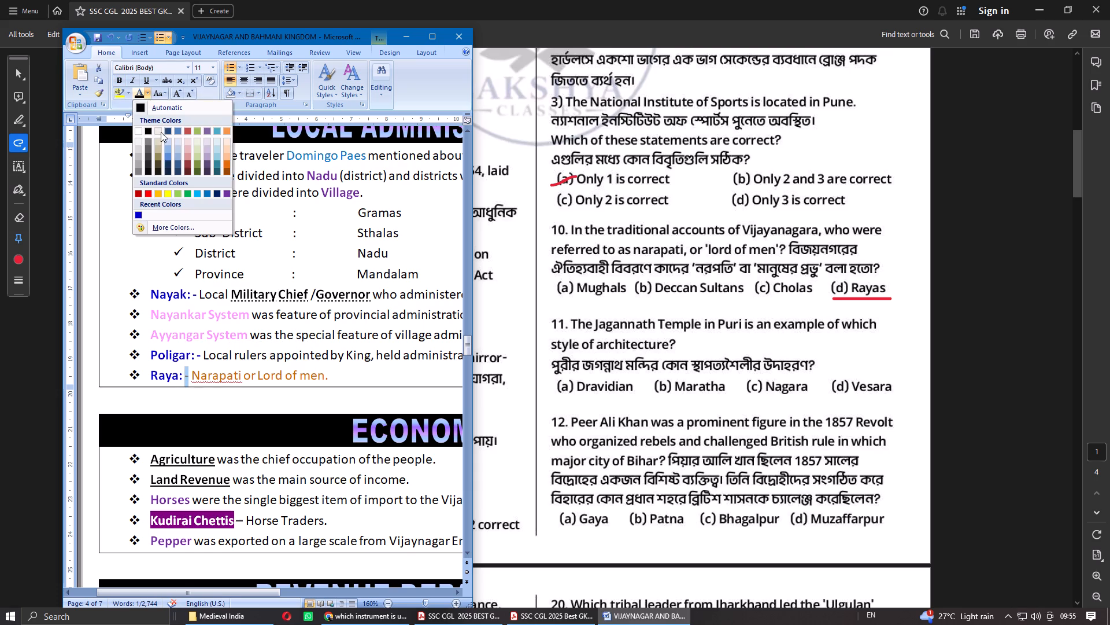
click(138, 212)
key(ctrl+b)
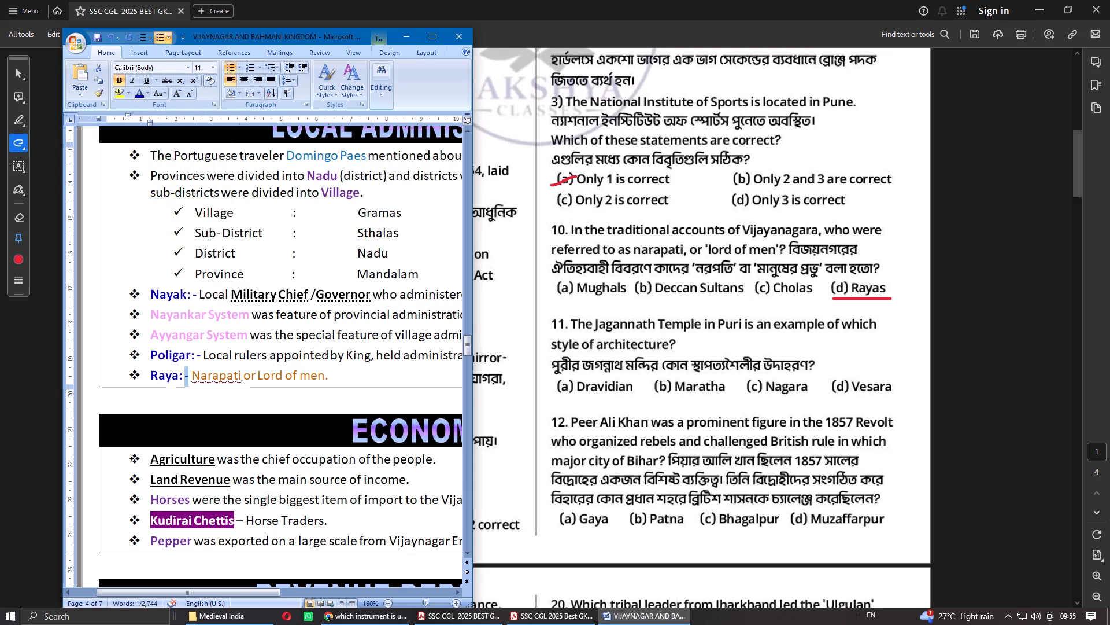
Set "Narapati or Lord of men." in the Raya bullet to the automatic font colour.
click(326, 373)
drag(335, 374, 195, 378)
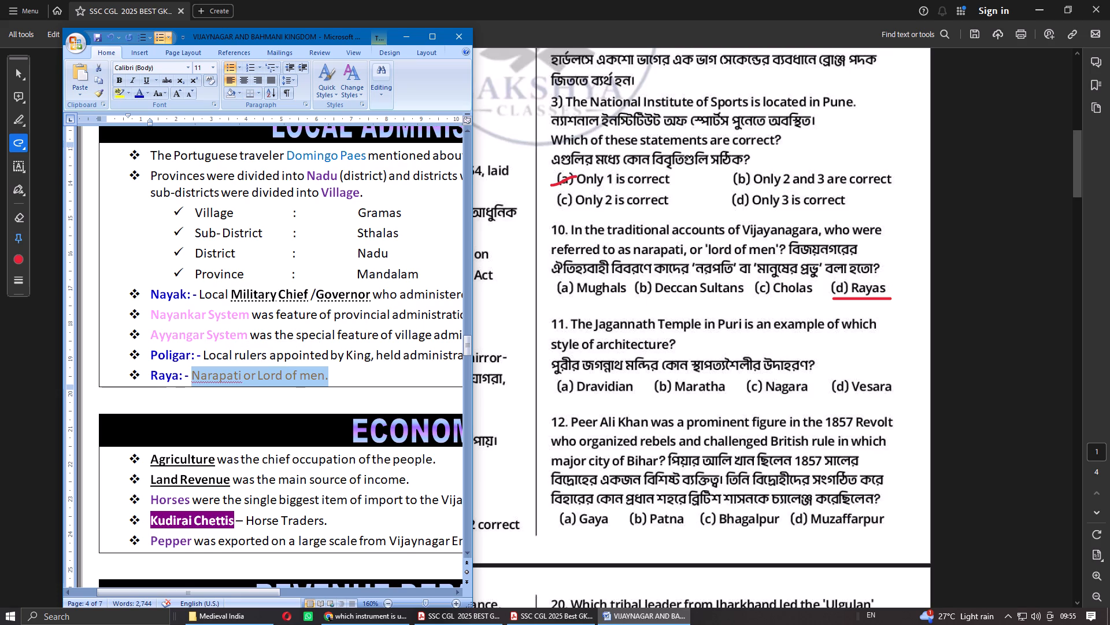
click(149, 89)
click(159, 111)
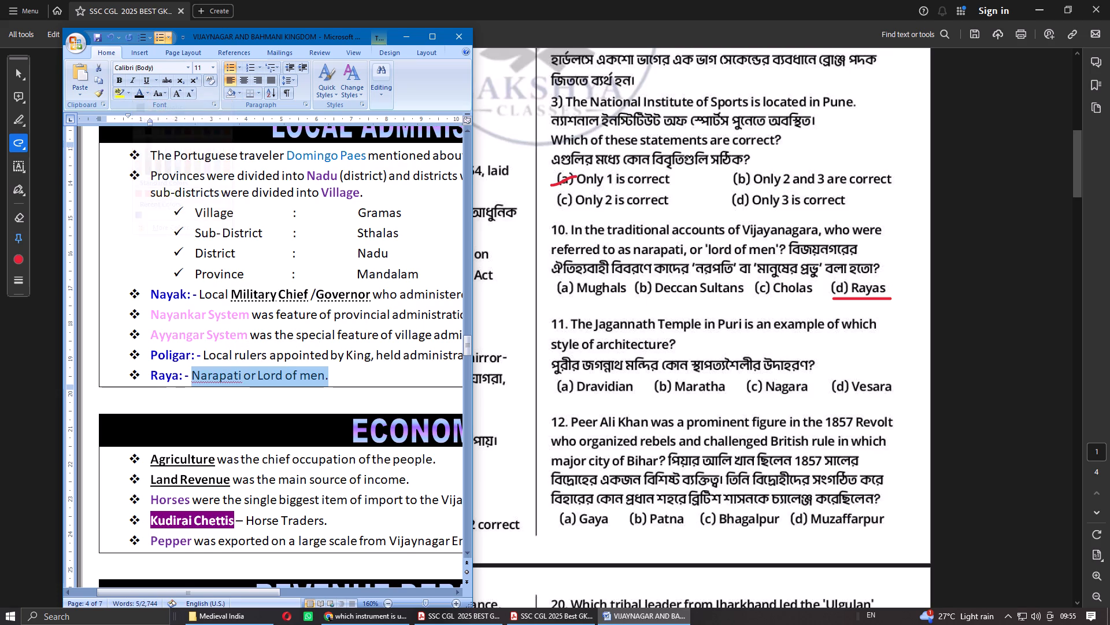
click(361, 370)
Exclude the word "Narapati" in the Raya bullet from spelling and grammar checking.
double_click(221, 377)
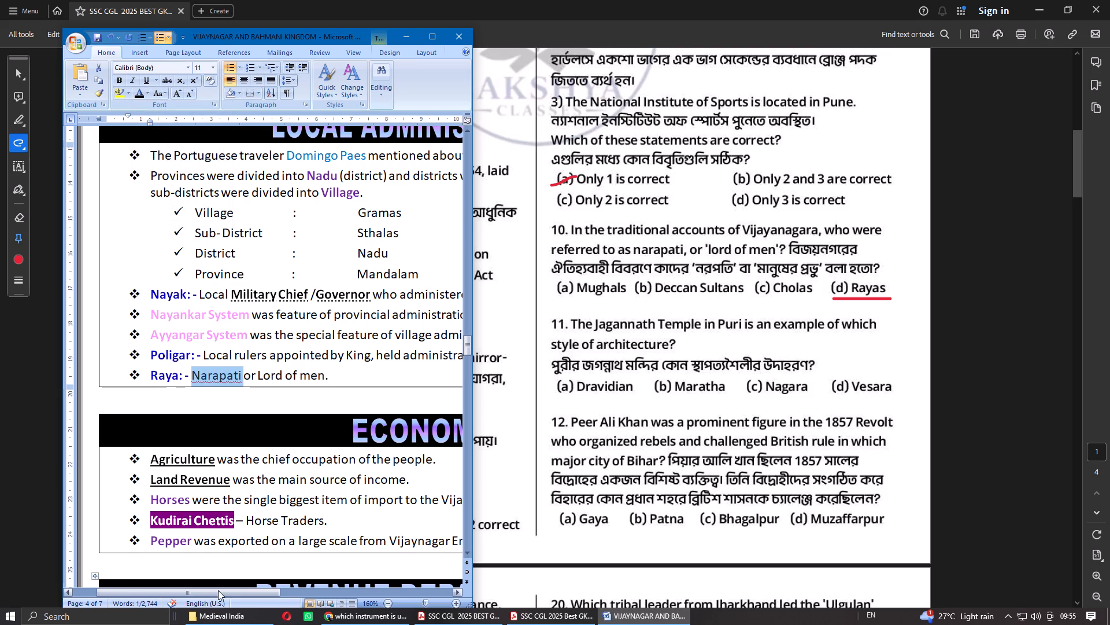
click(216, 601)
click(279, 361)
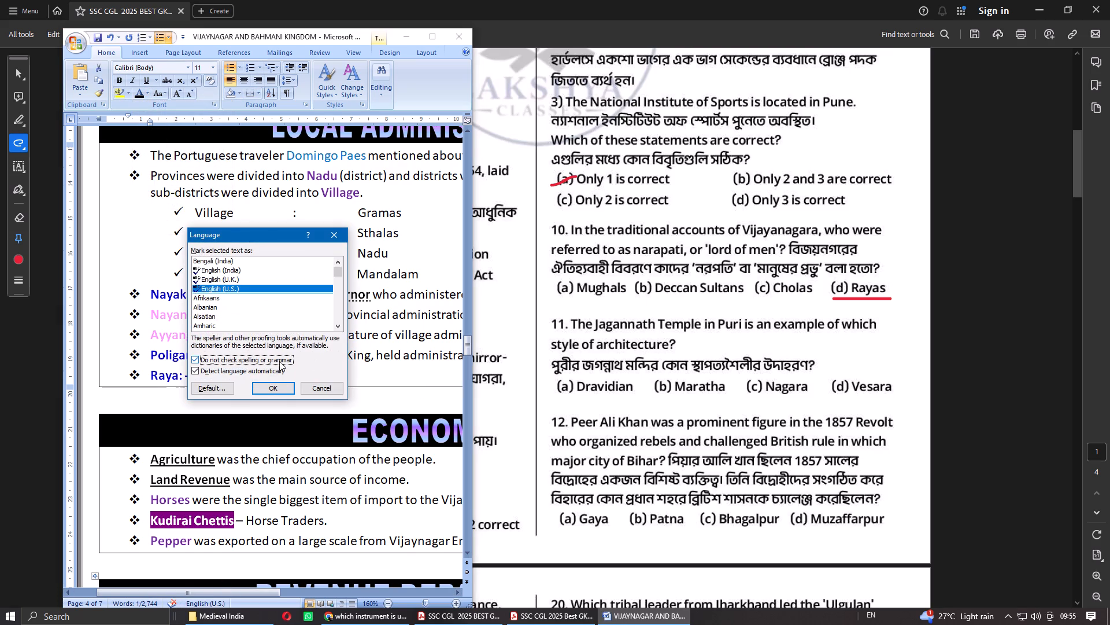
click(275, 384)
Copy "Raya" from the notes and search Google in Chrome for "raya in vijayanagara empire".
drag(148, 372, 177, 373)
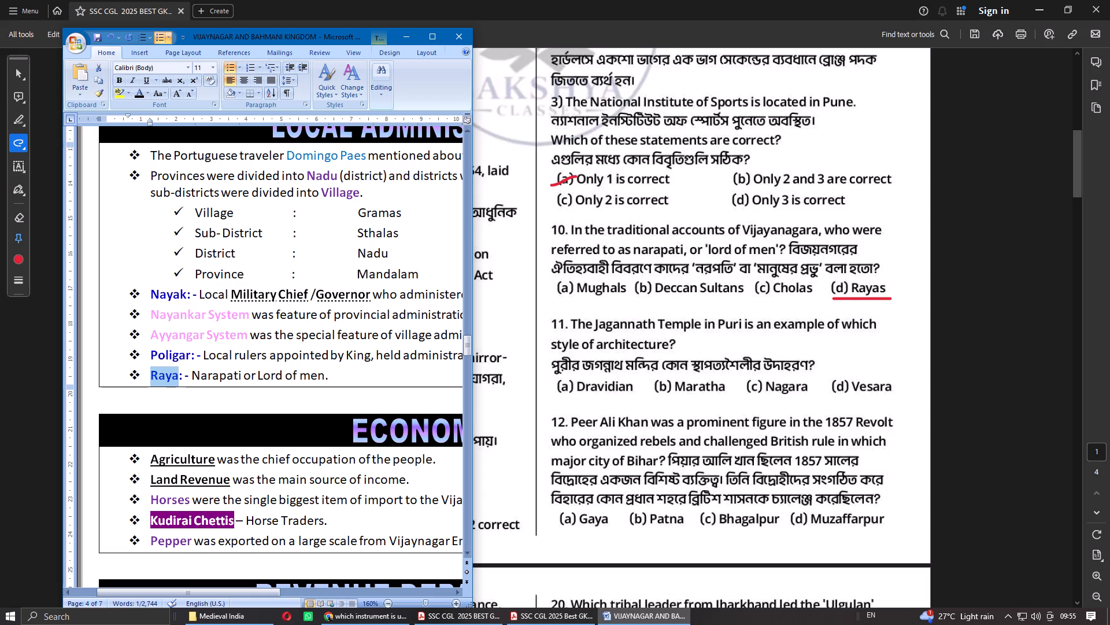
drag(177, 373, 178, 373)
key(ctrl+c)
click(321, 624)
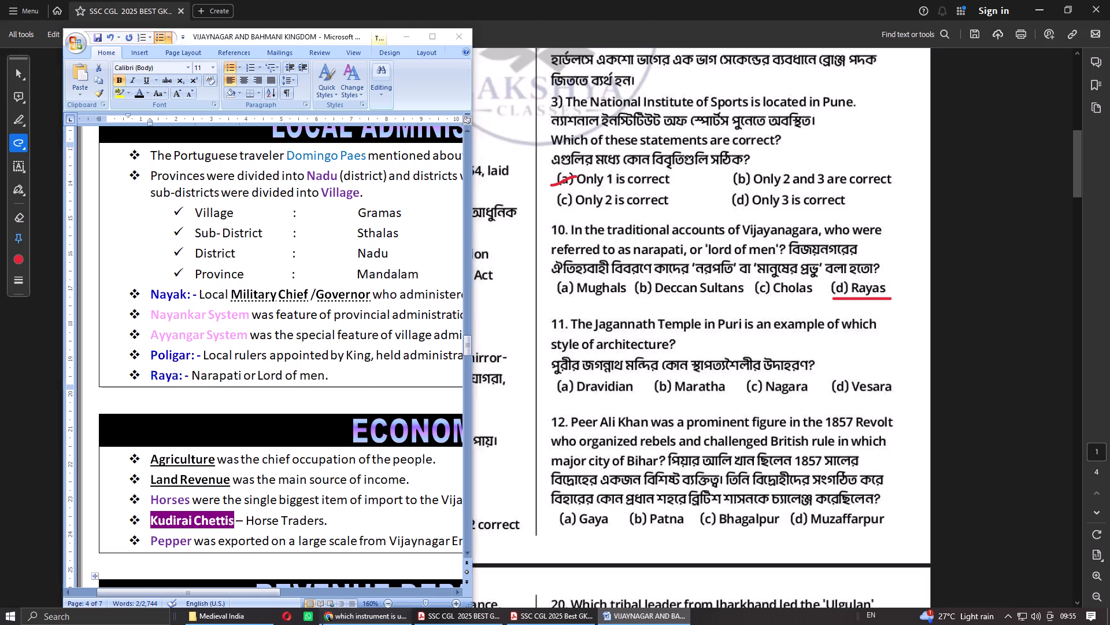
click(579, 85)
key(ctrl+v)
key(space)
text(in vij)
key(Down)
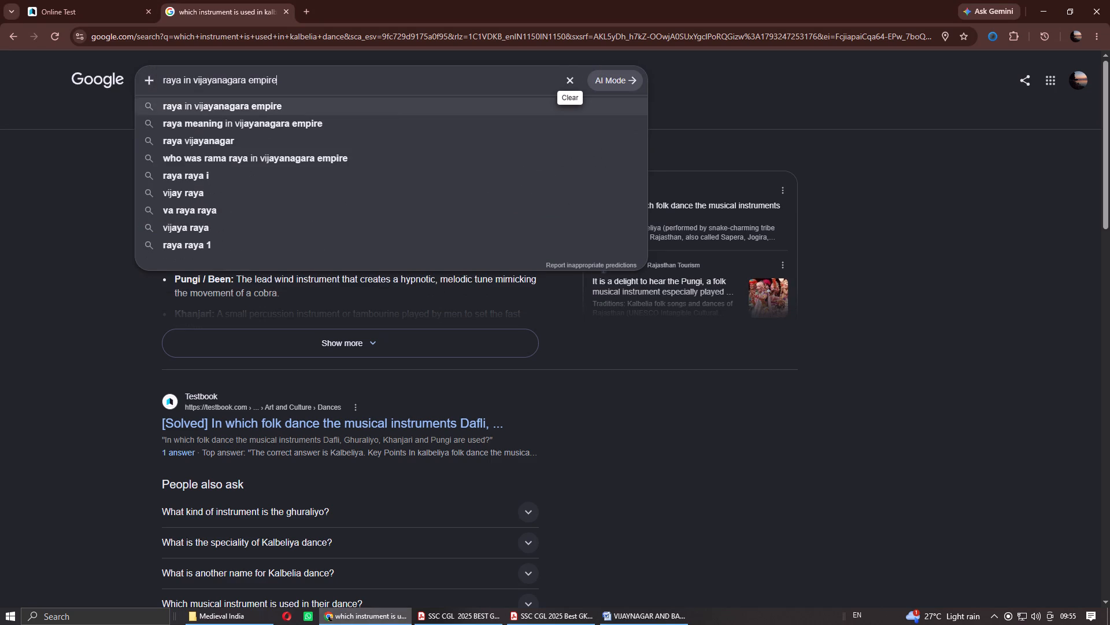
key(Return)
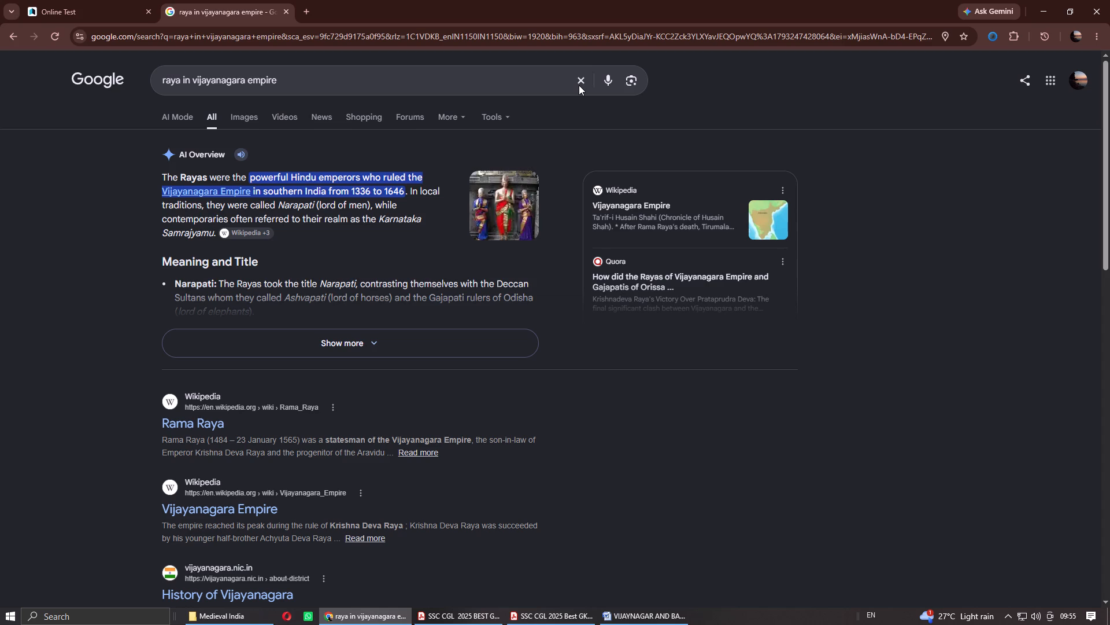
click(536, 624)
click(536, 624)
Return to the Word notes beside the search results and set automatic font colour for new text before "Narapati" in the Raya bullet.
click(633, 623)
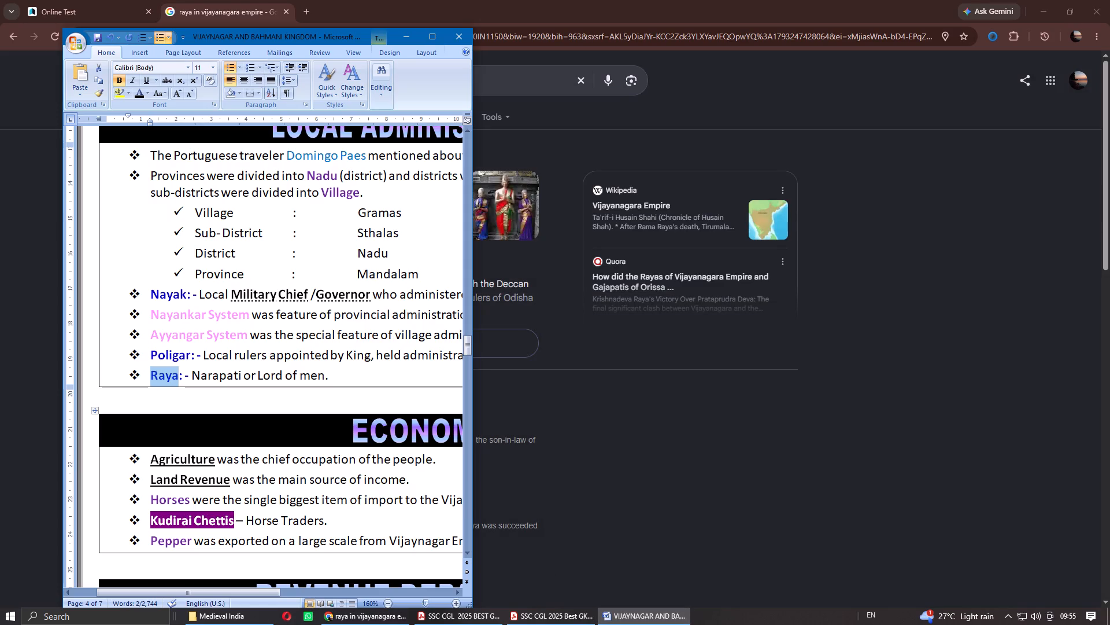
click(192, 376)
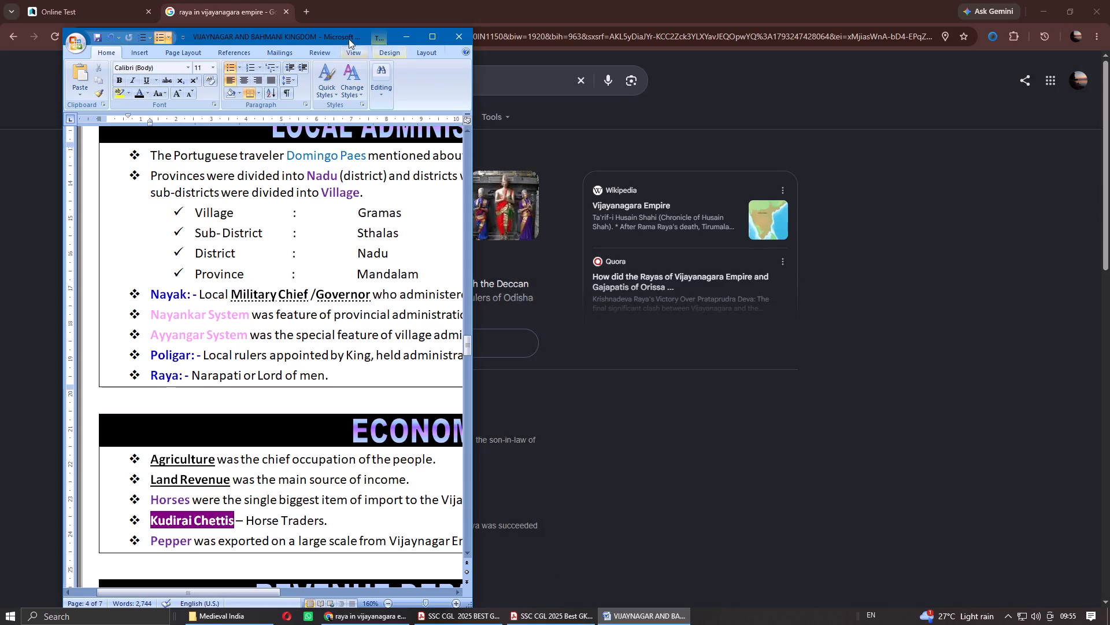
drag(343, 32, 817, 41)
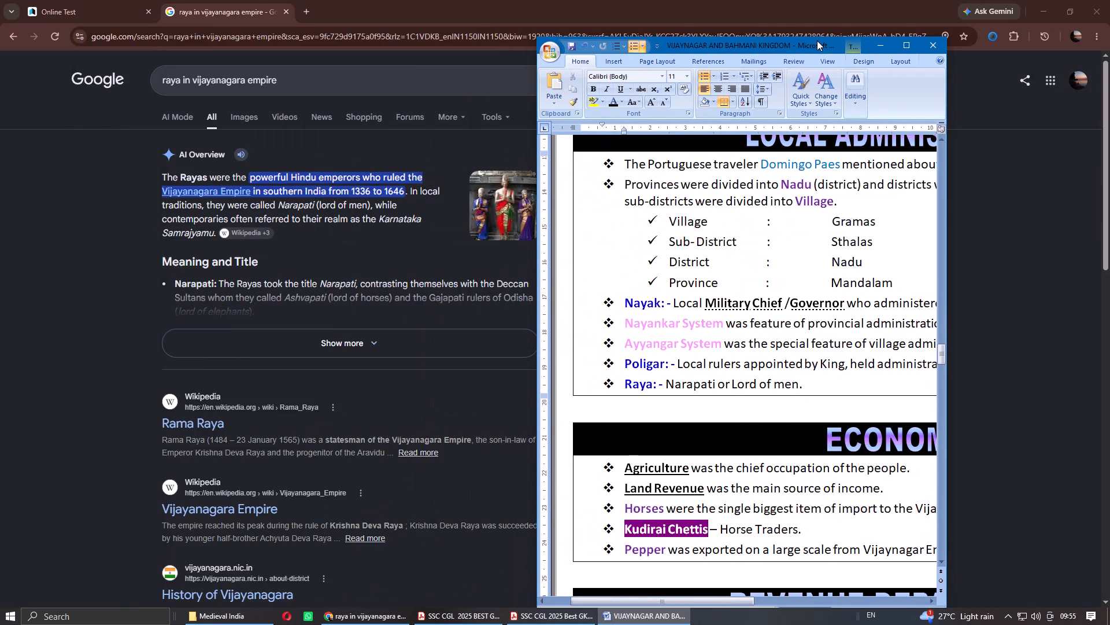
drag(817, 41, 817, 40)
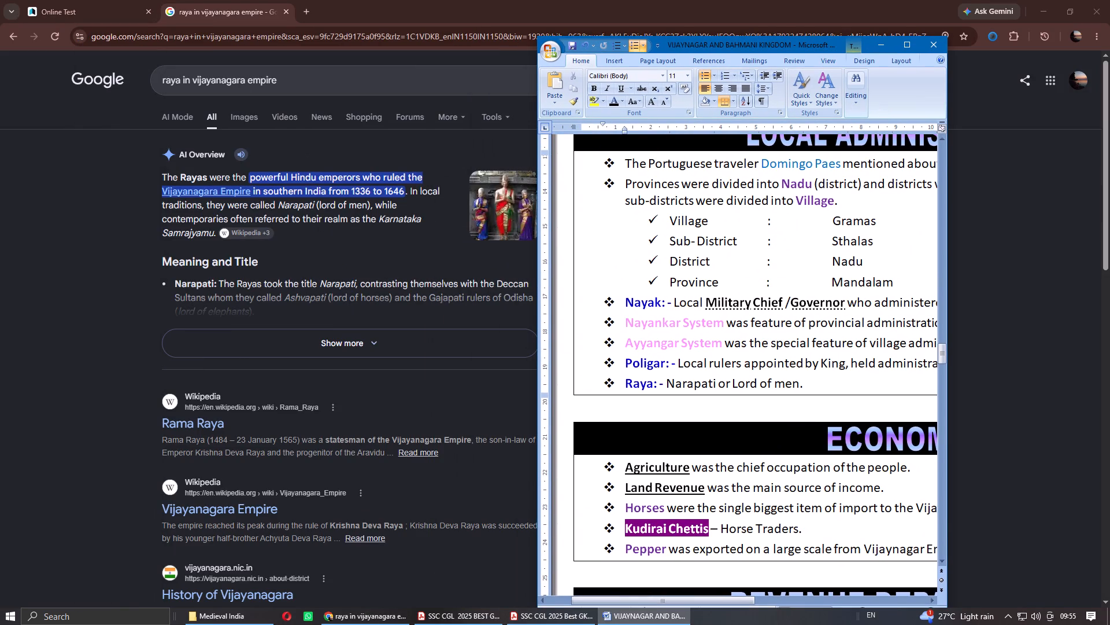
text(Po)
key(BackSpace)
key(BackSpace)
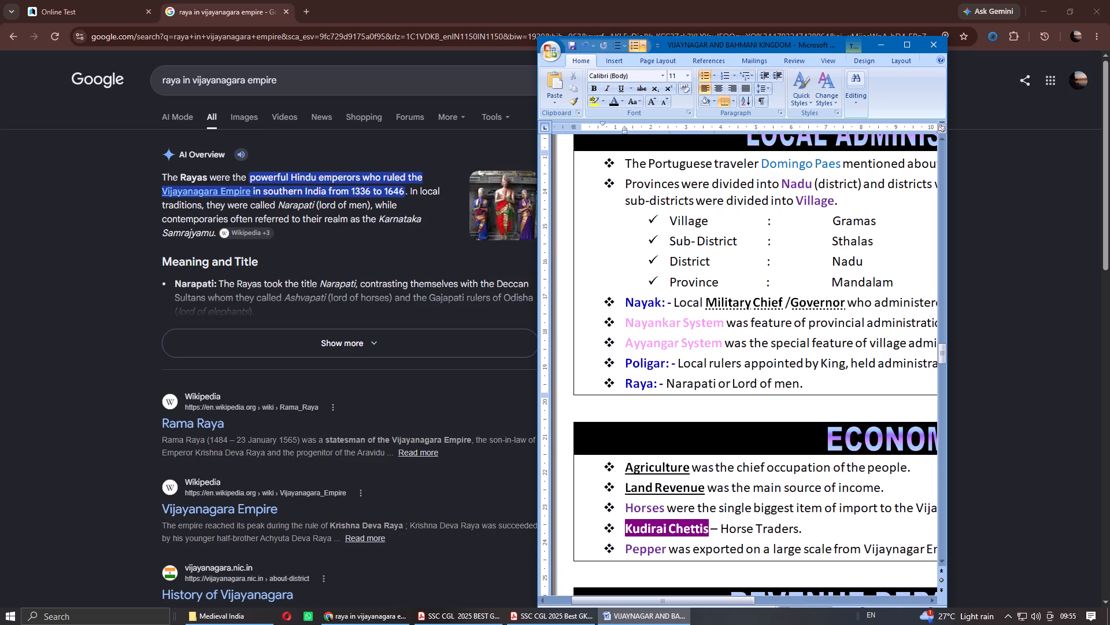
click(622, 101)
click(633, 117)
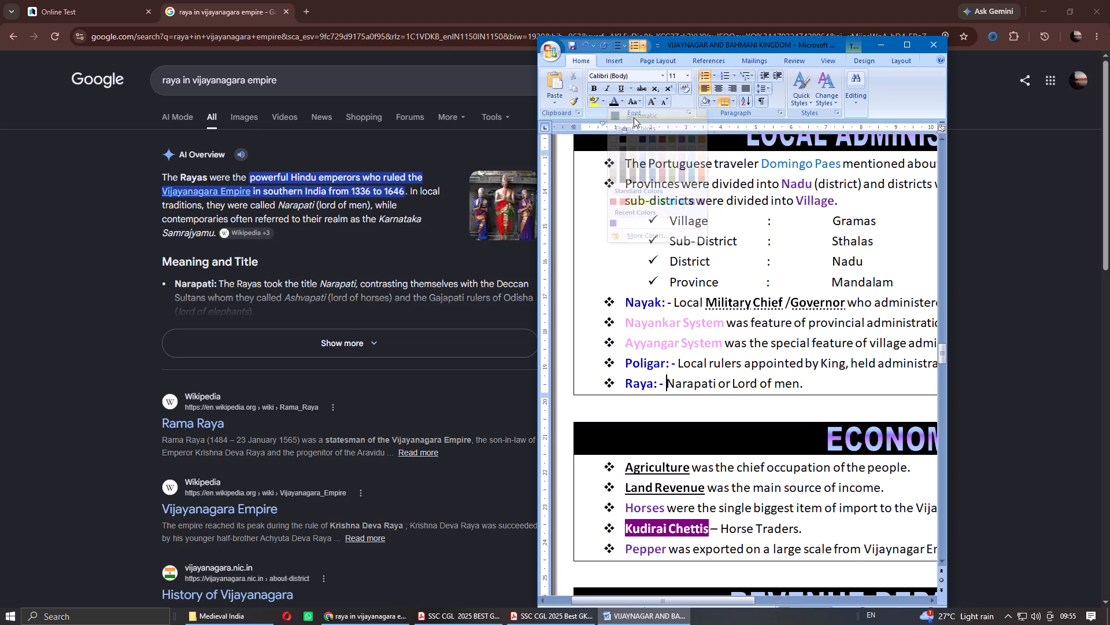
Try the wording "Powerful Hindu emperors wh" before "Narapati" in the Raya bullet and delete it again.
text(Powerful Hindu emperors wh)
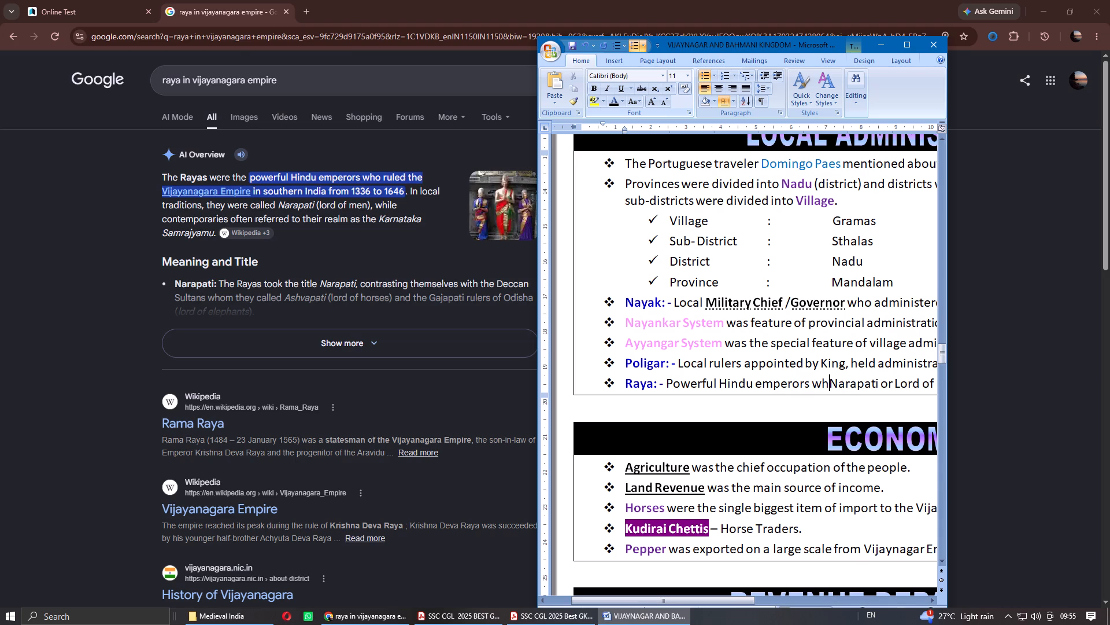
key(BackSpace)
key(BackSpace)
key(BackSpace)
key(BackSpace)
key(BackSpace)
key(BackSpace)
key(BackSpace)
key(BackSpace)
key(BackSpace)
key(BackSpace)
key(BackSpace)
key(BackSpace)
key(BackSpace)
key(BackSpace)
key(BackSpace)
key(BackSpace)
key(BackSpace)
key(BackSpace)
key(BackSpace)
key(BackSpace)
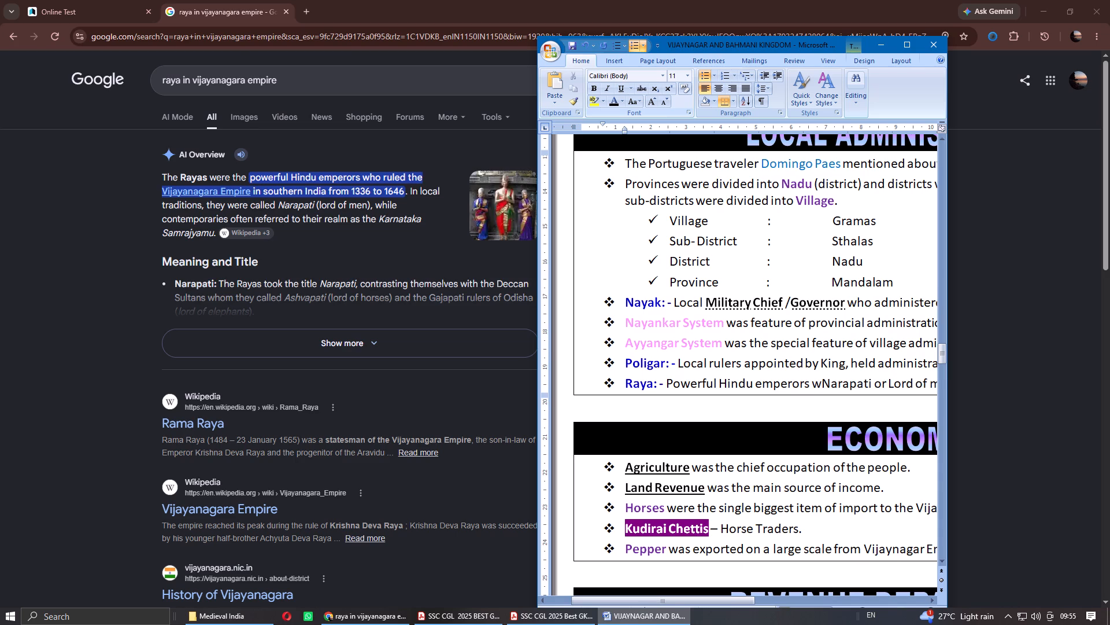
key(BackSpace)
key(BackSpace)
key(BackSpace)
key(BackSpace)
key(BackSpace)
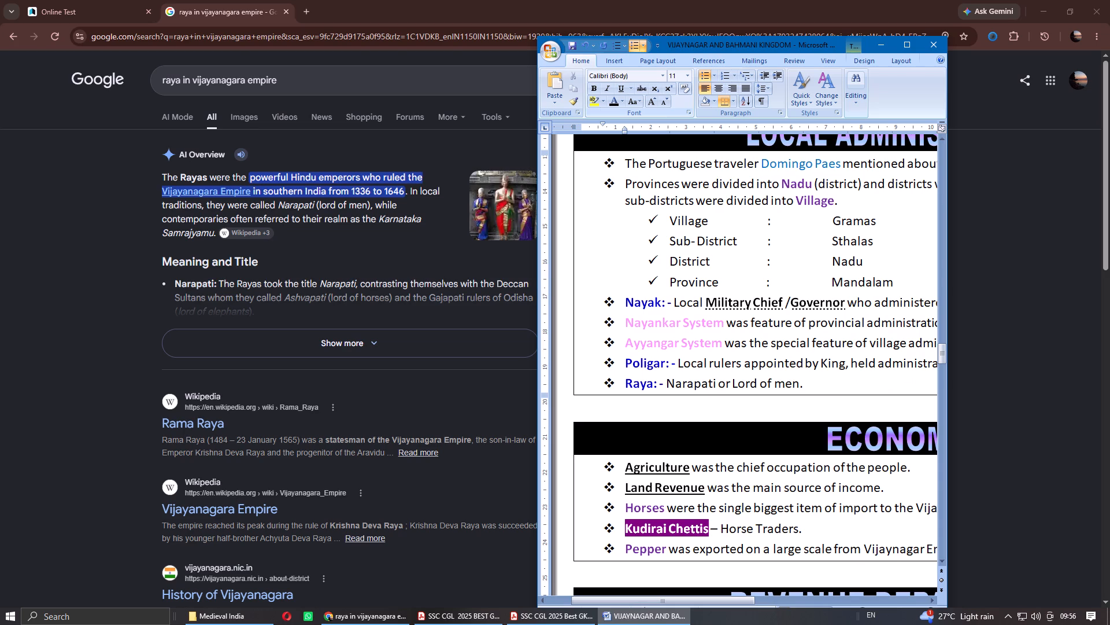
Insert "Hindu emperors who referred as" before "Narapati" in the Raya bullet.
text(Hindu emperors who)
key(space)
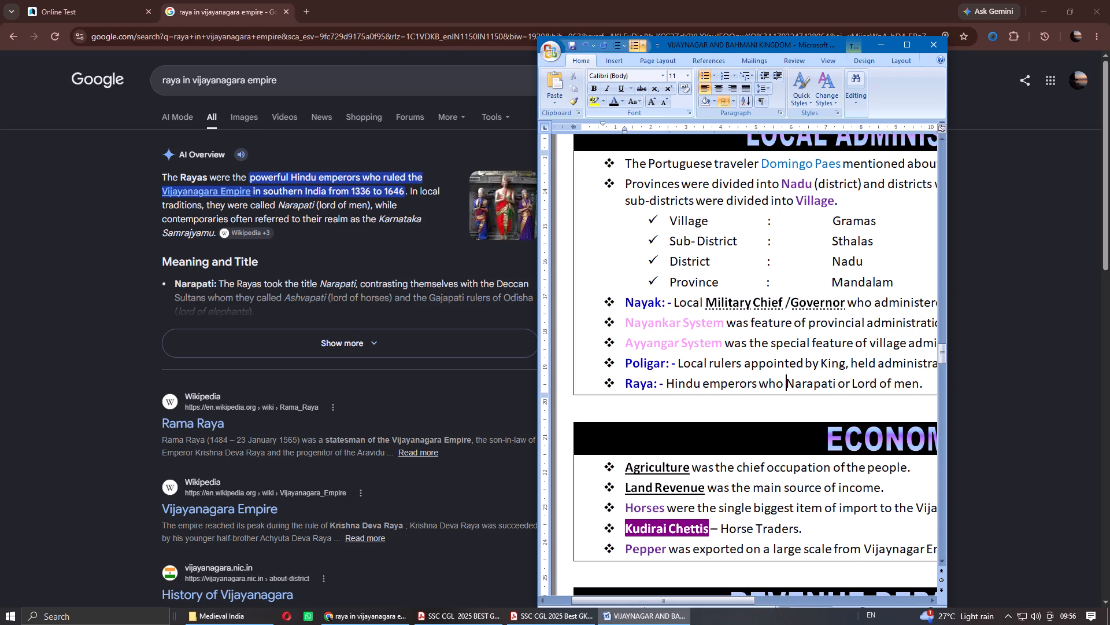
text(ref)
text(erred as)
key(space)
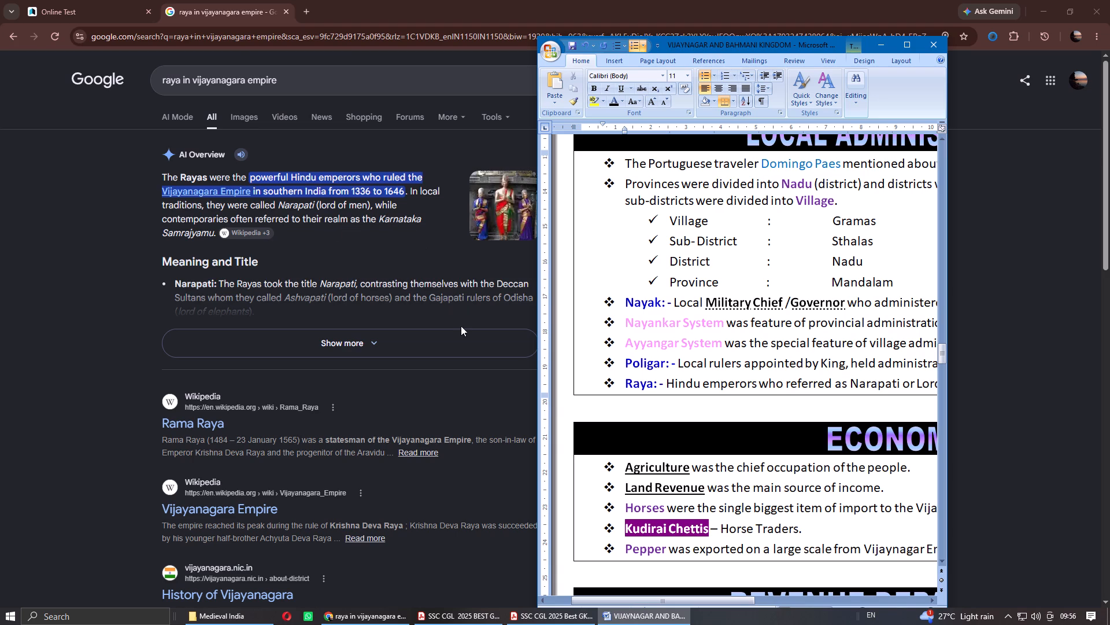
Enclose "Lord of men" in single quotation marks in the Raya bullet and make the phrase bold.
drag(664, 602, 720, 600)
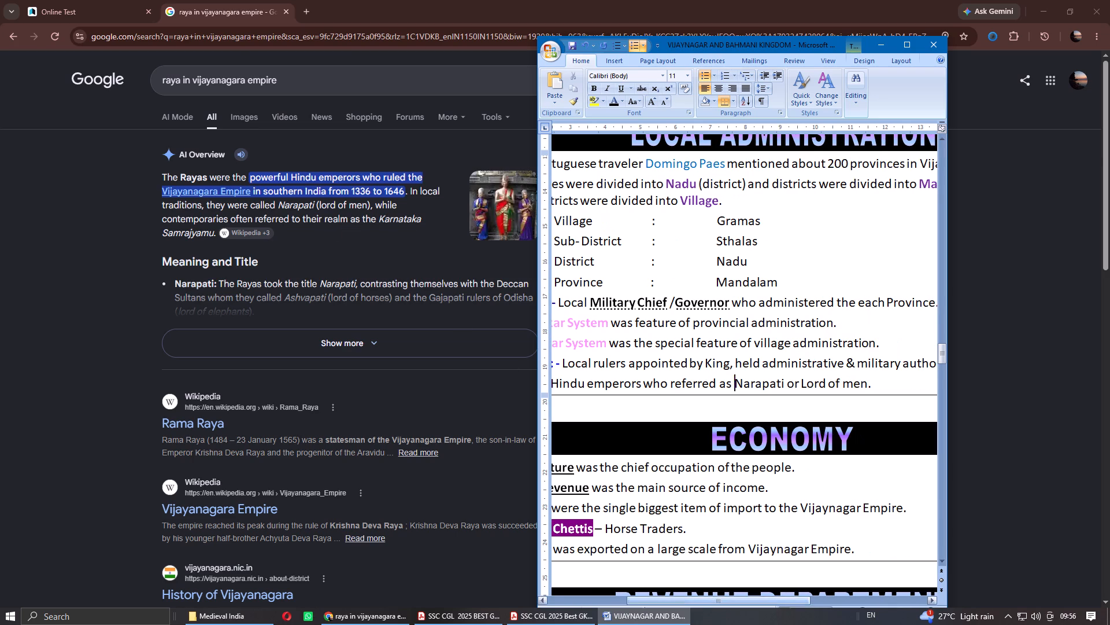
double_click(757, 384)
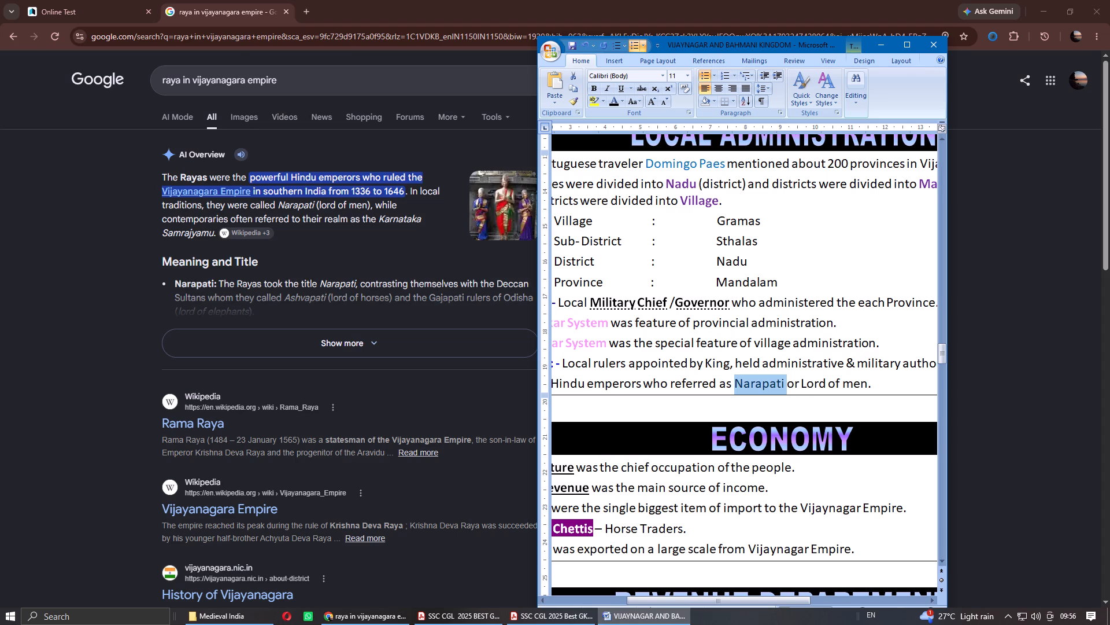
click(801, 383)
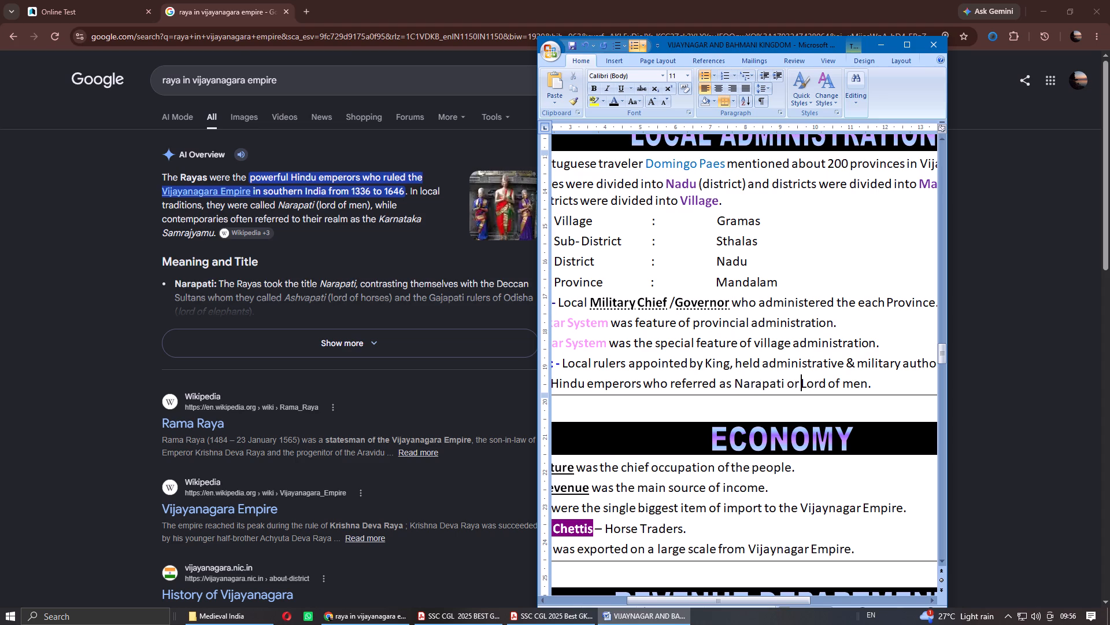
key(apostrophe)
key(Right)
key(Right)
key(Right)
key(Right)
key(Right)
key(Right)
key(Right)
key(Right)
key(Right)
key(Right)
key(Right)
key(apostrophe)
drag(805, 385, 870, 385)
key(ctrl+b)
Move "Narapati" into the bullet's heading so it reads "Raya / Narapati", deleting the leftover "or" before 'Lord of men'.
double_click(752, 380)
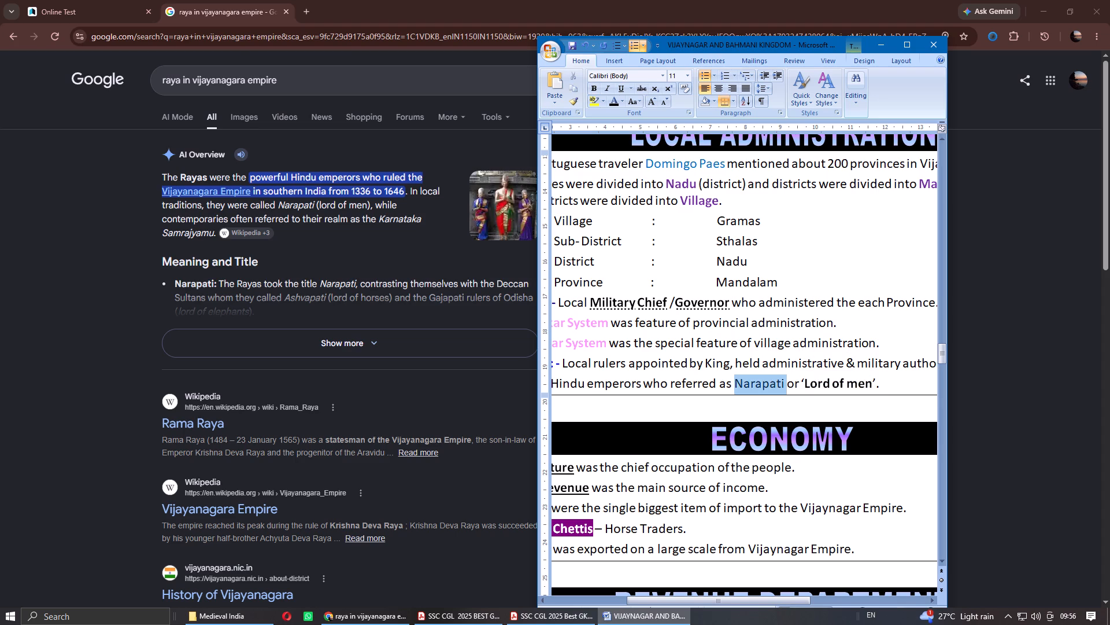
key(ctrl+x)
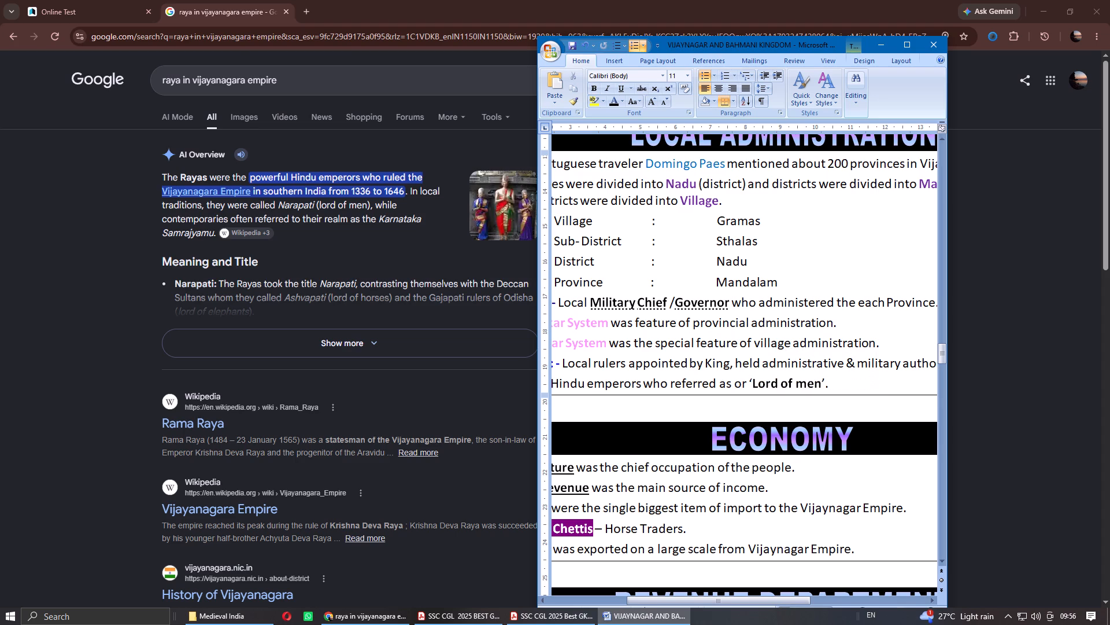
click(750, 384)
key(BackSpace)
key(BackSpace)
key(BackSpace)
drag(680, 599, 620, 594)
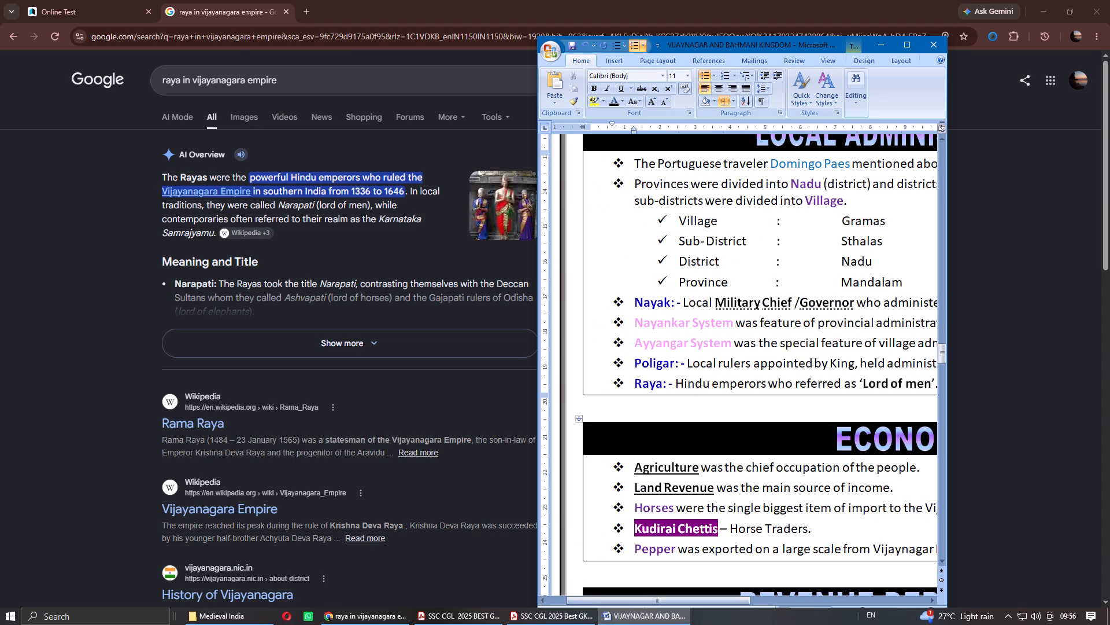
click(663, 385)
key(space)
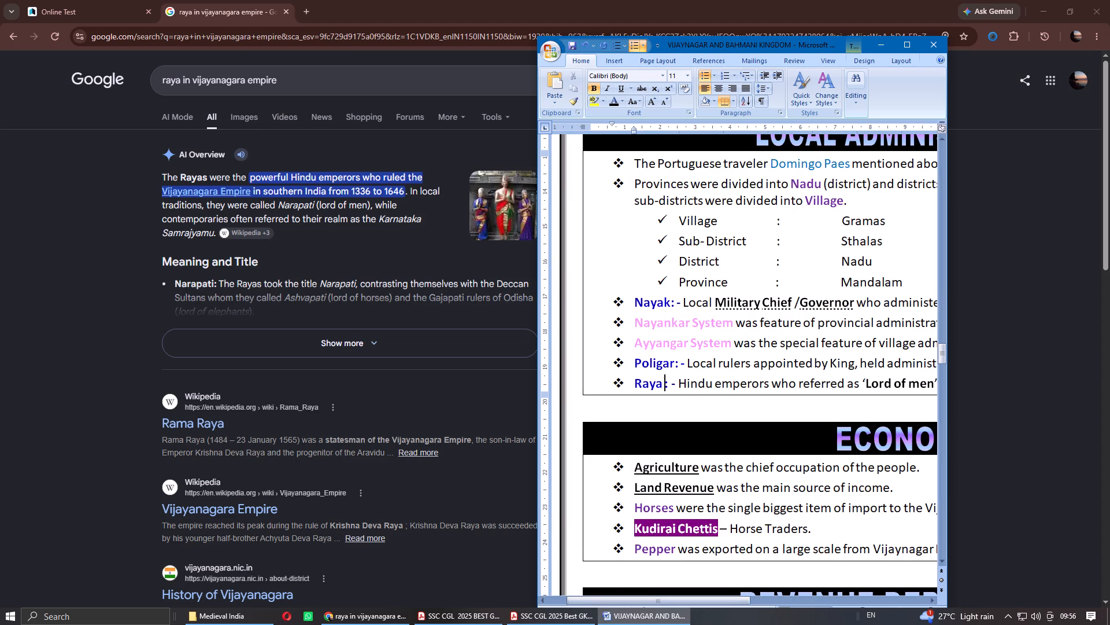
text(/)
key(space)
key(ctrl+v)
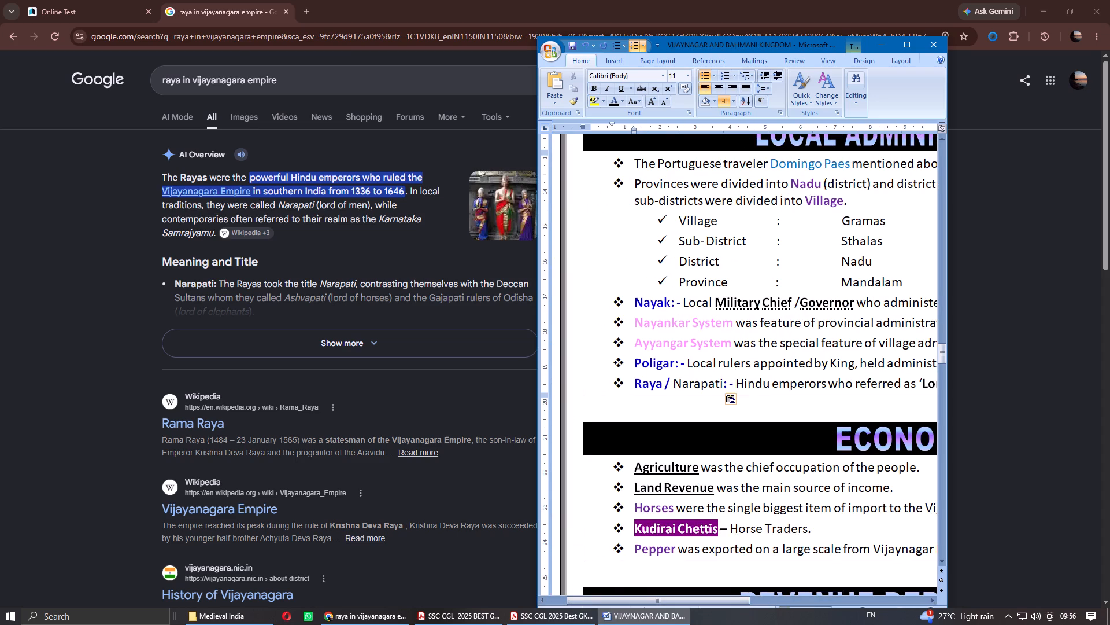
Format "Narapati" in the bullet heading as bold in the same dark blue as "Raya" and save the notes.
double_click(683, 388)
key(ctrl+b)
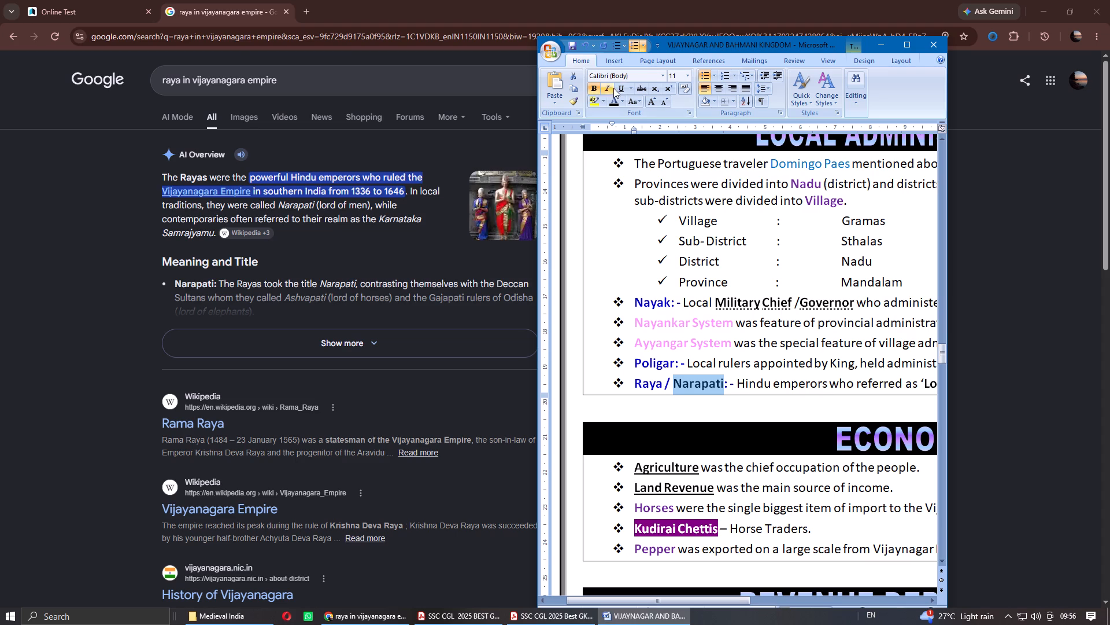
click(622, 100)
click(617, 223)
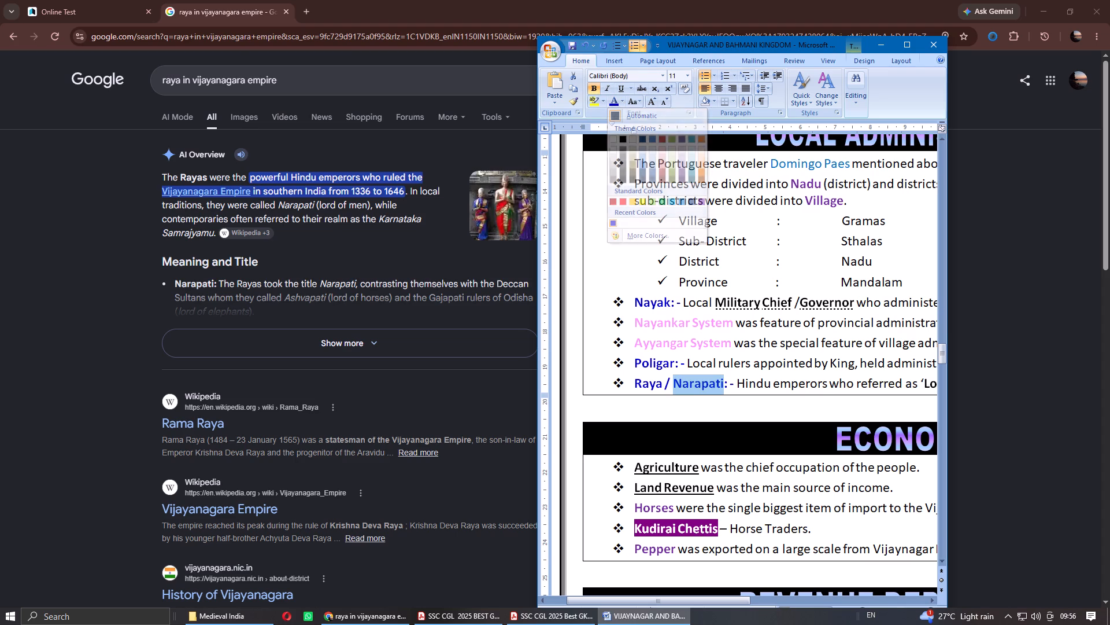
click(761, 387)
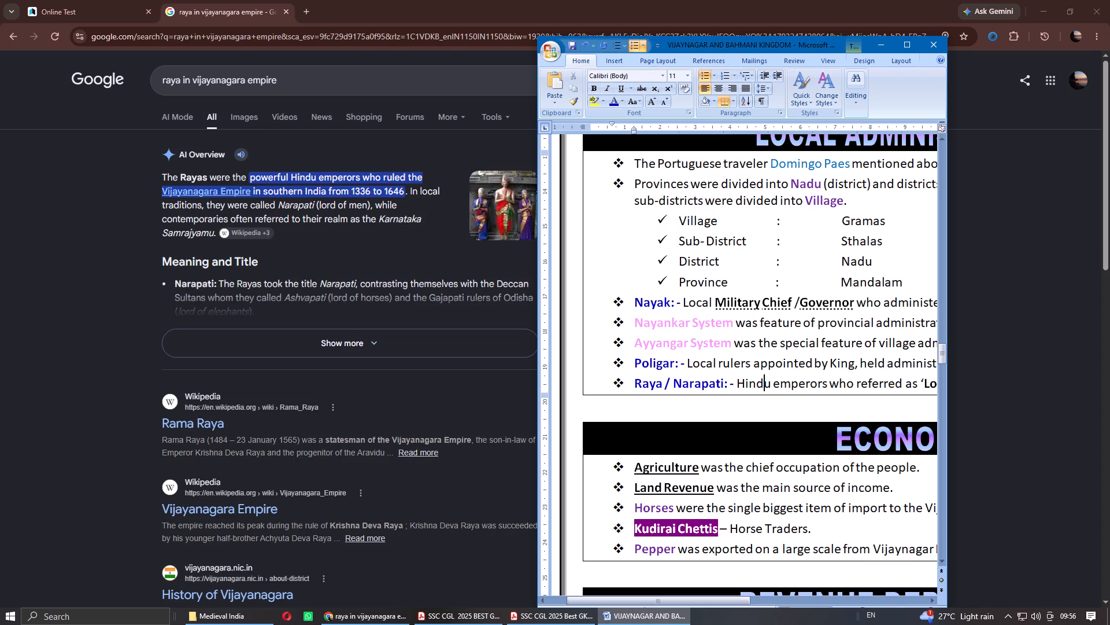
click(574, 46)
Switch to the answer key PDF and strike through Q07, Q08, Q09 and Q10 in red.
click(538, 615)
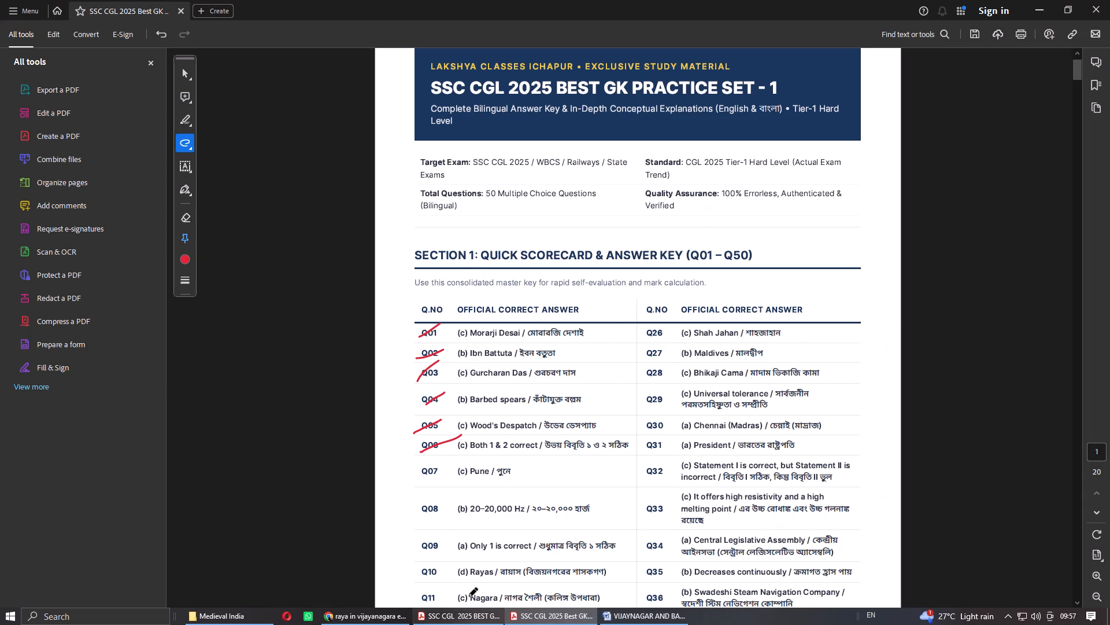
drag(419, 477, 438, 464)
drag(420, 521, 453, 495)
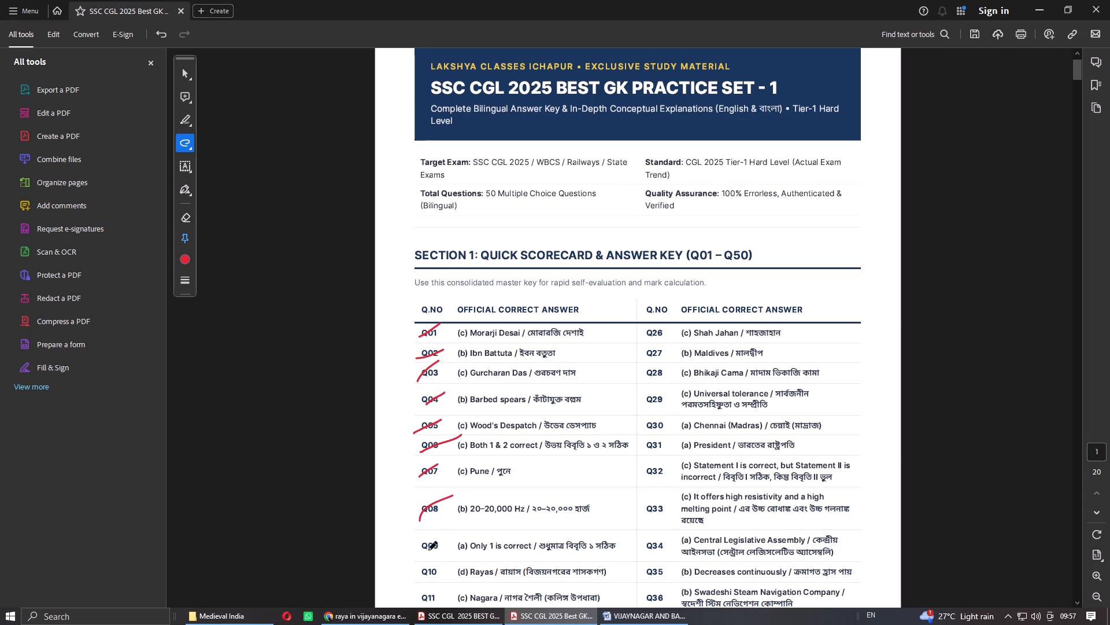
drag(422, 553, 448, 530)
drag(424, 579, 452, 561)
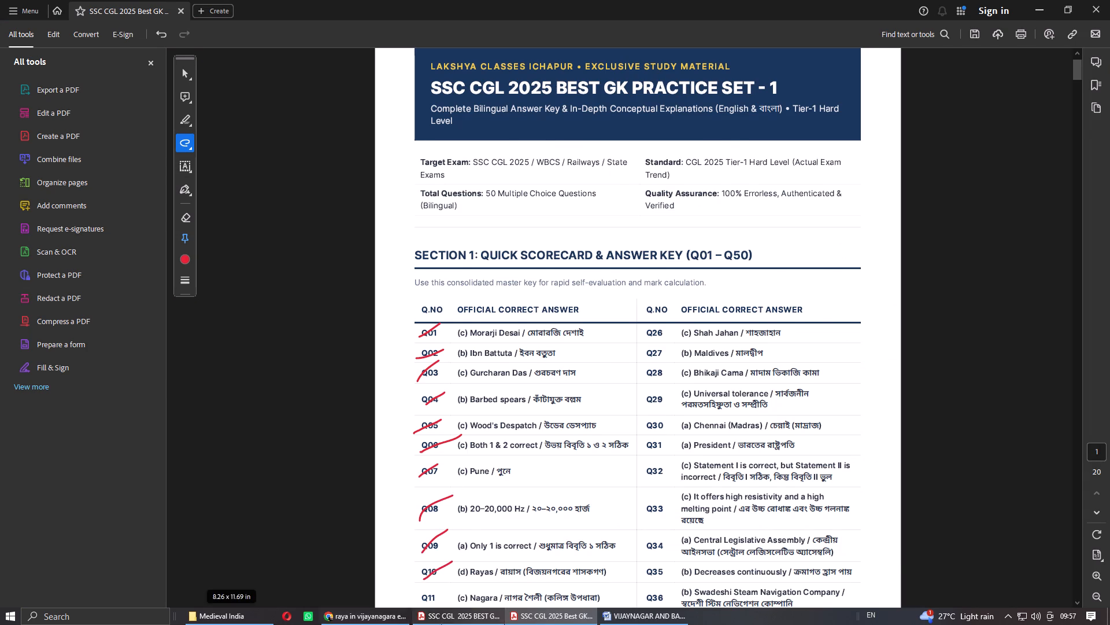
Return to the question paper PDF and underline option (c) Nagara in red for question 11 on the Jagannath Temple.
click(441, 624)
scroll(789, 297, down, 1)
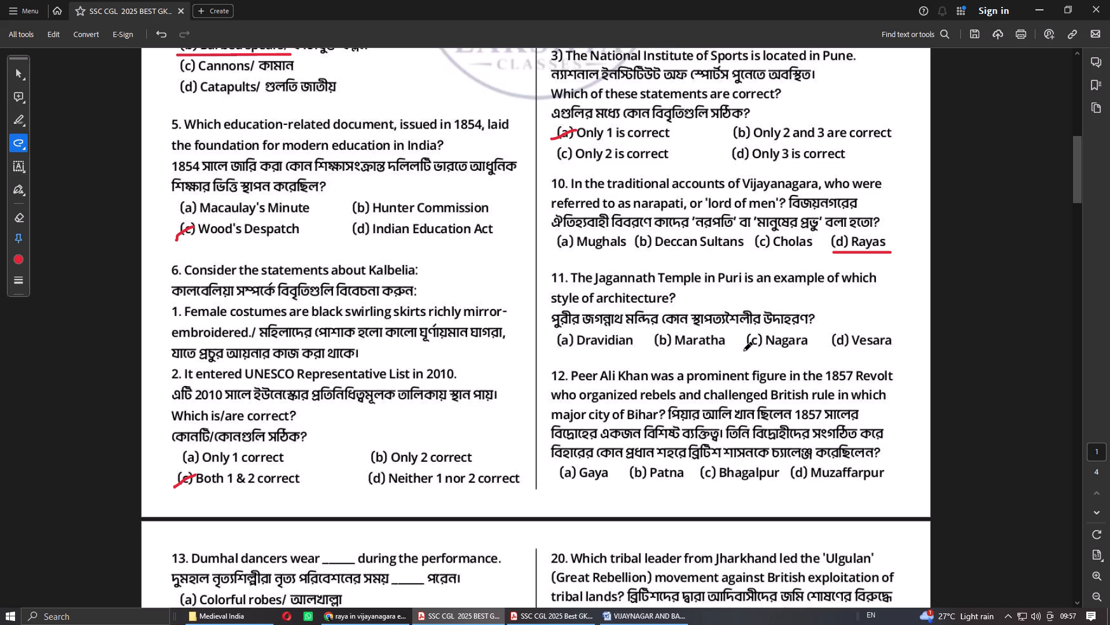
click(381, 615)
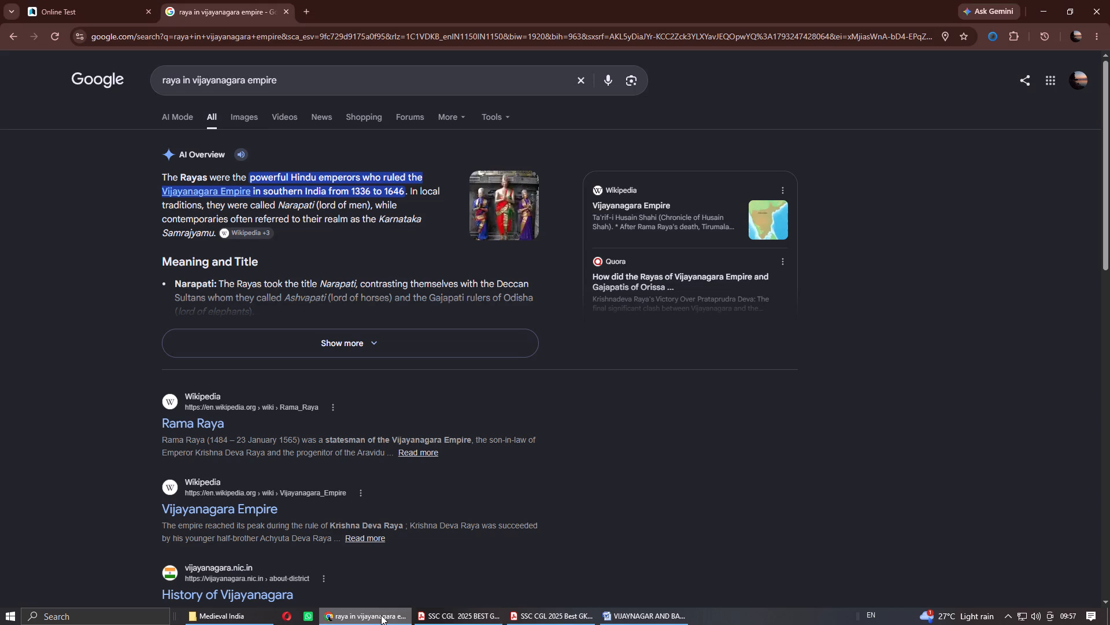
click(378, 612)
click(541, 616)
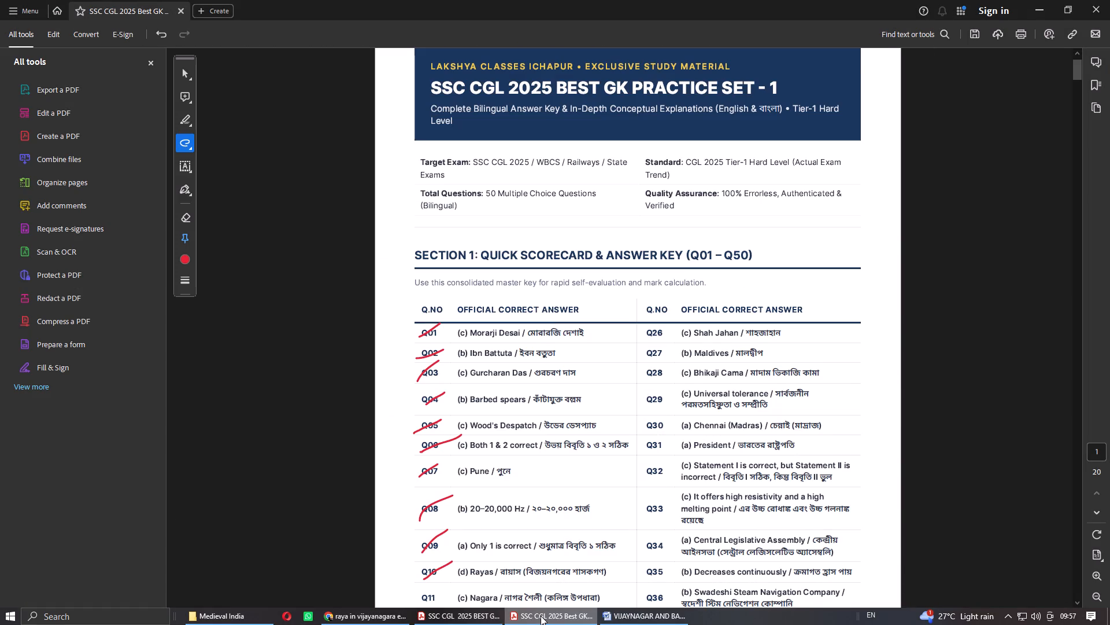
click(479, 622)
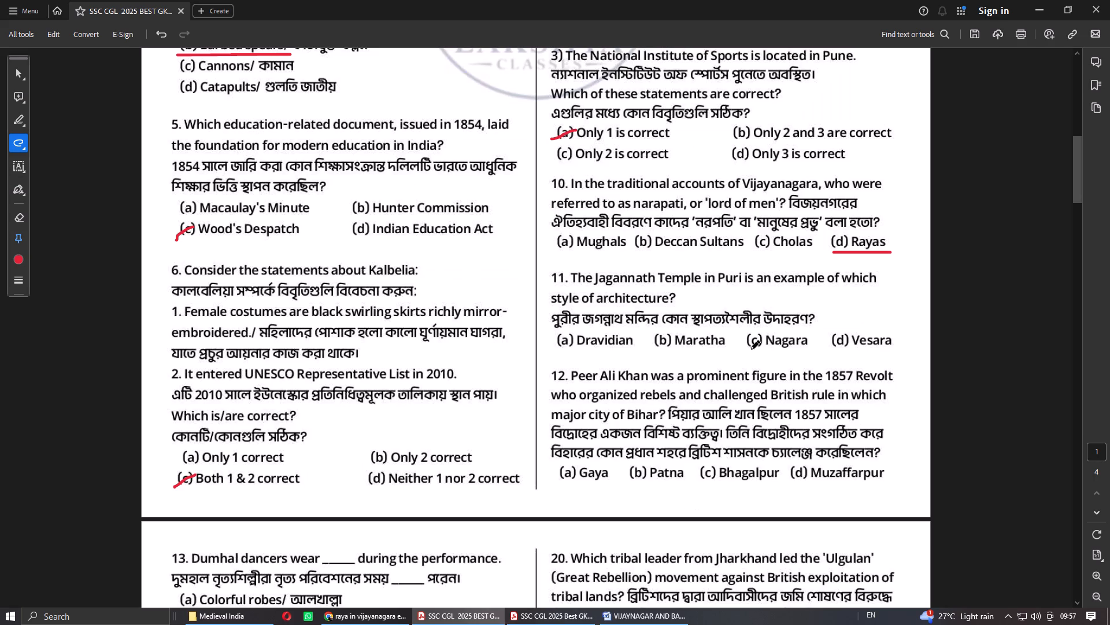
drag(746, 350, 812, 351)
Close the VIJAYNAGAR AND BAHMANI KINGDOM notes and open the ARCHITECTURE document from the QUESTION COMPILATION folder.
click(240, 620)
click(658, 613)
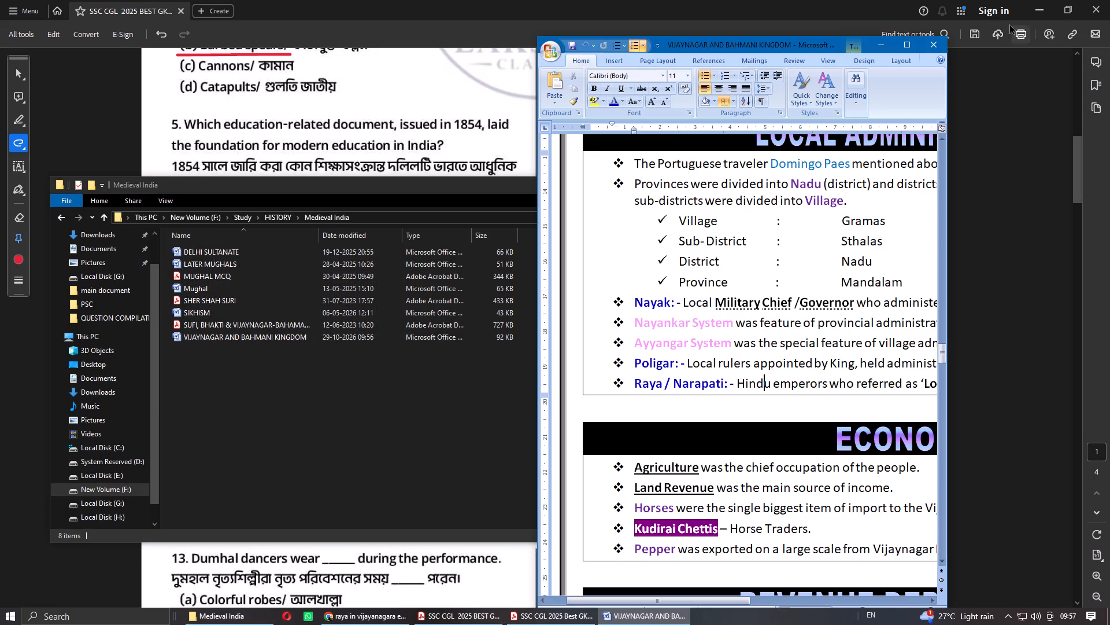
click(943, 46)
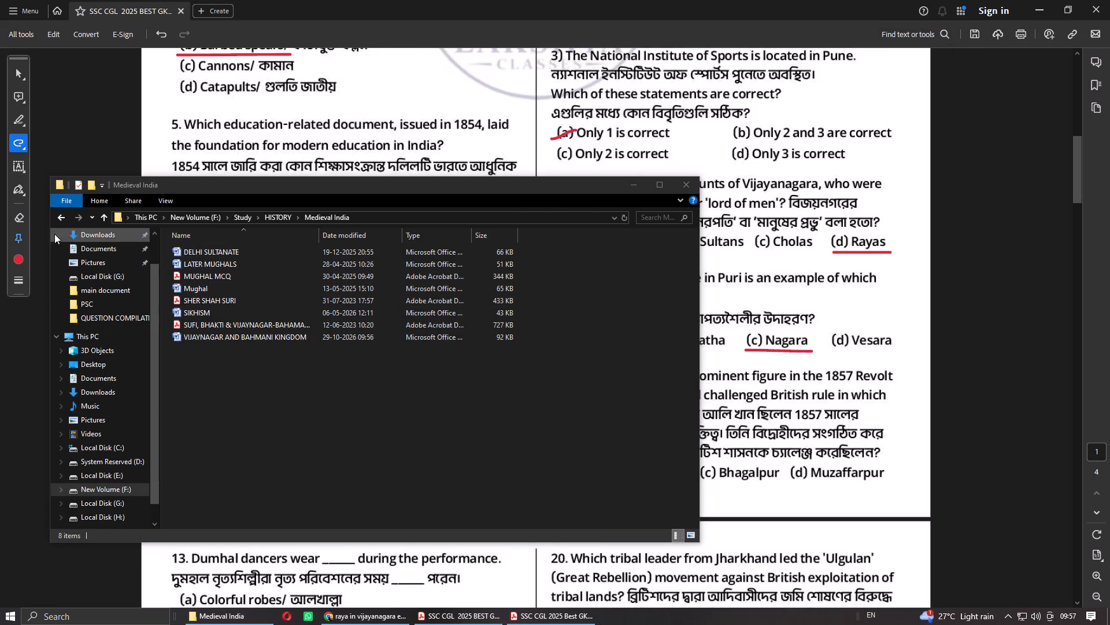
click(55, 218)
click(58, 219)
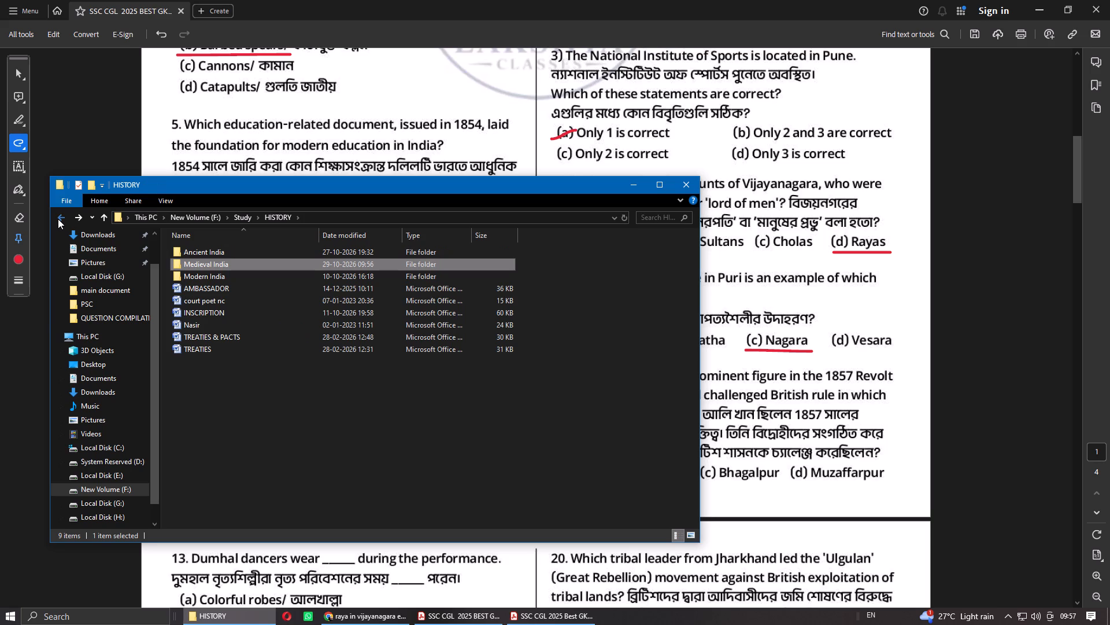
double_click(392, 311)
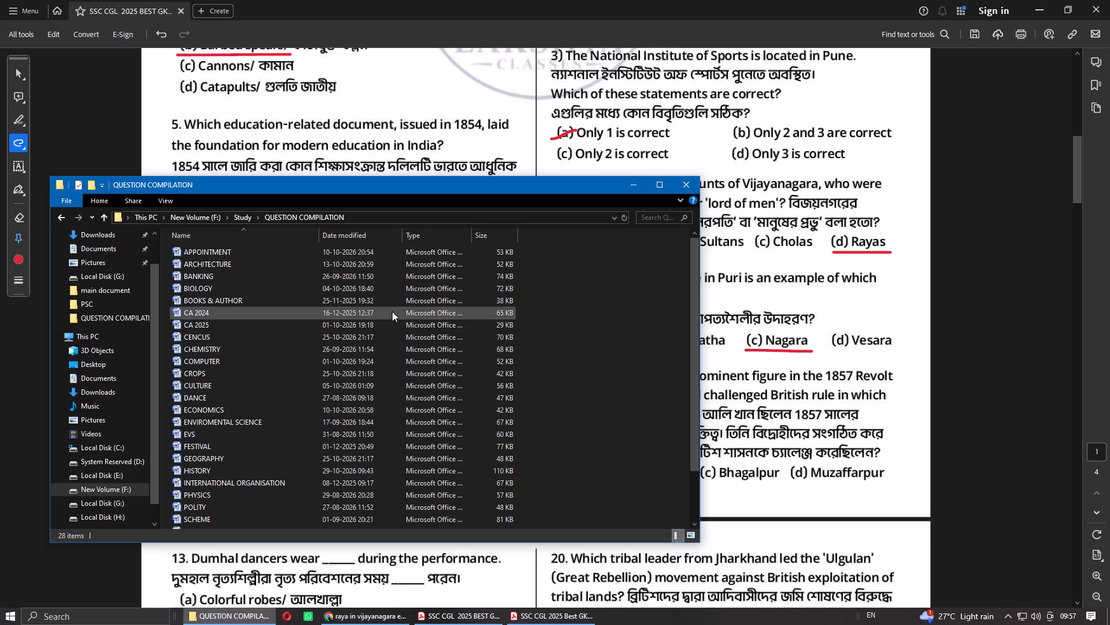
double_click(234, 259)
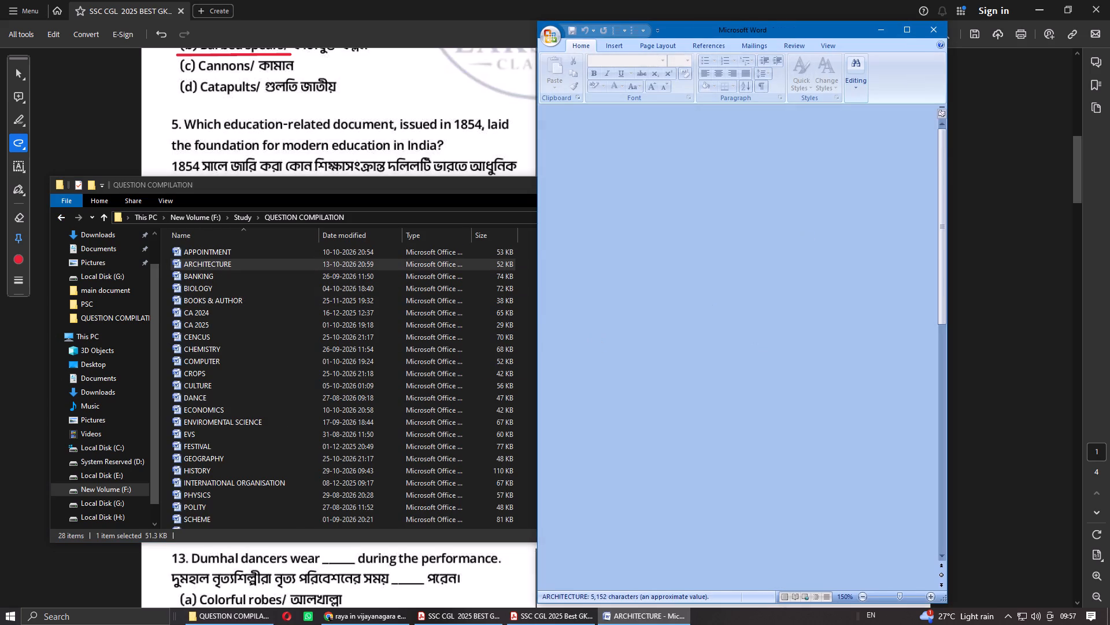
Insert a table row below the Lingaraja Temple question in the TEMPLE table of the ARCHITECTURE notes.
click(906, 28)
scroll(546, 345, down, 4)
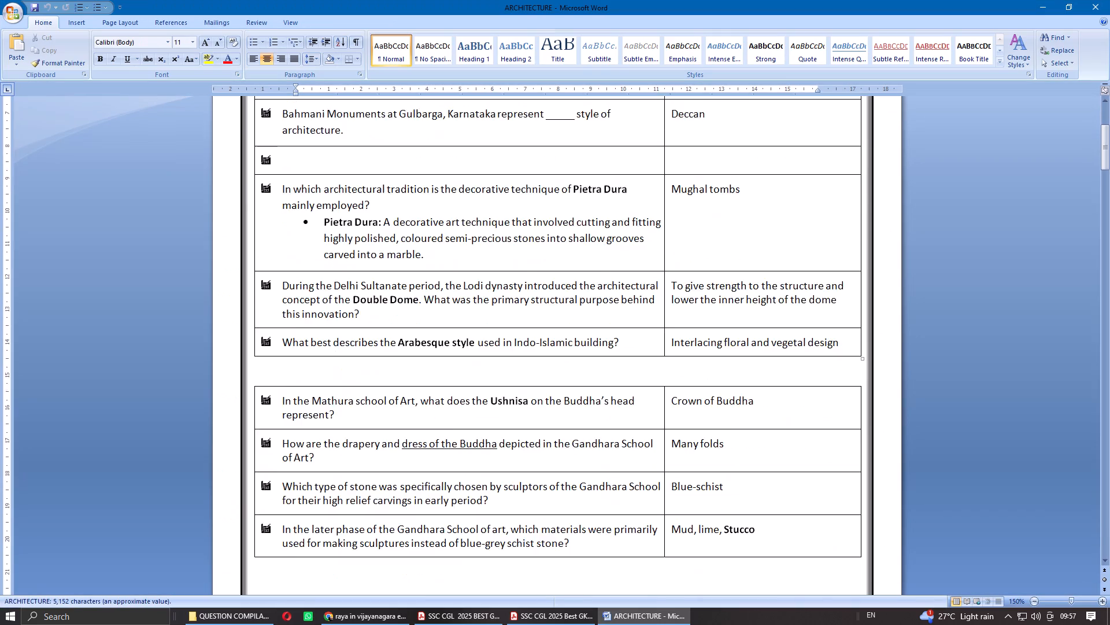
scroll(546, 345, down, 10)
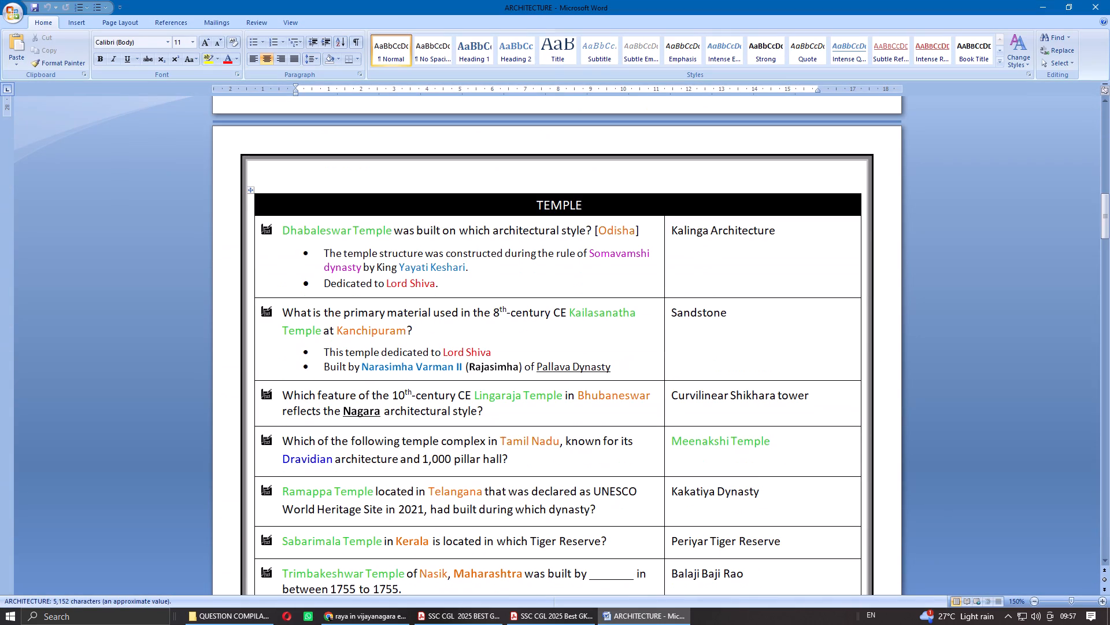
scroll(546, 345, down, 1)
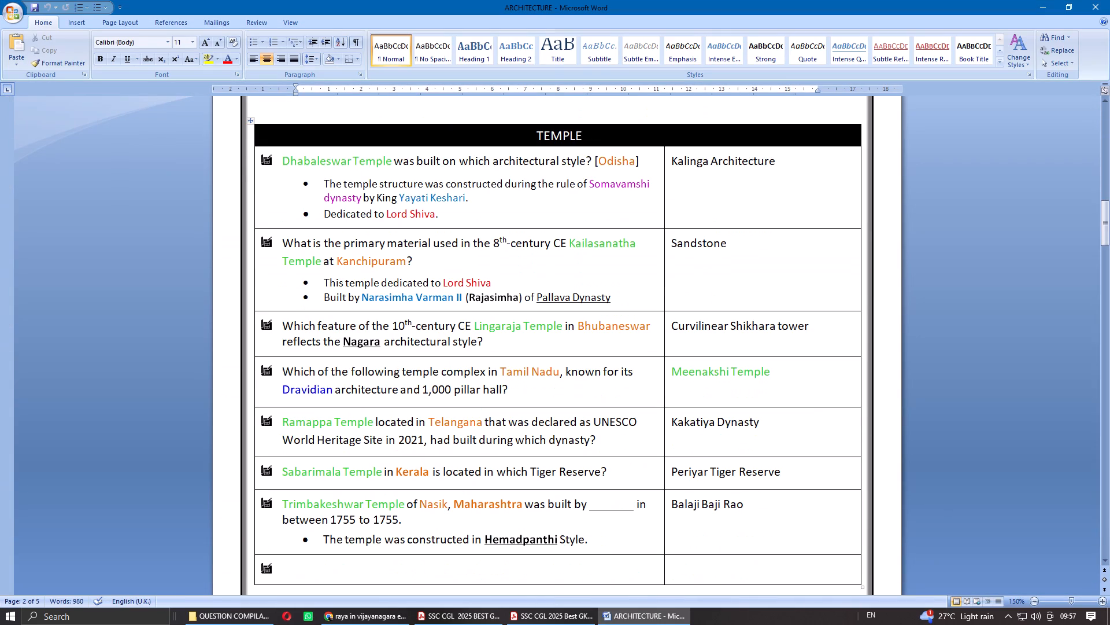
scroll(546, 345, up, 8)
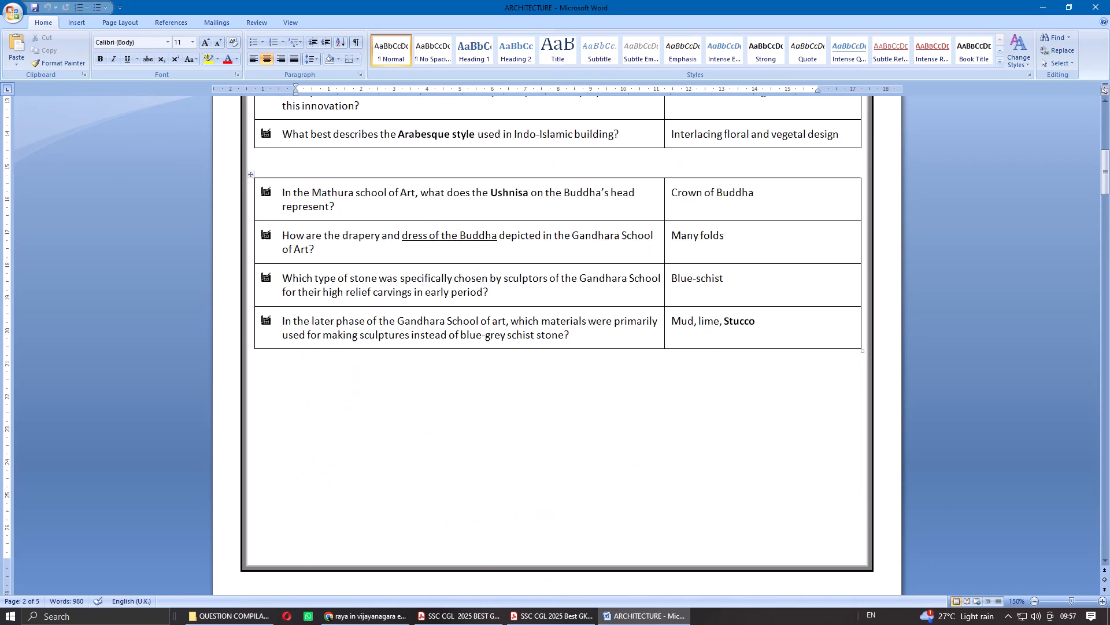
scroll(547, 345, up, 1)
scroll(547, 345, down, 6)
scroll(547, 345, down, 15)
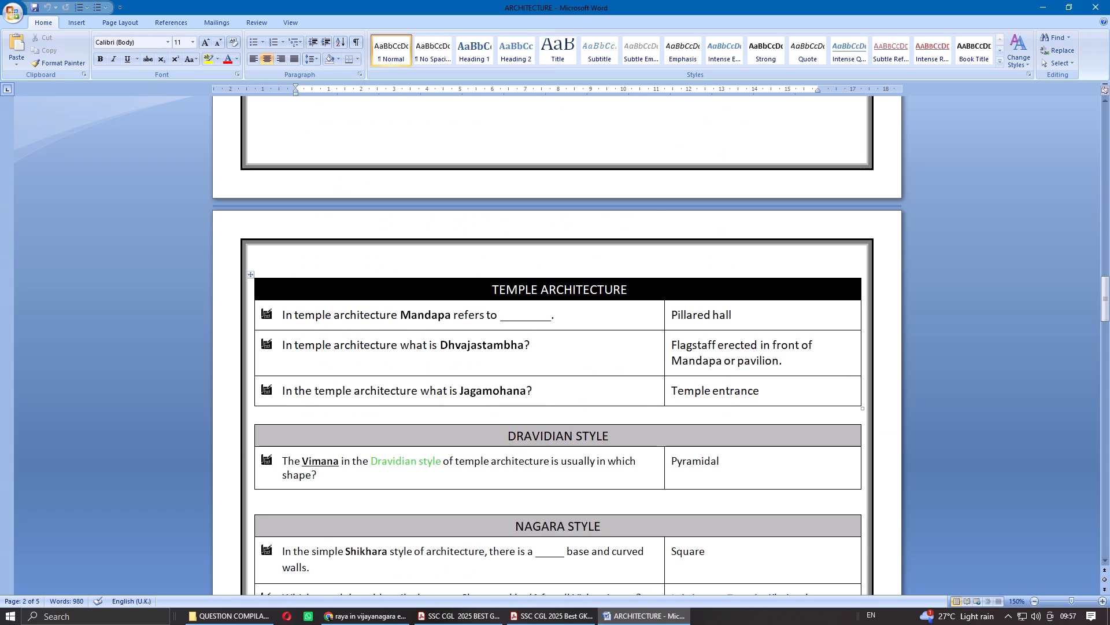
scroll(547, 345, down, 1)
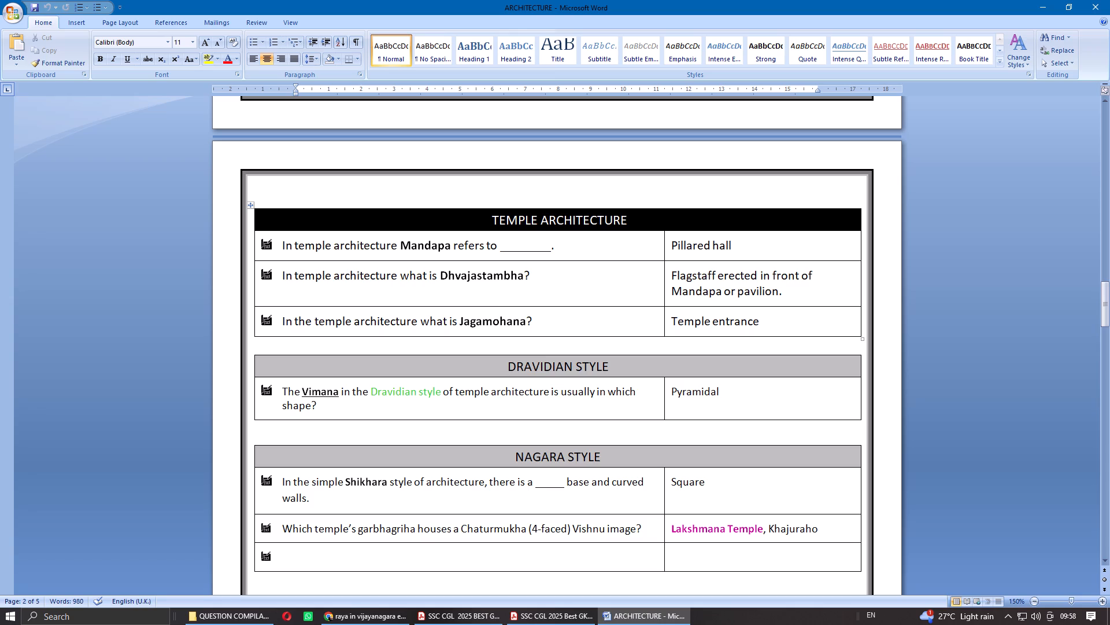
scroll(547, 345, up, 9)
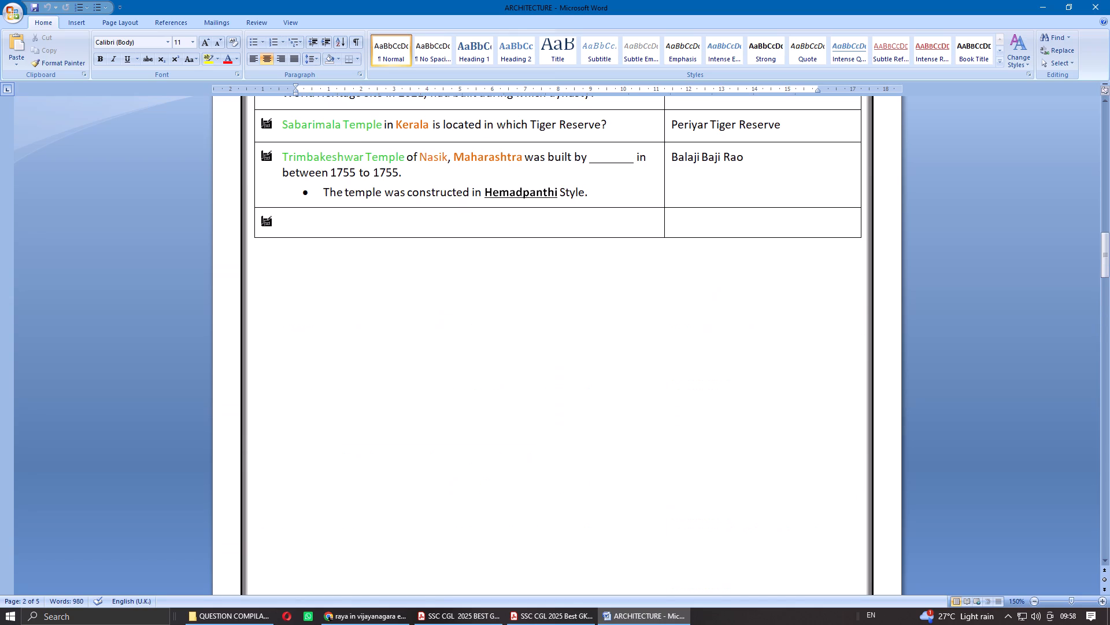
scroll(547, 345, up, 2)
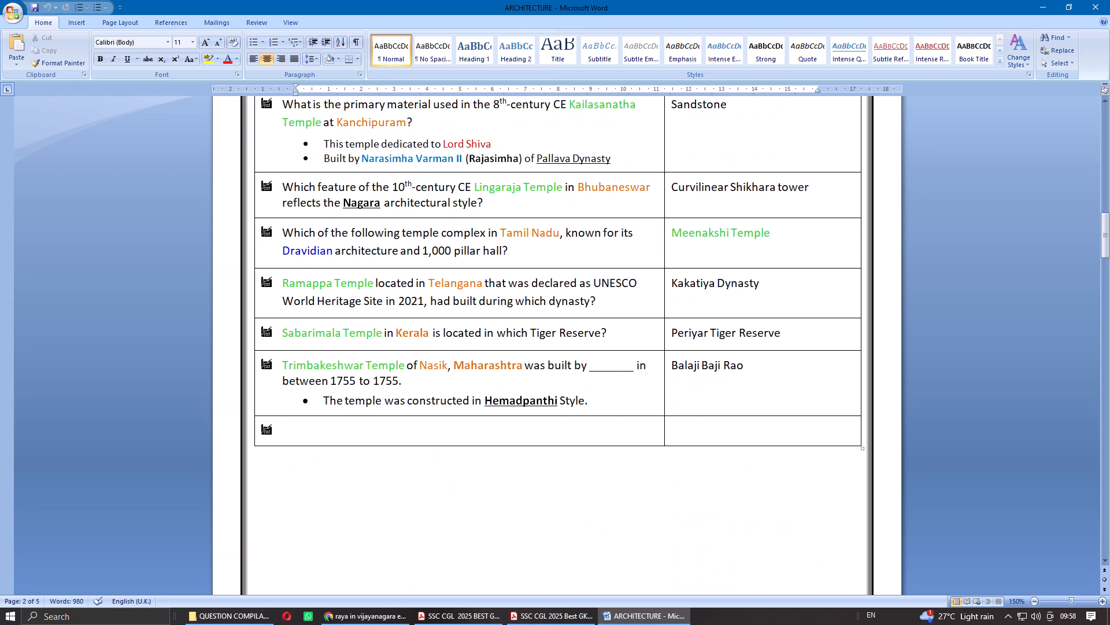
scroll(547, 345, up, 1)
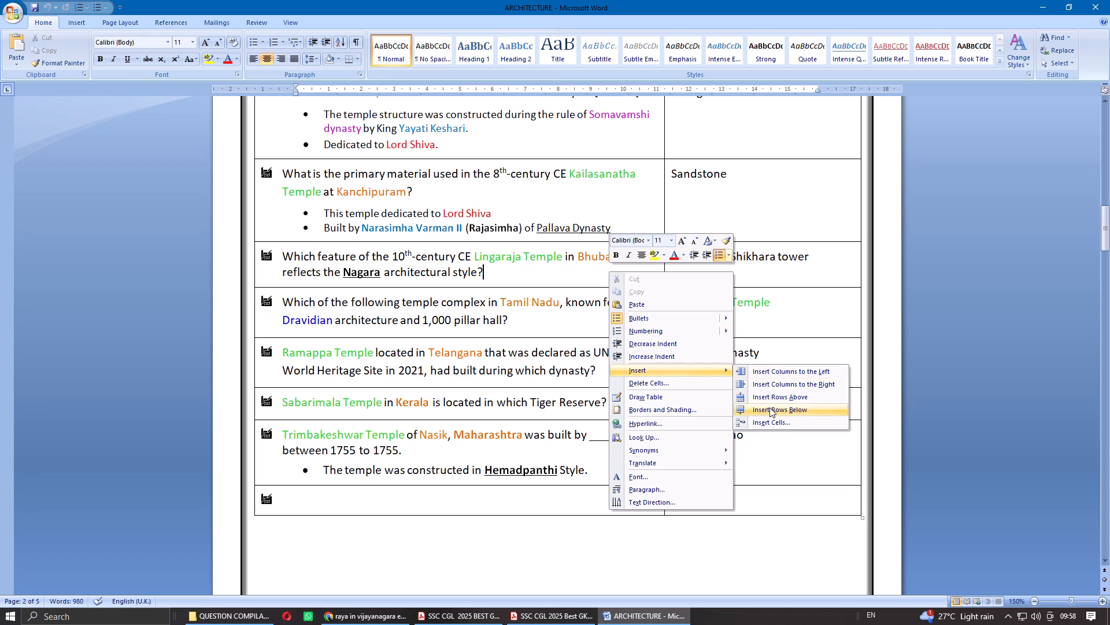
click(769, 407)
Set the font size of the new empty row to 11.
click(454, 293)
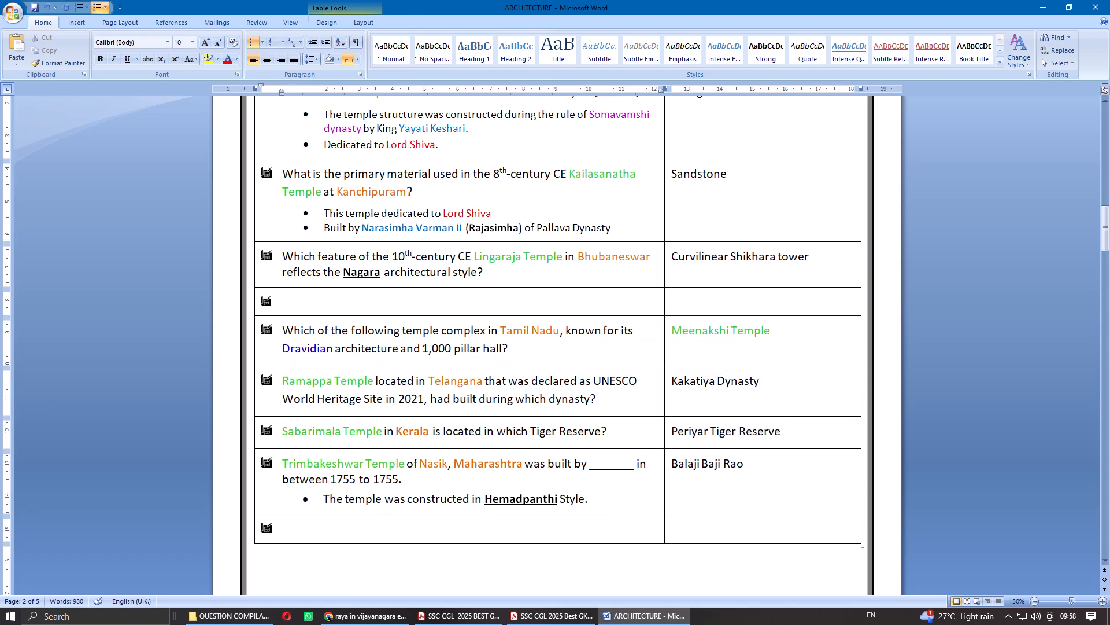
drag(522, 303, 683, 306)
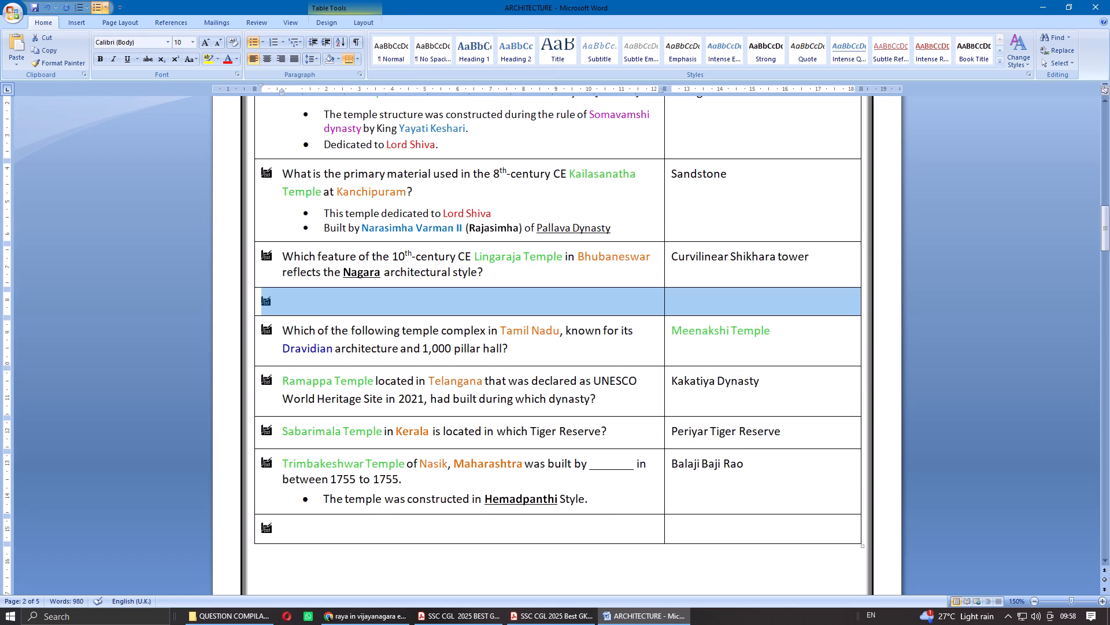
click(191, 42)
click(182, 82)
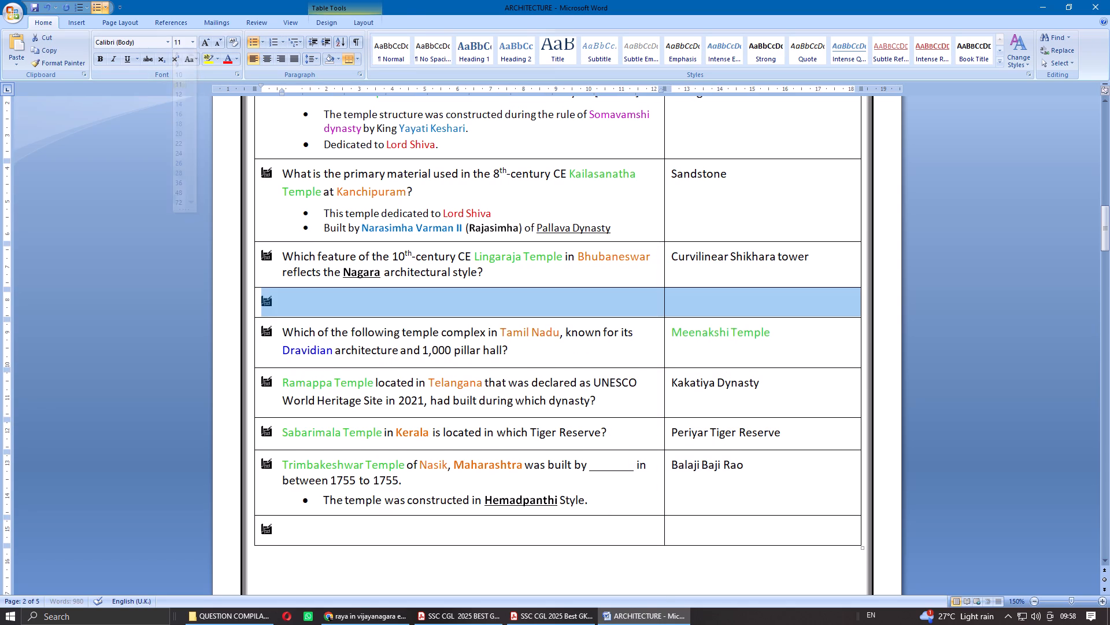
click(345, 299)
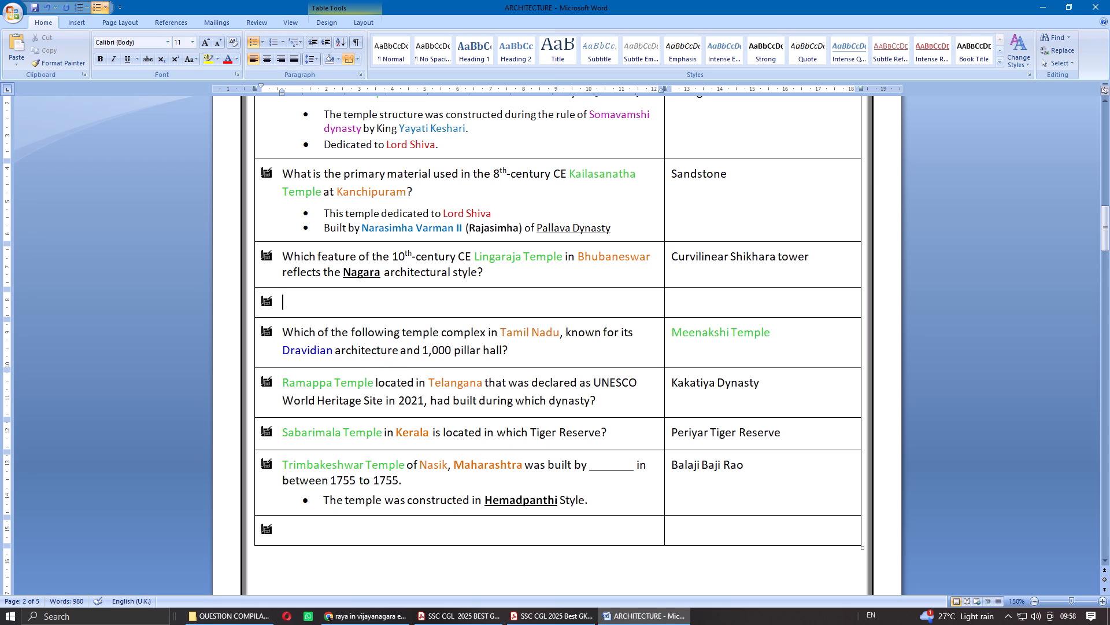
Shrink the notes from full screen and place them beside question 11 of the question paper, keeping that question readable.
click(1067, 6)
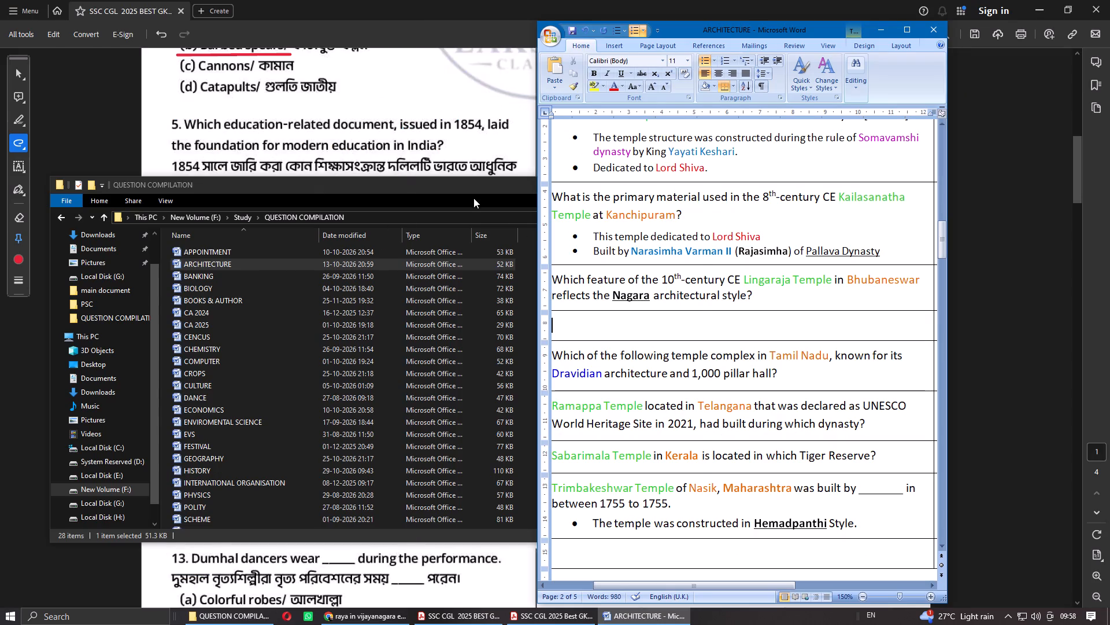
click(467, 194)
click(682, 186)
drag(725, 31, 725, 31)
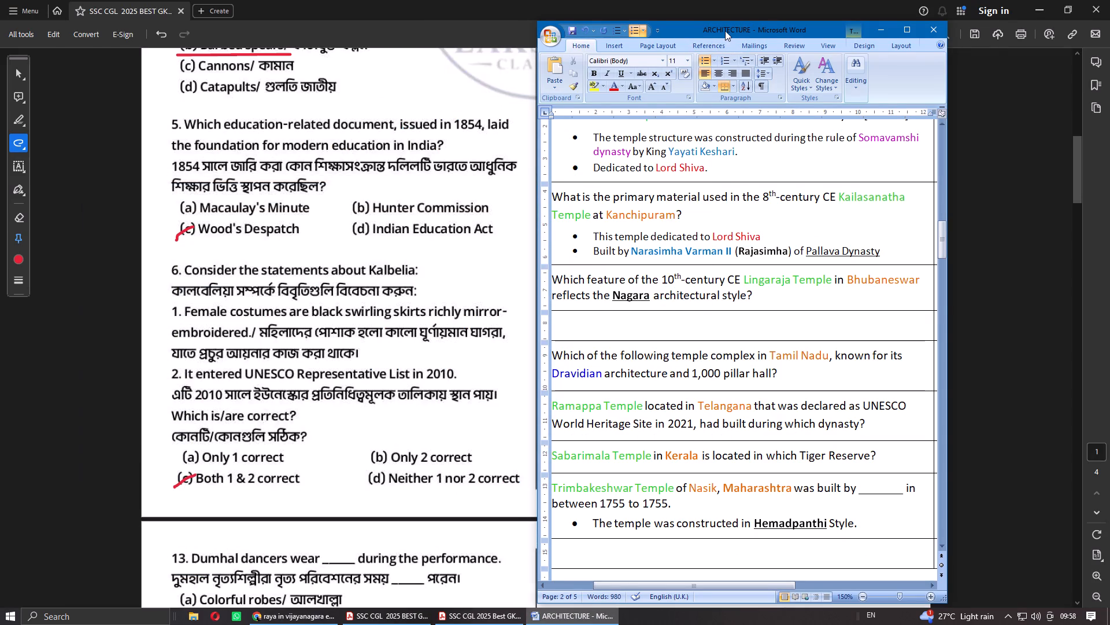
drag(725, 31, 327, 39)
drag(327, 39, 321, 39)
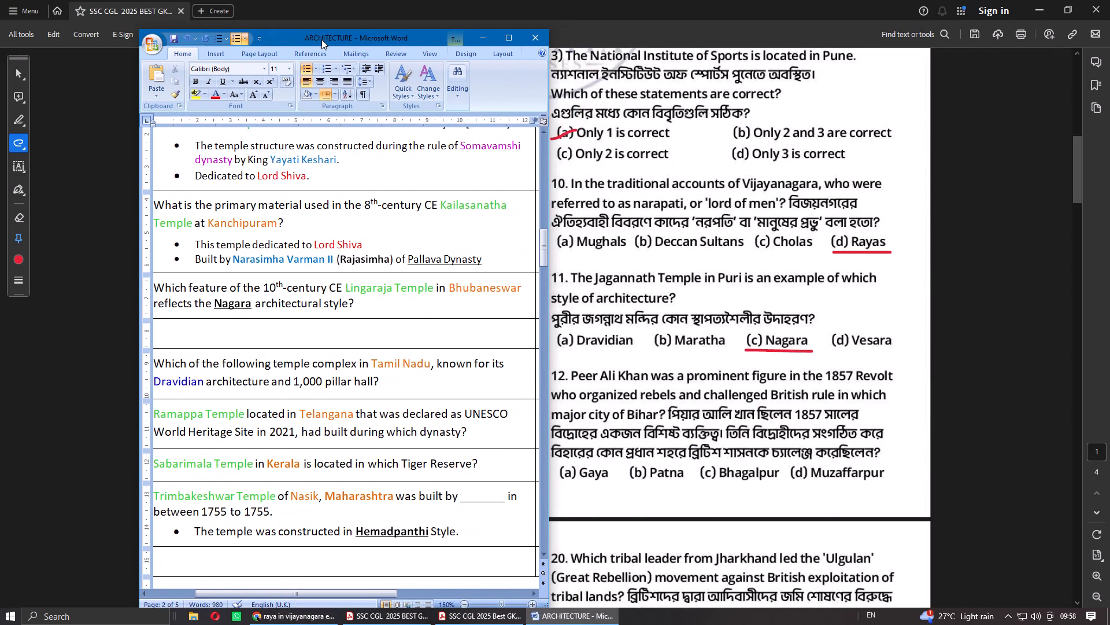
drag(321, 39, 319, 39)
Enter the question "The Jagannath Temple in Puri is an example of which style of architecture?" in the new row with the answer "Nagara".
text(the Jagannath Temple in Puri is an example of which cst)
key(BackSpace)
key(BackSpace)
key(BackSpace)
text(style of architecture?)
key(Tab)
text(Ma)
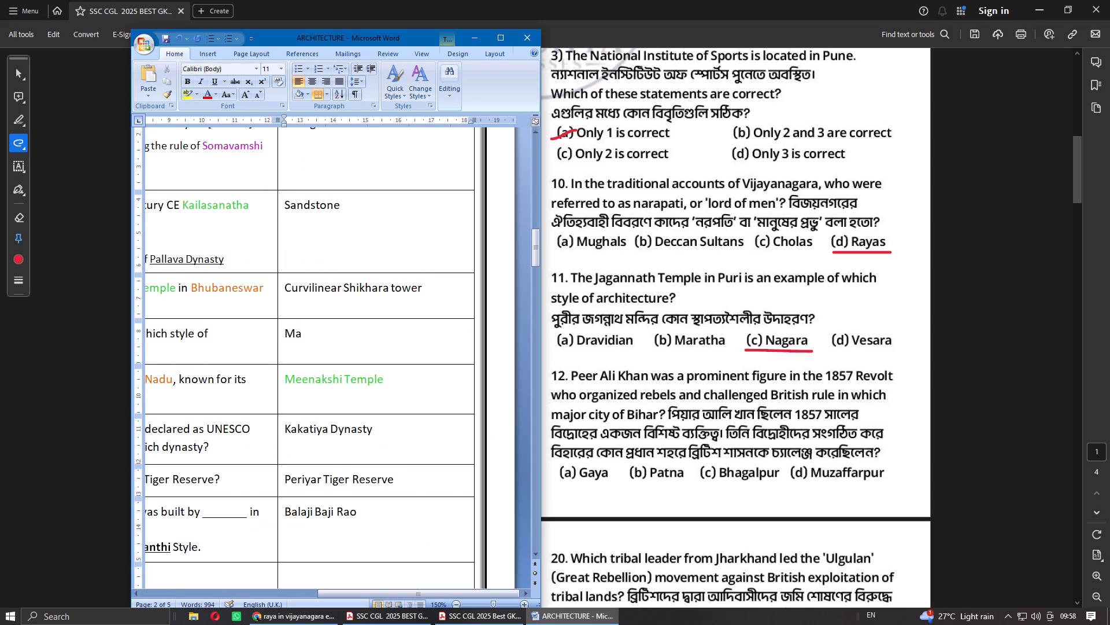
key(BackSpace)
key(BackSpace)
text(Nagara)
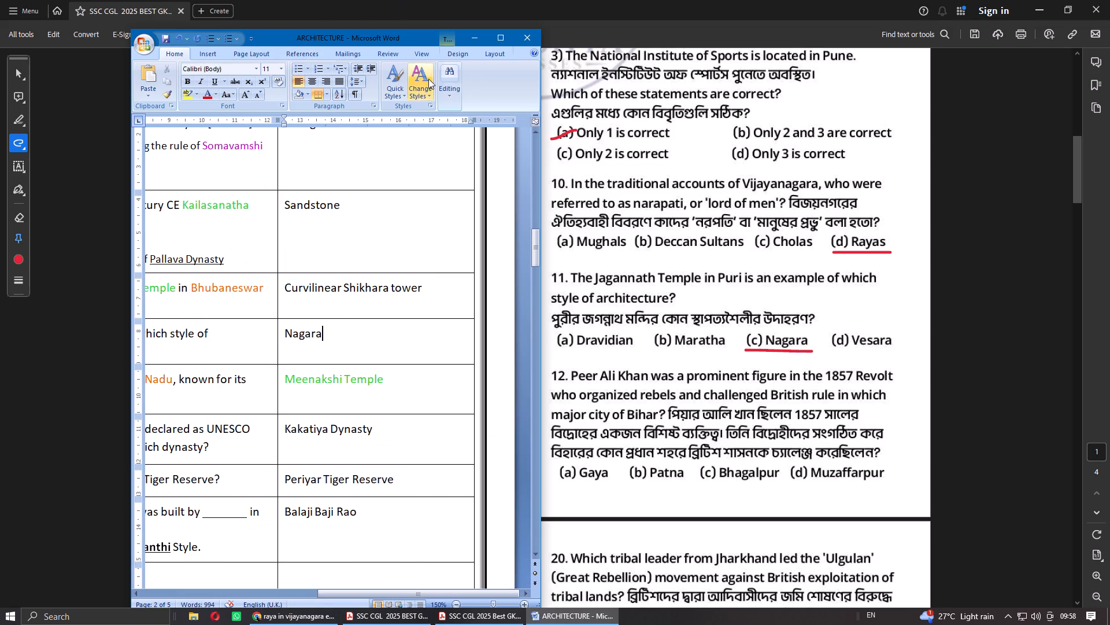
Maximise the notes and format "Jagannath Temple" as bold in the same green as "Ramappa Temple".
click(500, 39)
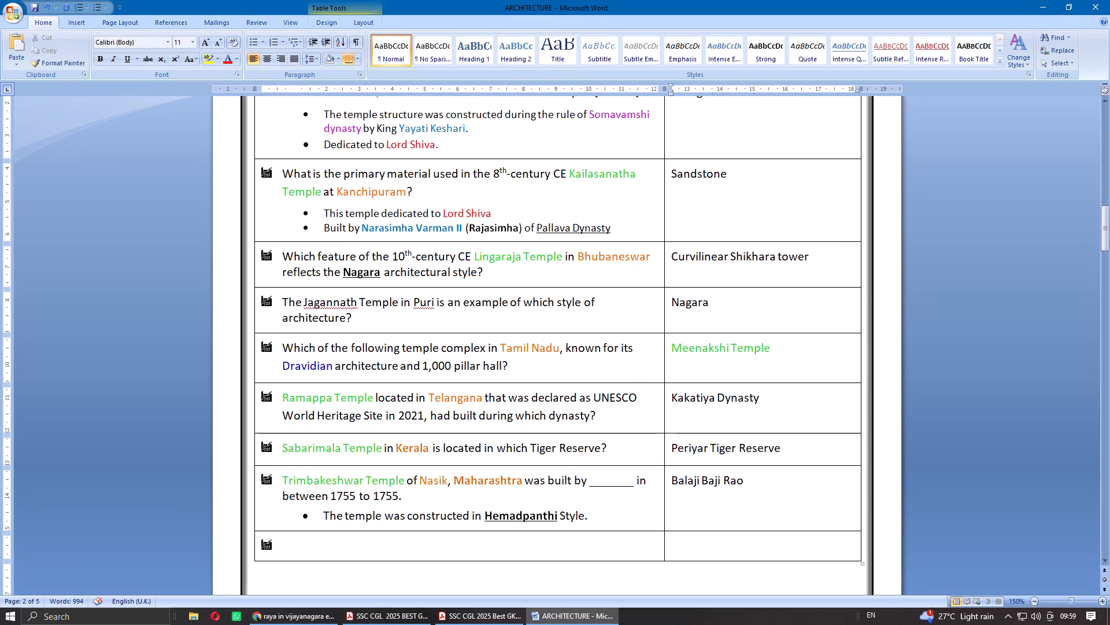
drag(315, 300, 342, 302)
click(335, 304)
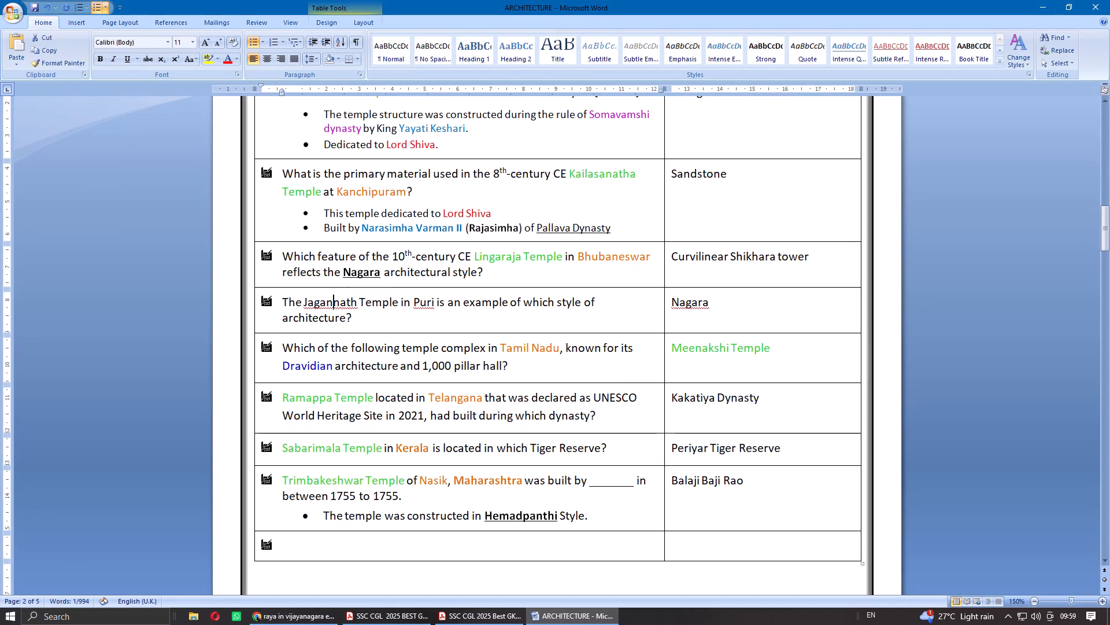
drag(319, 303, 382, 303)
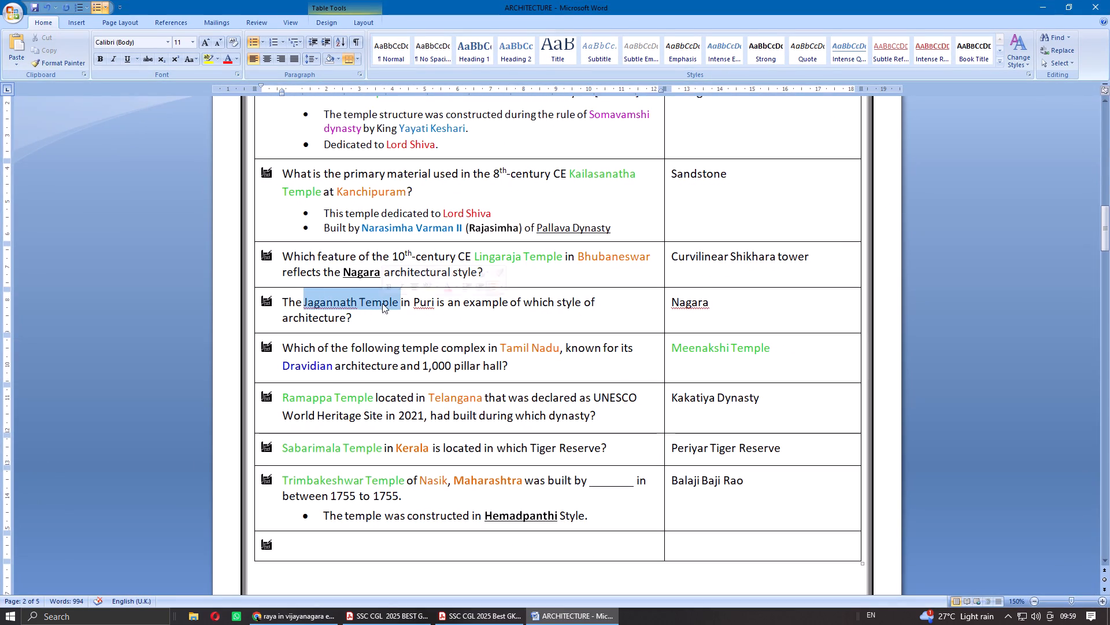
double_click(310, 392)
click(239, 59)
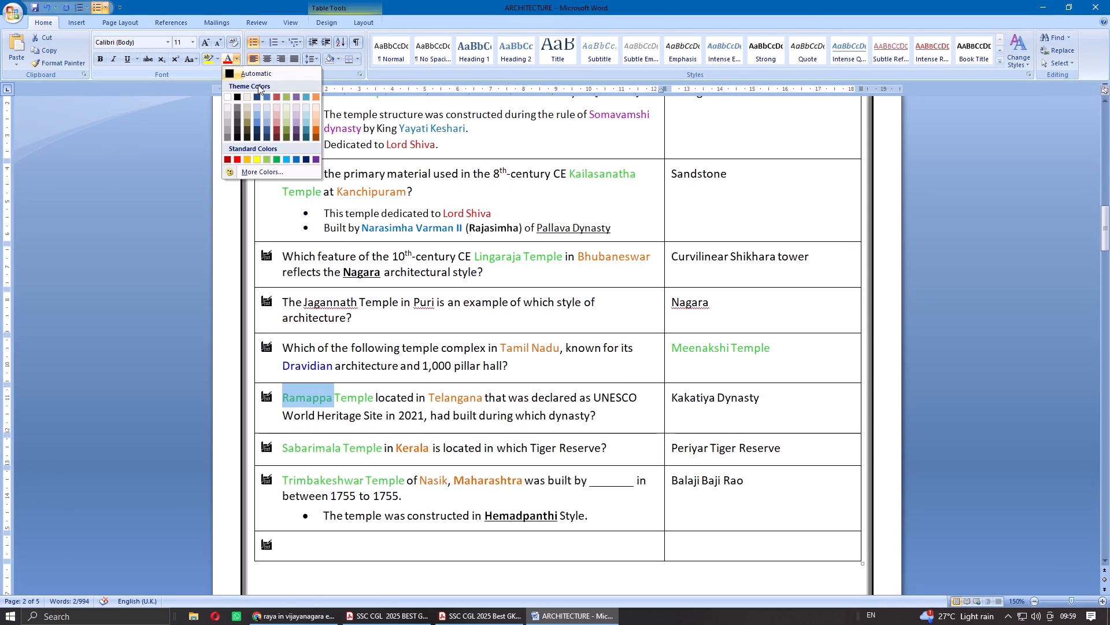
click(268, 172)
click(227, 29)
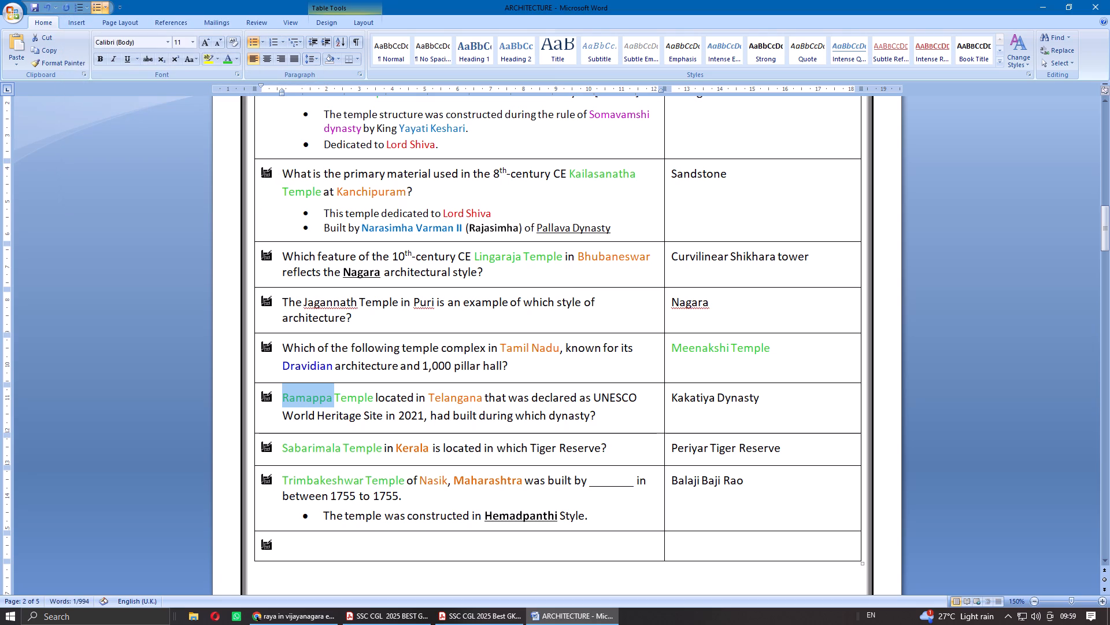
drag(321, 305, 391, 302)
key(ctrl+b)
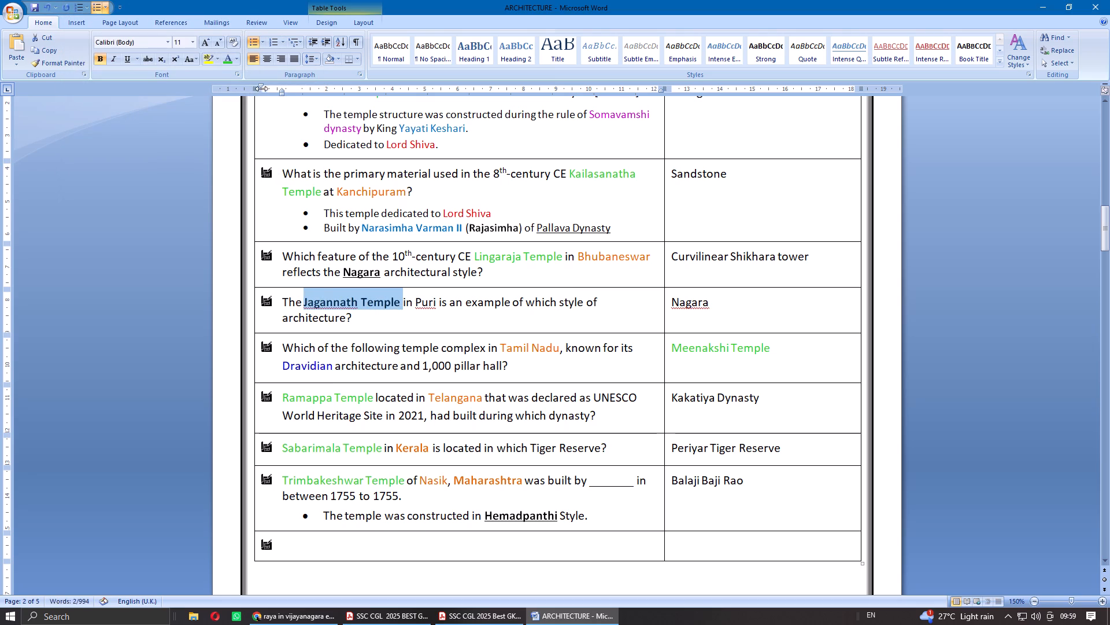
click(226, 58)
Colour "Puri" in the new question orange like the other place names.
double_click(423, 303)
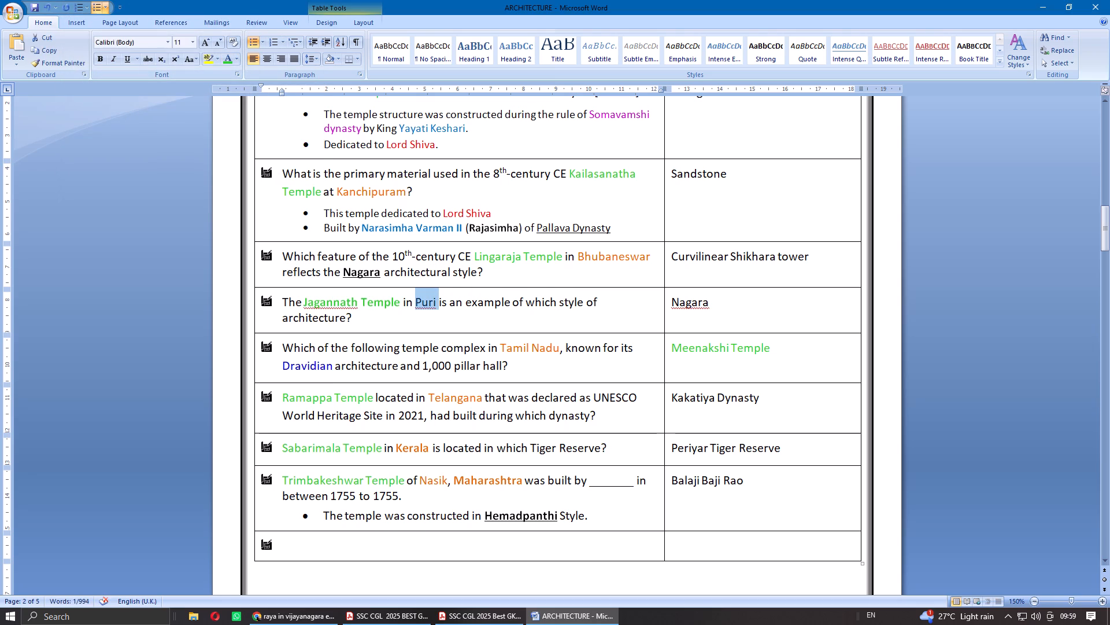
click(239, 61)
click(313, 130)
Turn off spelling and grammar checking for "Jagannath" and "Puri" in the new question and save the notes.
double_click(332, 303)
ctrl+double_click(422, 306)
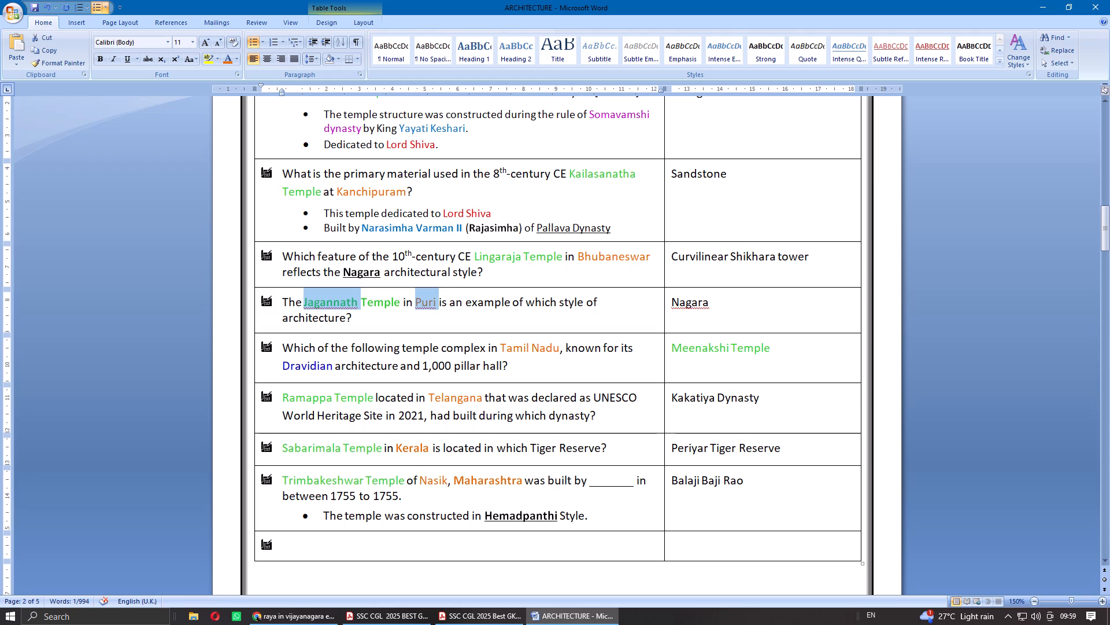
click(129, 598)
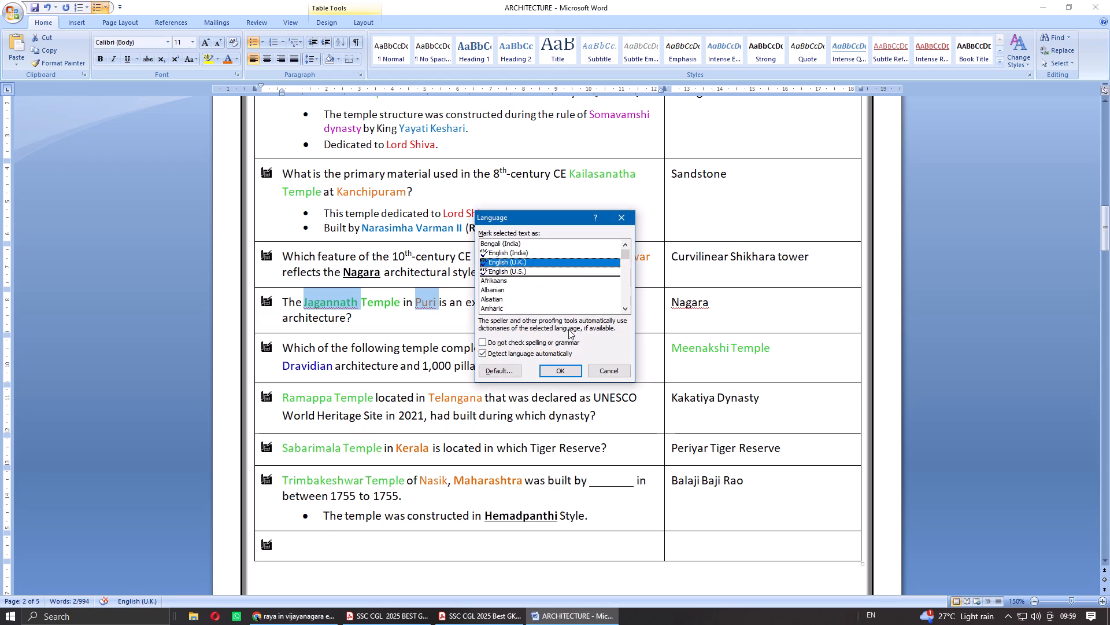
click(552, 341)
click(557, 363)
click(554, 369)
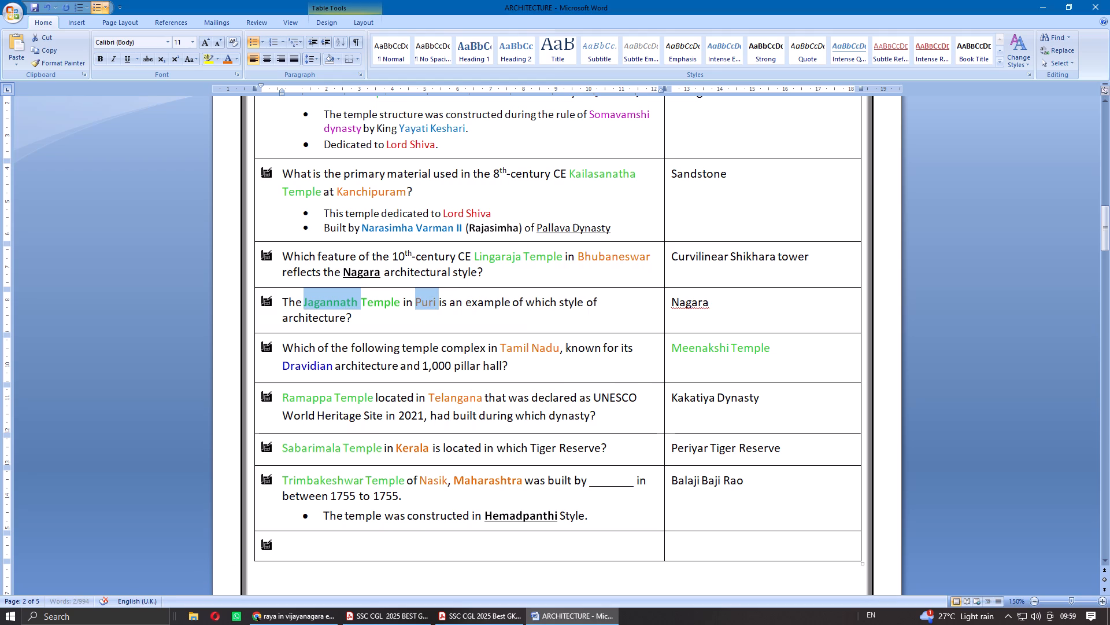
click(502, 318)
click(36, 8)
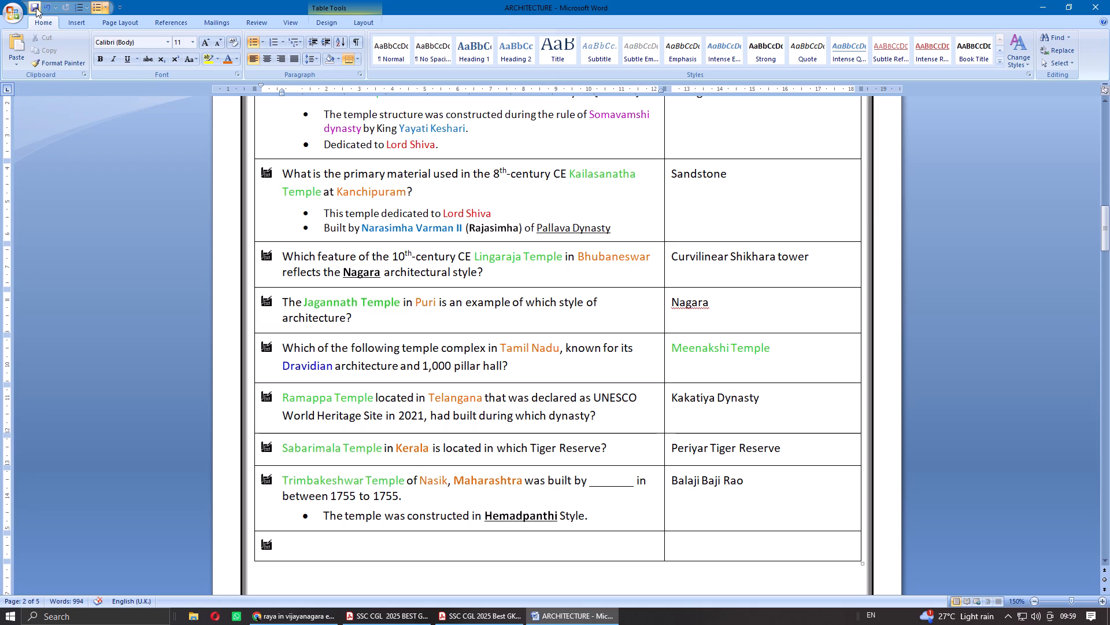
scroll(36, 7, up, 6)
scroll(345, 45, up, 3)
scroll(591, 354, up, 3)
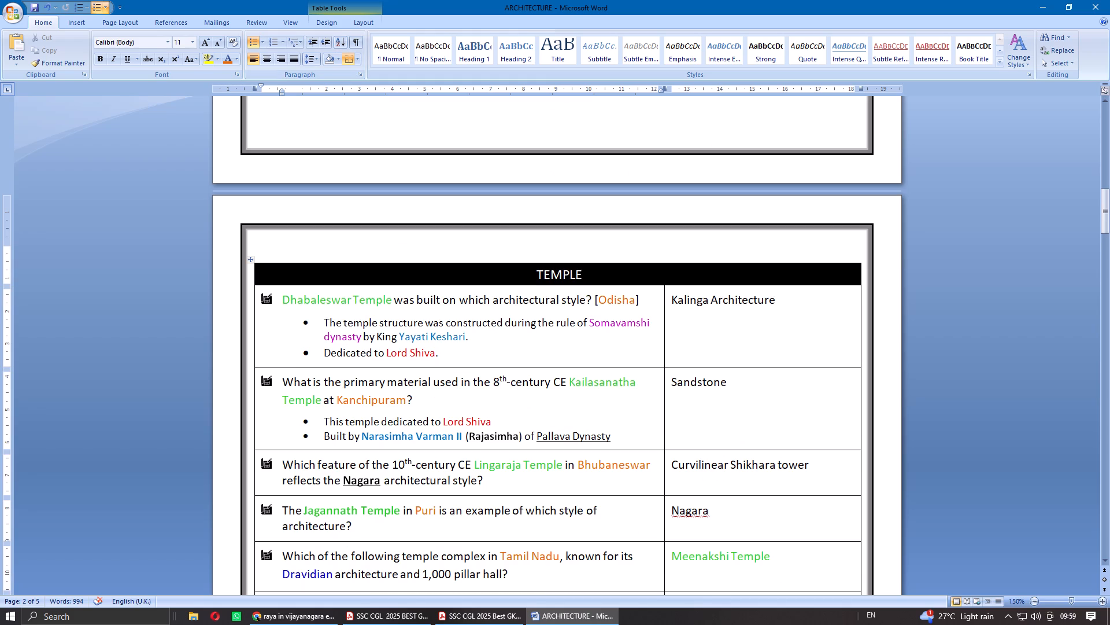
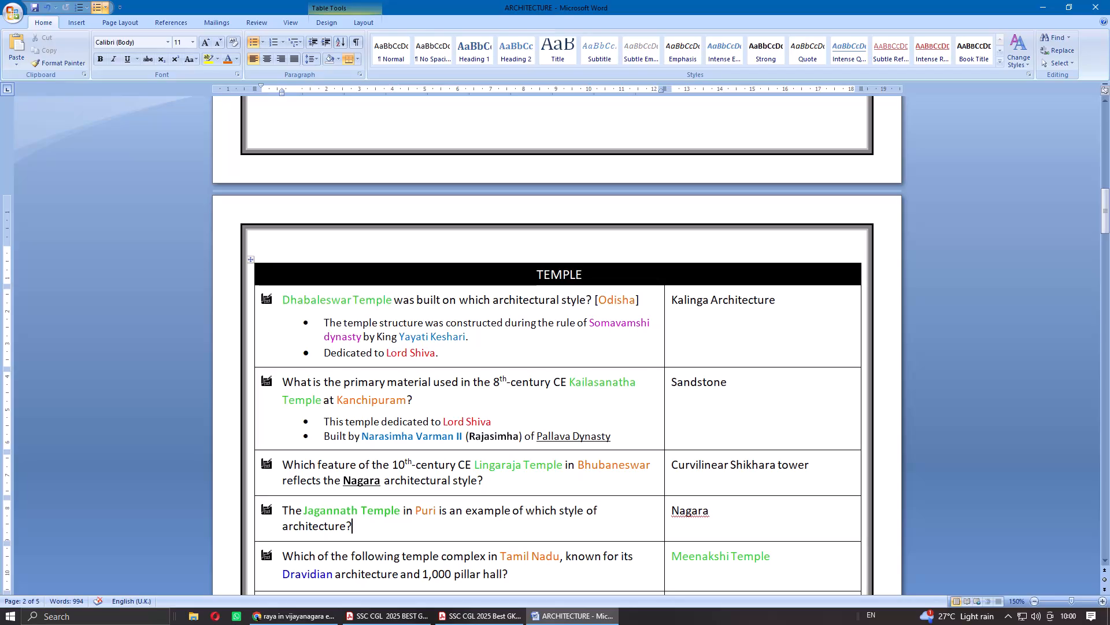
Split the table directly below the black TEMPLE heading row and add two blank lines in the gap.
click(480, 304)
click(365, 24)
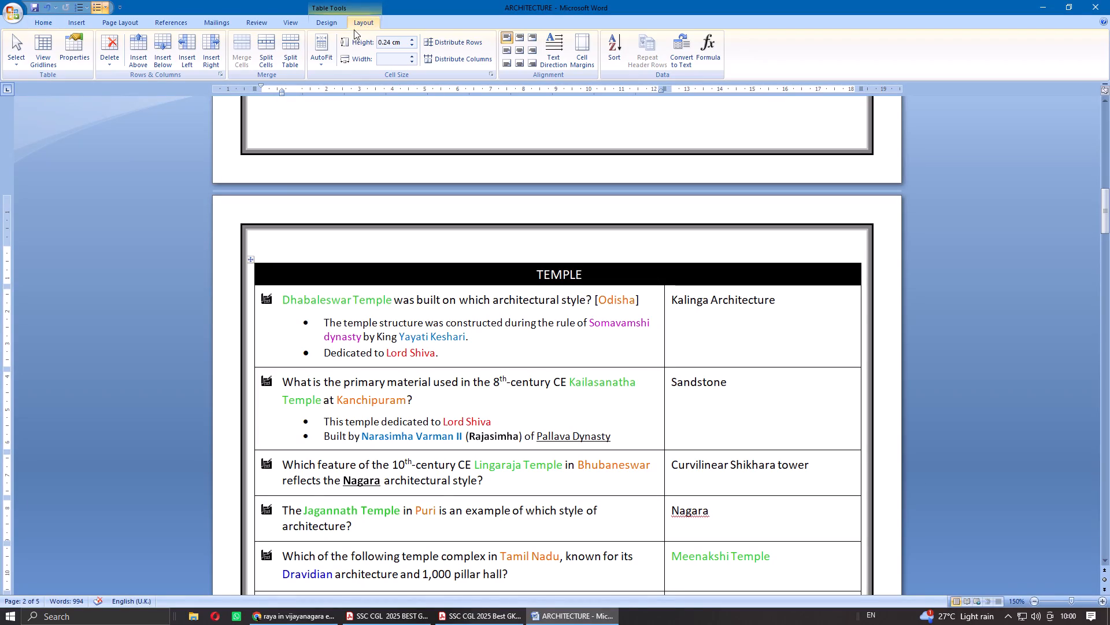
click(291, 60)
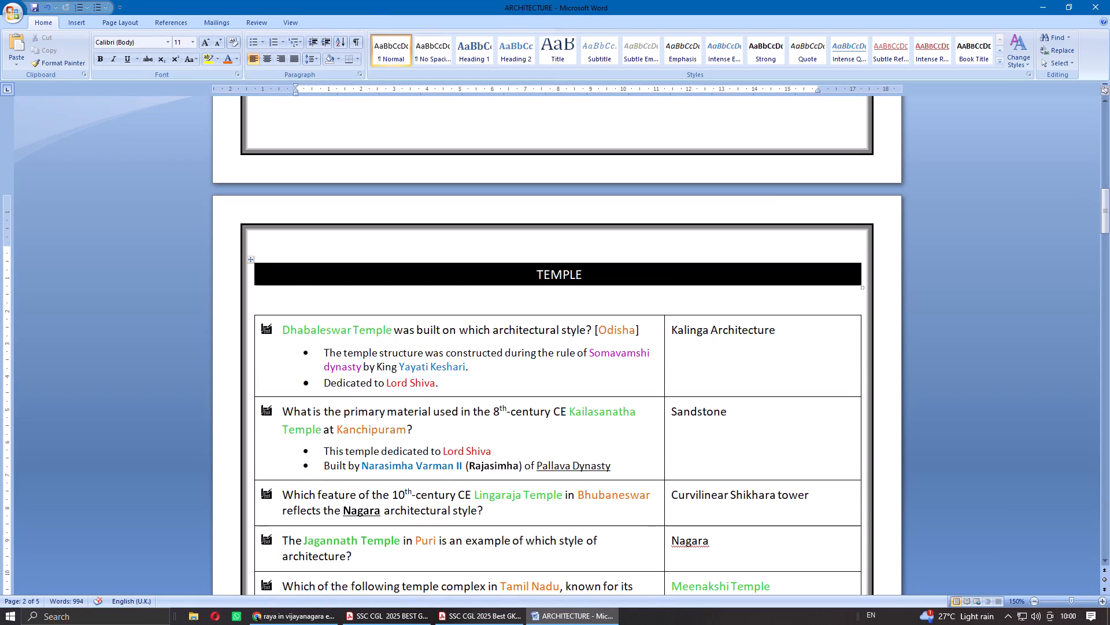
key(Return)
key(Return)
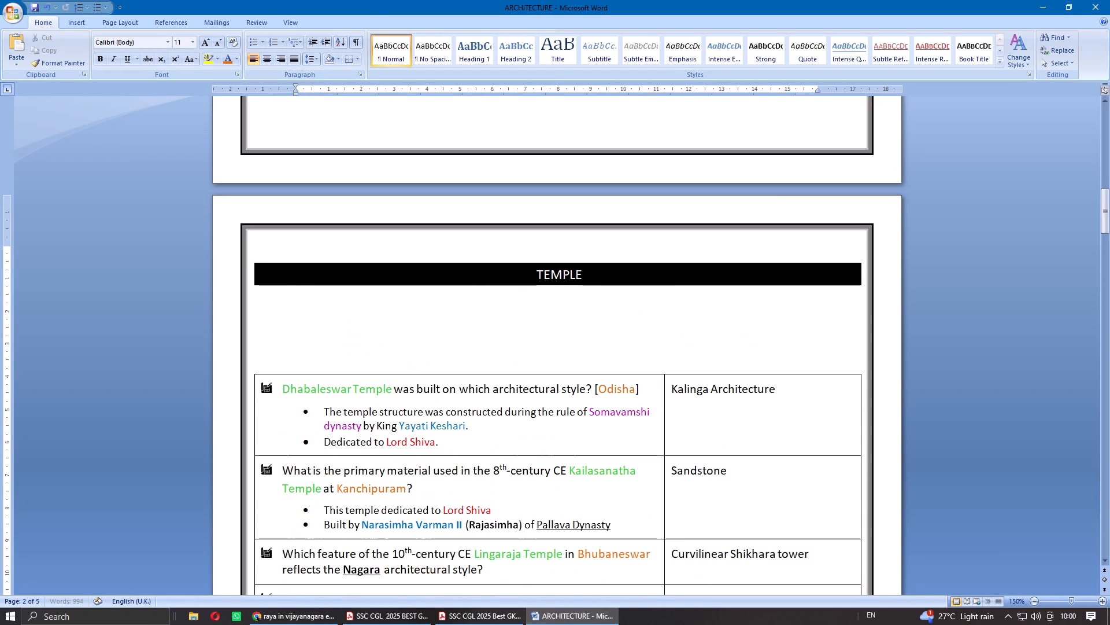
Insert a table of four columns and one row on a blank line between the TEMPLE heading and the first question.
click(305, 300)
click(295, 308)
click(290, 311)
click(293, 314)
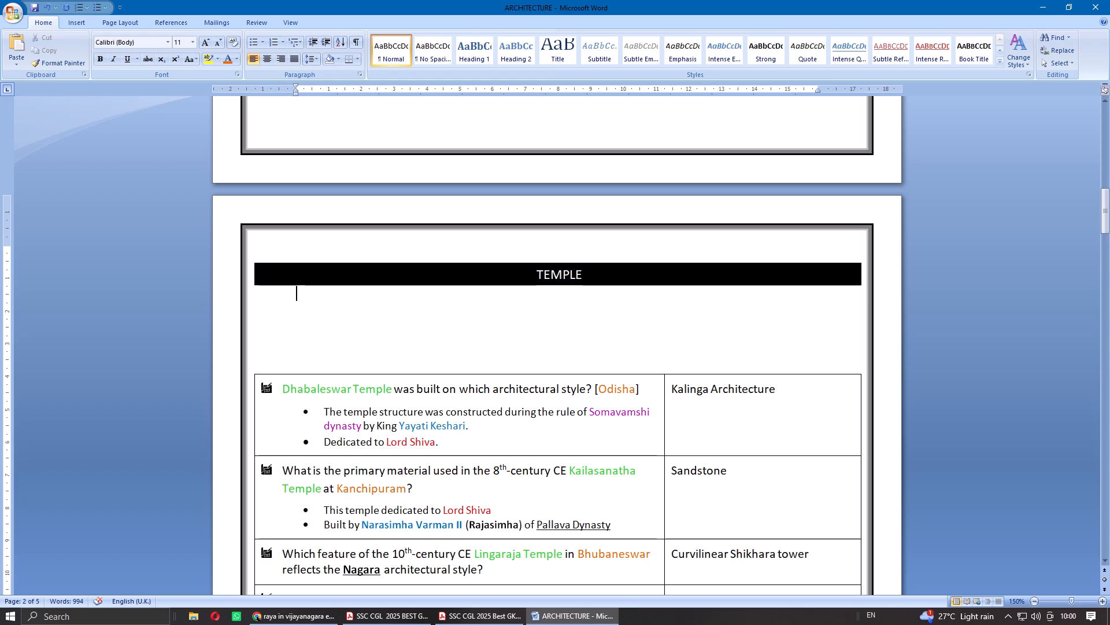
click(293, 322)
click(67, 21)
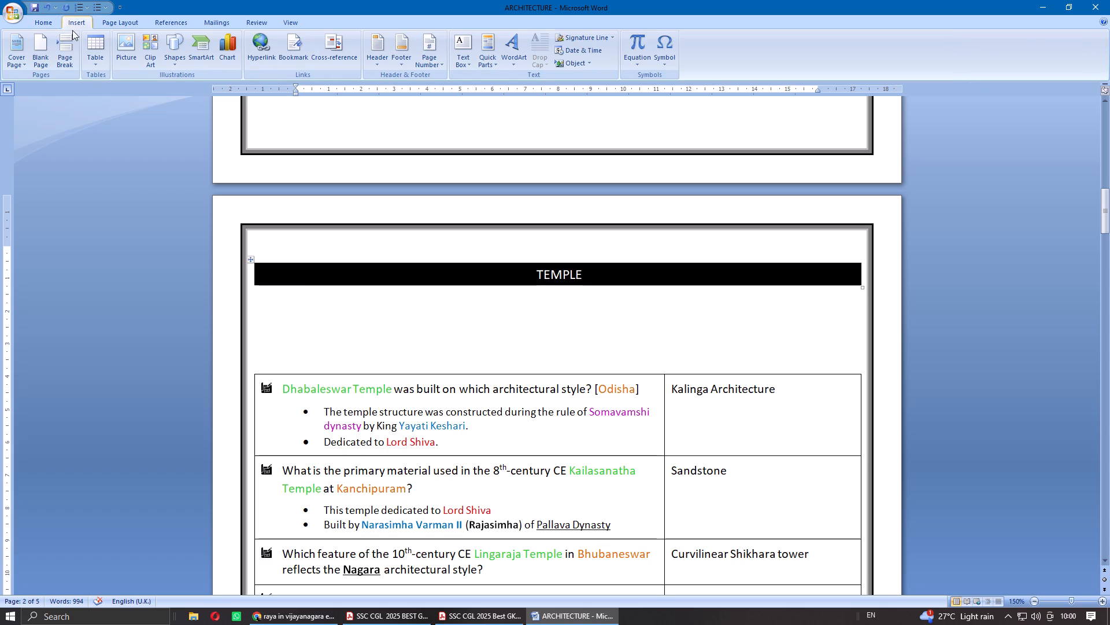
click(92, 49)
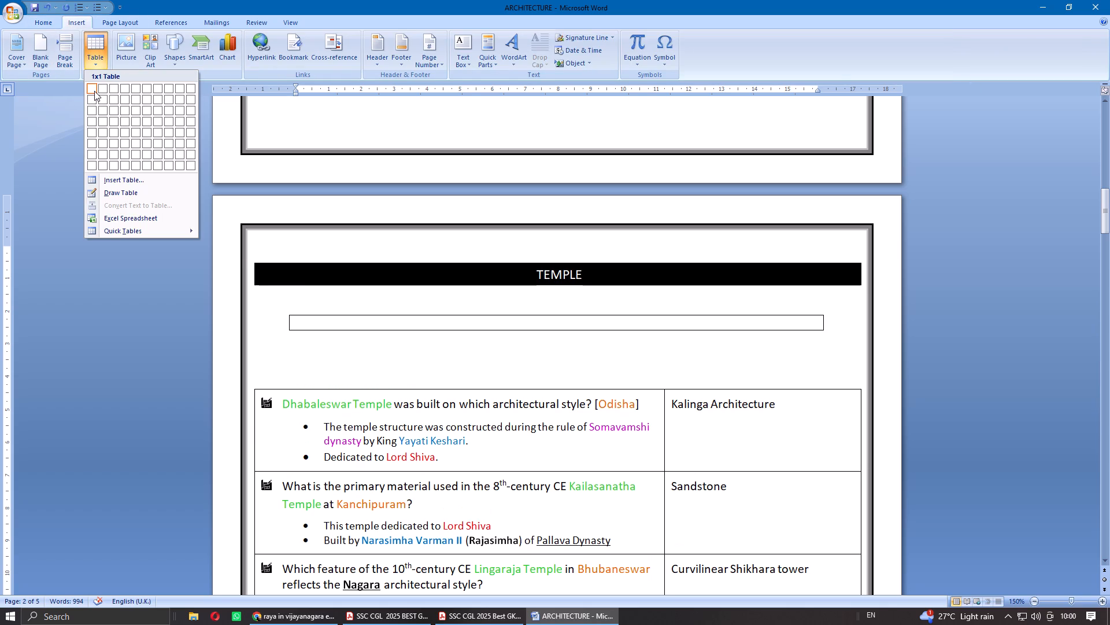
click(124, 91)
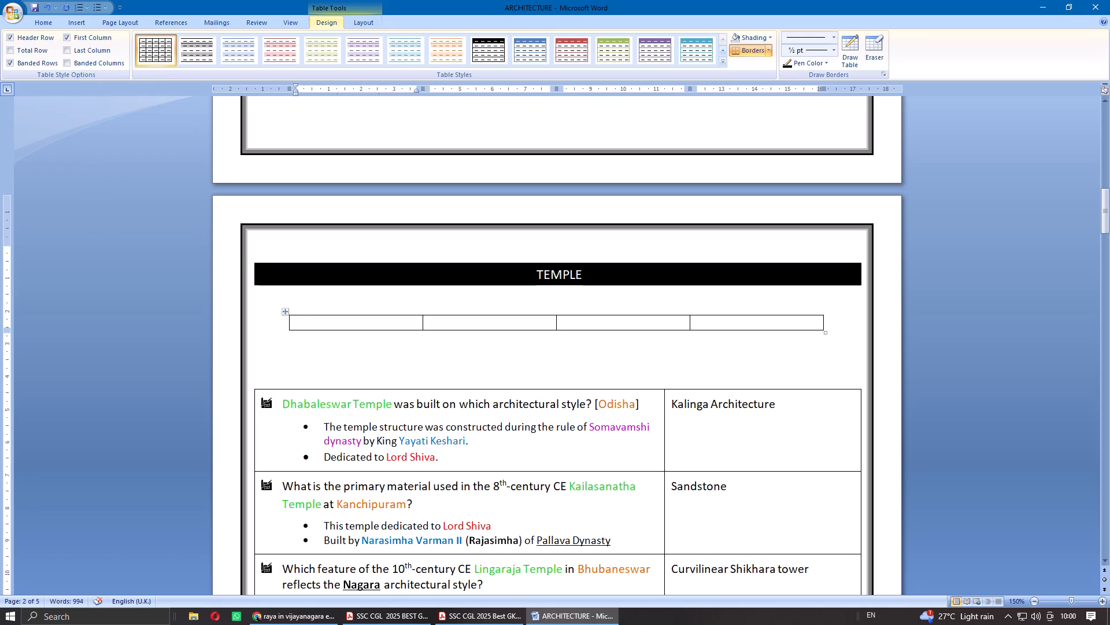
Widen the new table on both sides to line up with the edges of the TEMPLE heading row.
drag(288, 323, 253, 330)
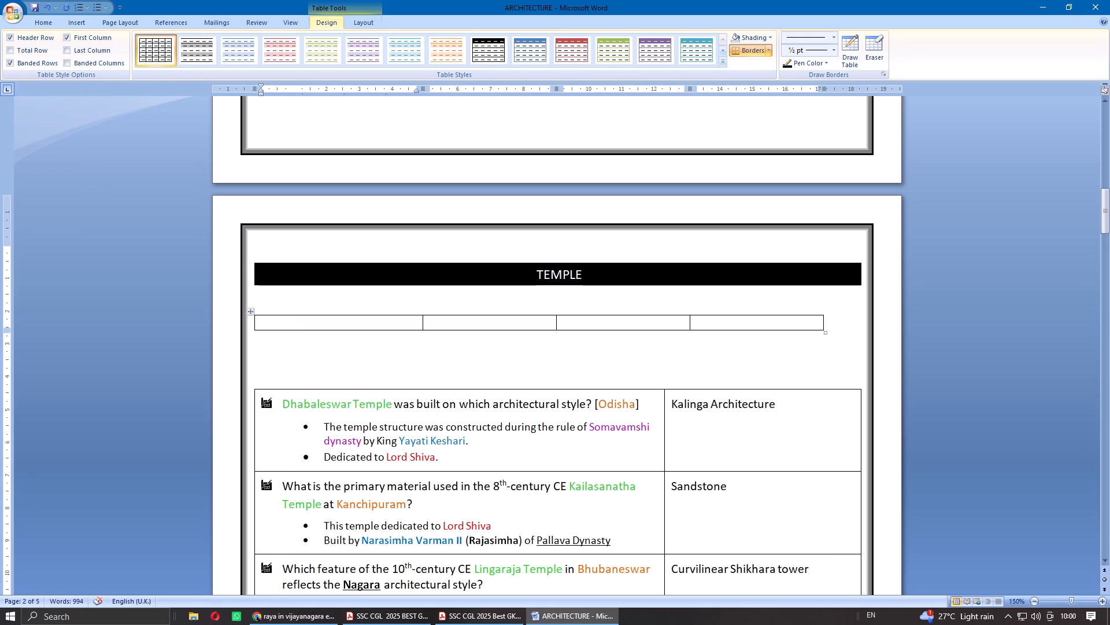
drag(822, 324, 861, 324)
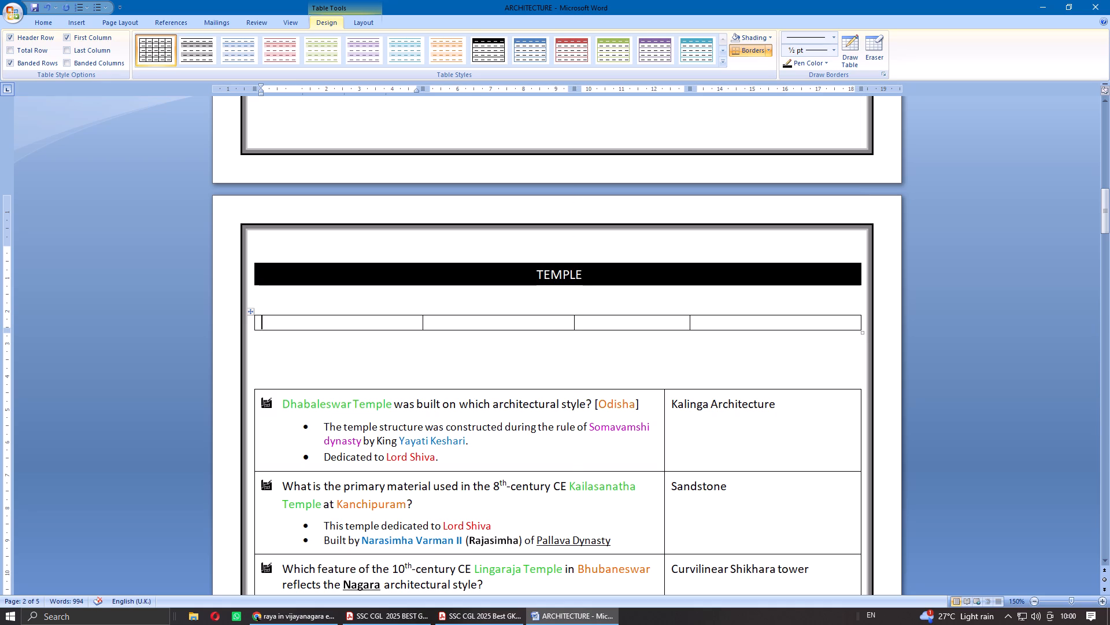
Add a second row to the new four-column table.
click(395, 322)
key(Tab)
key(Tab)
key(Tab)
key(Tab)
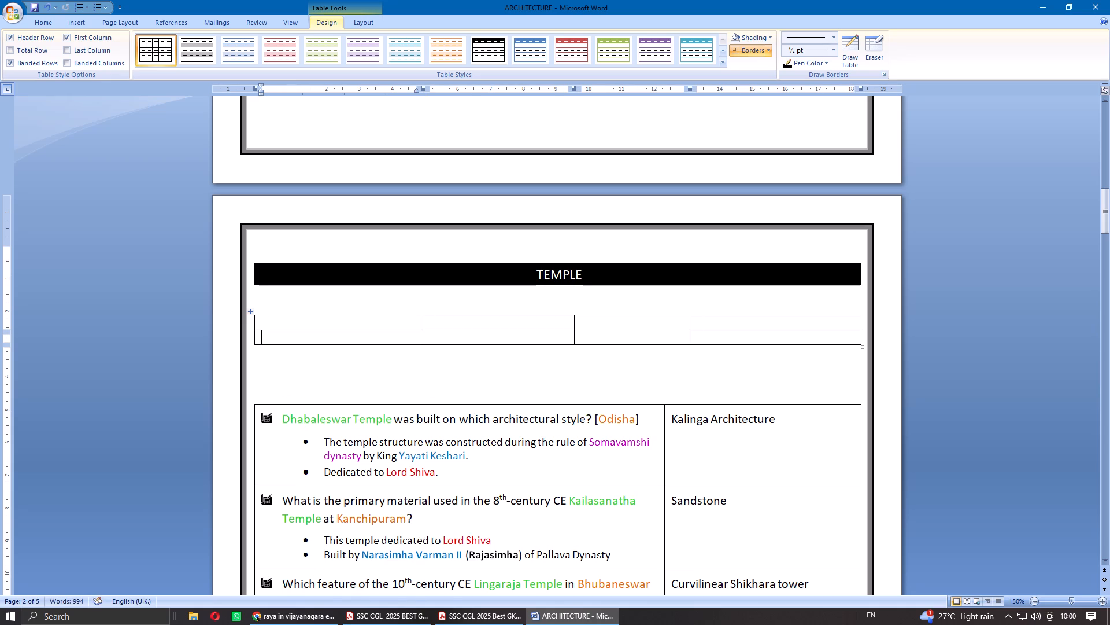
Enter the column header "TEMPLE" in the first cell of the new table.
click(320, 320)
text(TEM)
text(PLE)
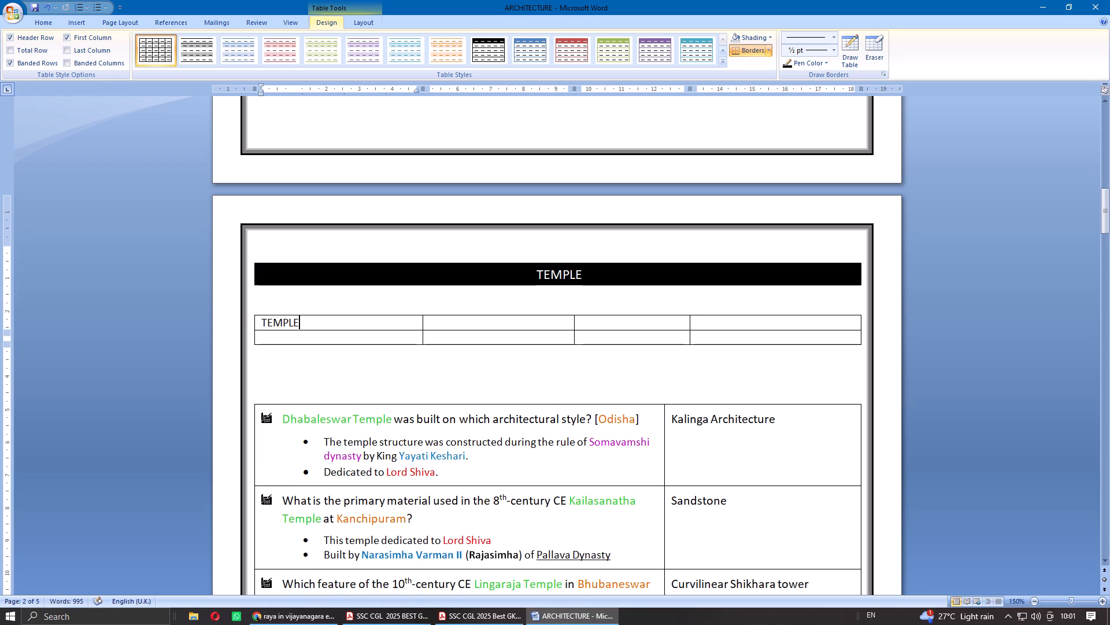
key(shift+Tab)
key(ctrl+z)
text(TEMPLE)
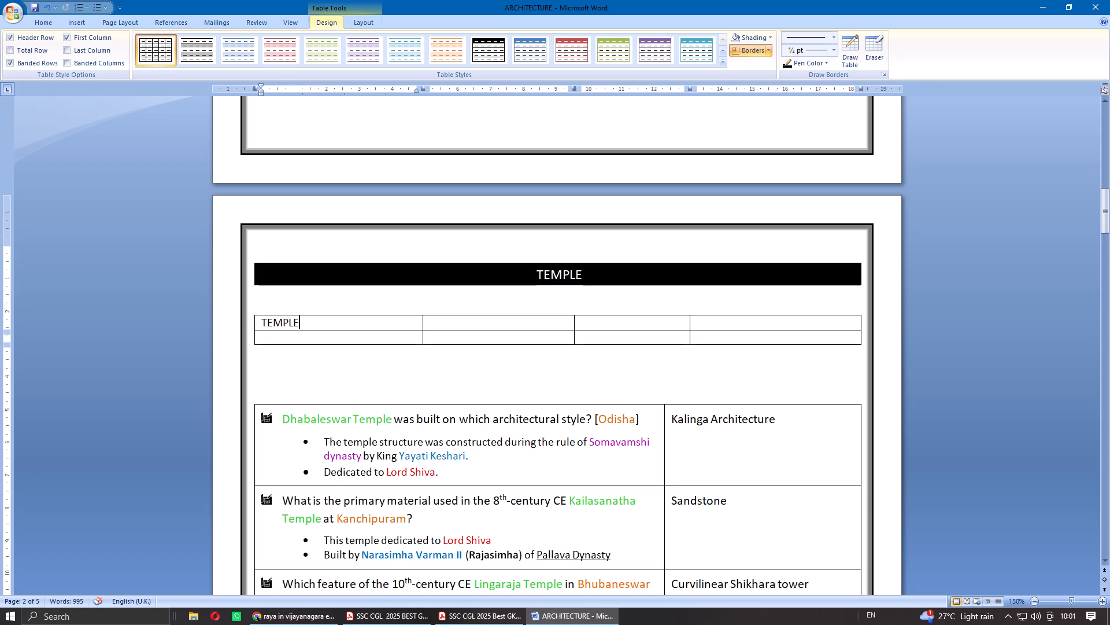
key(Tab)
key(shift+b)
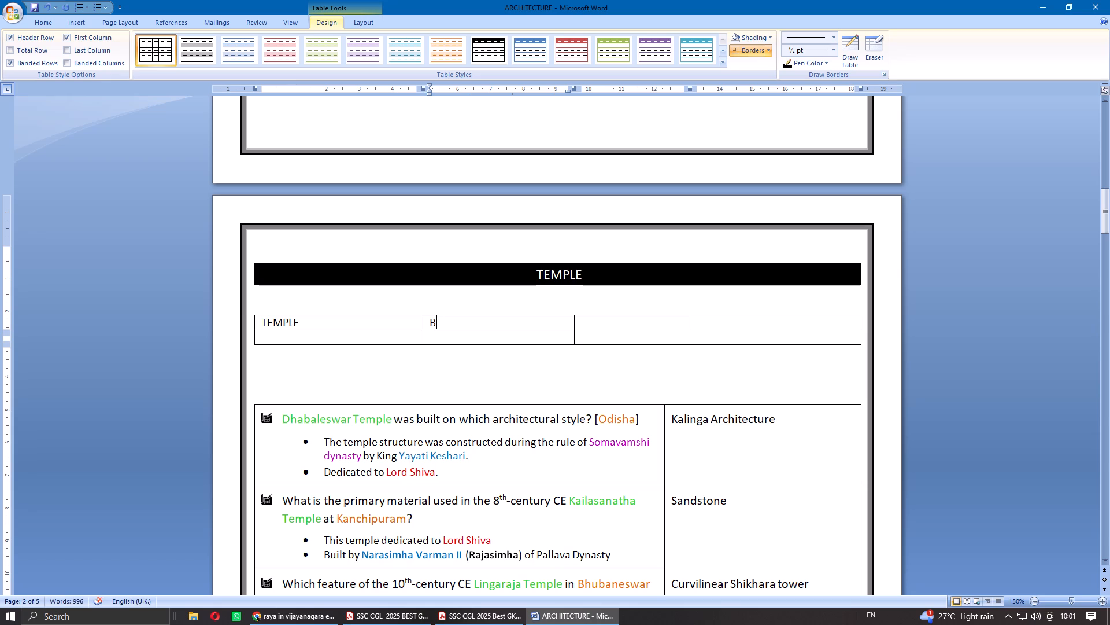
key(BackSpace)
Enter the headers "DEITY" in the third column and "ARCHITECTURE" in the fourth, leaving the second header blank.
key(Tab)
text(DE)
key(shift+i)
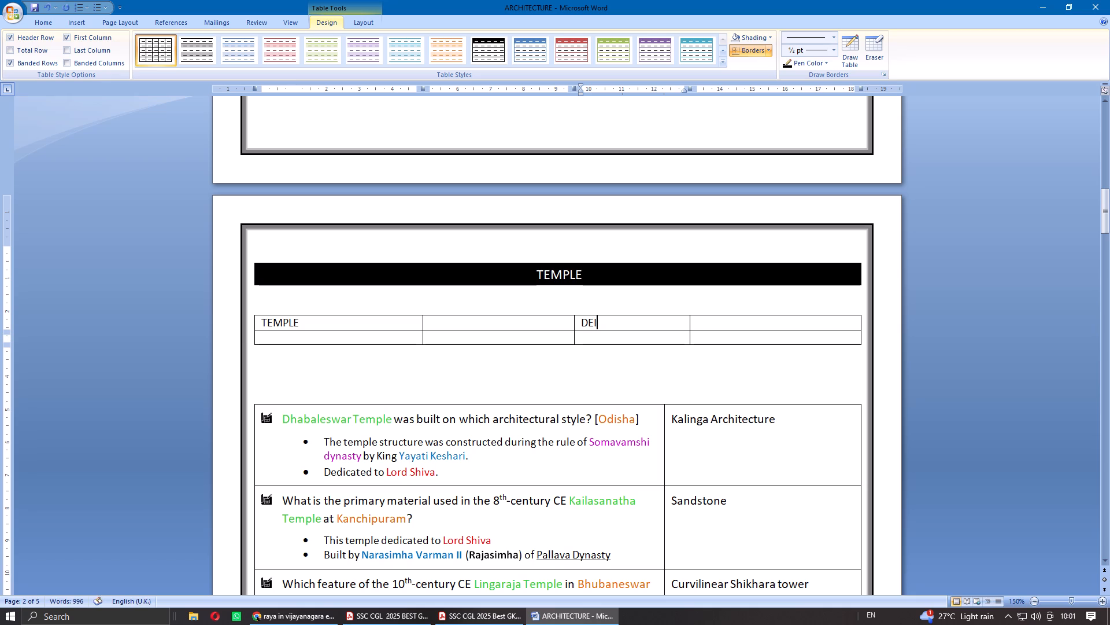
text(TY)
key(Tab)
text(Arc)
key(BackSpace)
key(BackSpace)
text(RCG)
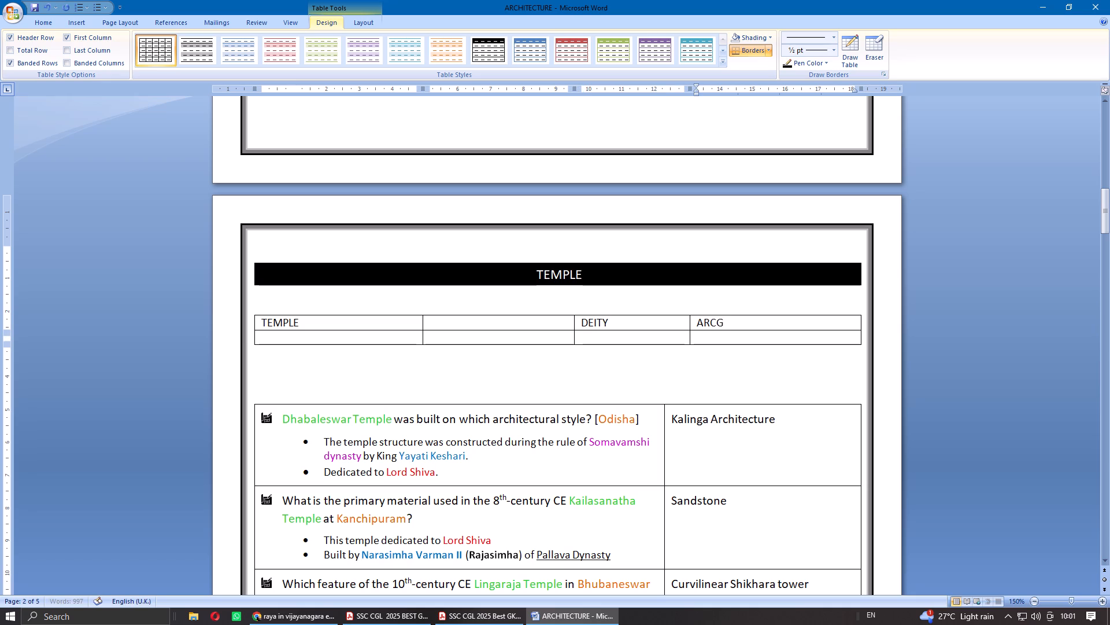
key(BackSpace)
text(HITECTU)
text(RE)
key(Tab)
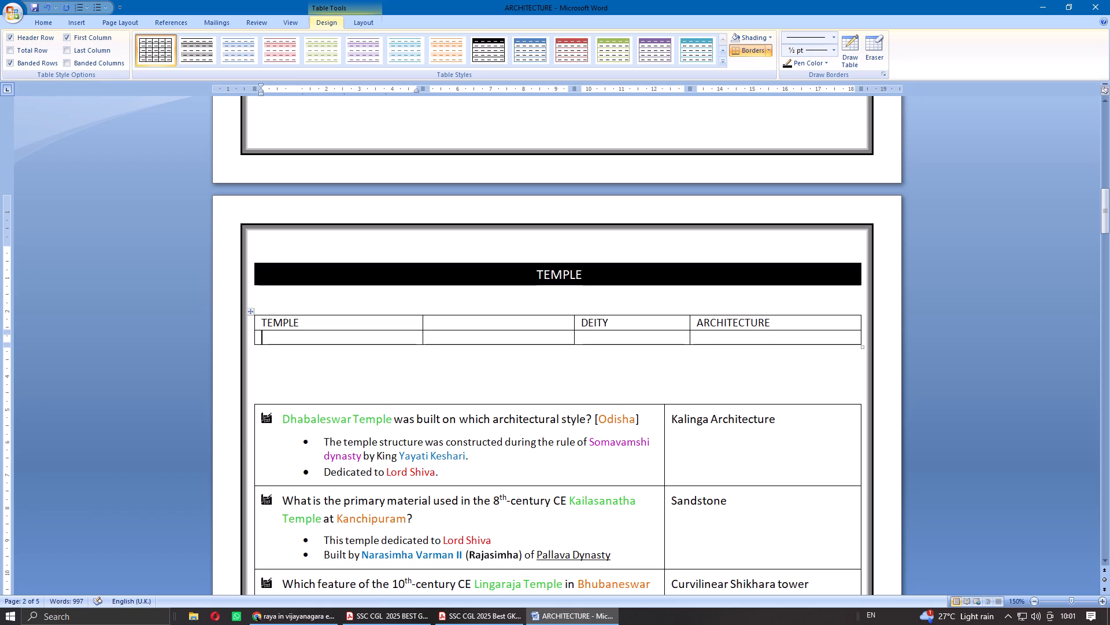
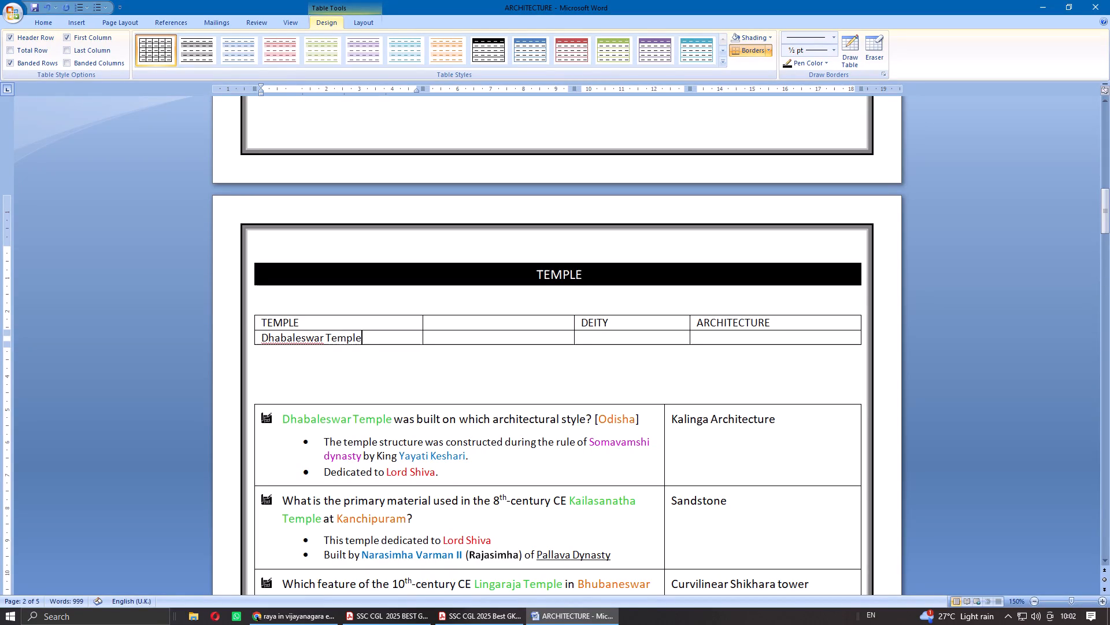
Undo the pasted temple name and move the green "Dhabaleswar Temple" from the first question into the second row under TEMPLE.
key(ctrl+z)
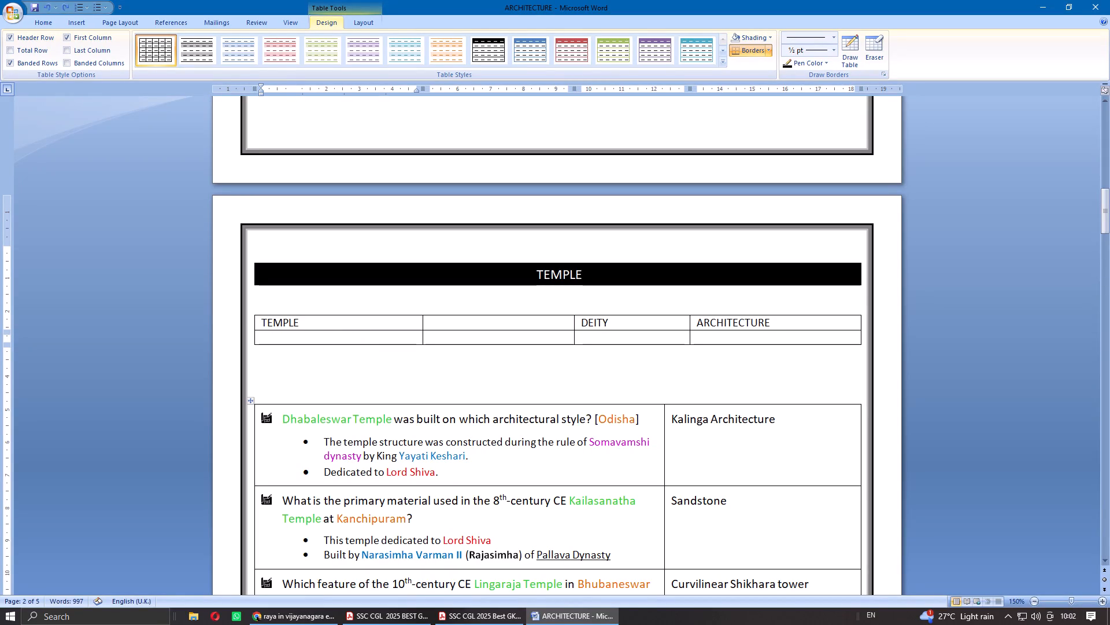
drag(392, 419, 315, 419)
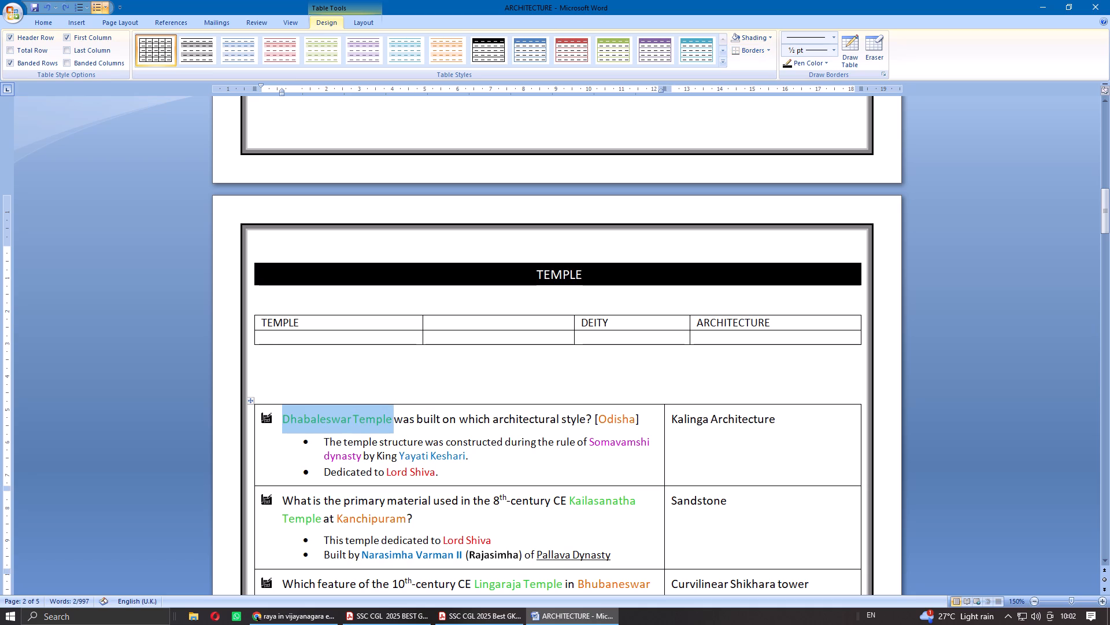
key(ctrl+x)
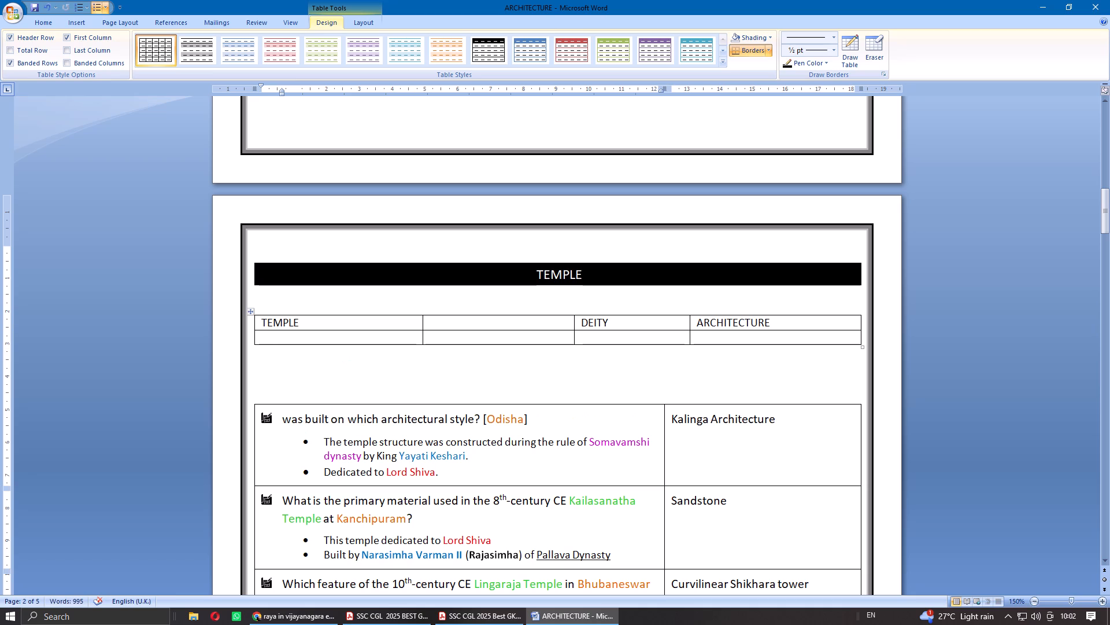
click(321, 338)
key(ctrl+v)
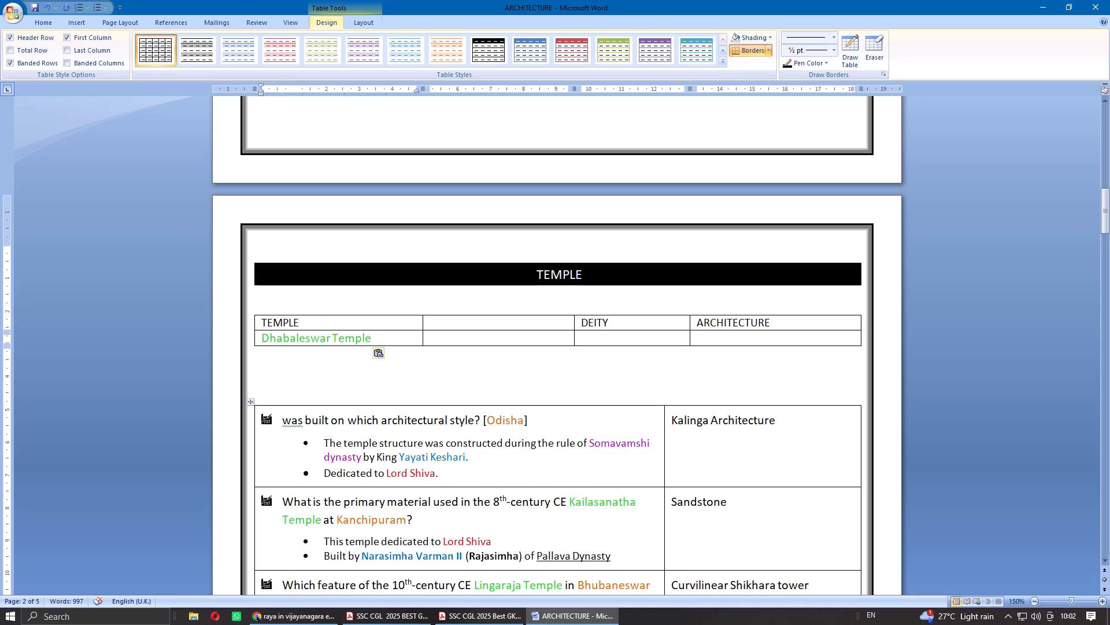
Move "Kalinga" from the first question's answer to the ARCHITECTURE column and delete the leftover word "Architecture" from the answer cell.
double_click(691, 422)
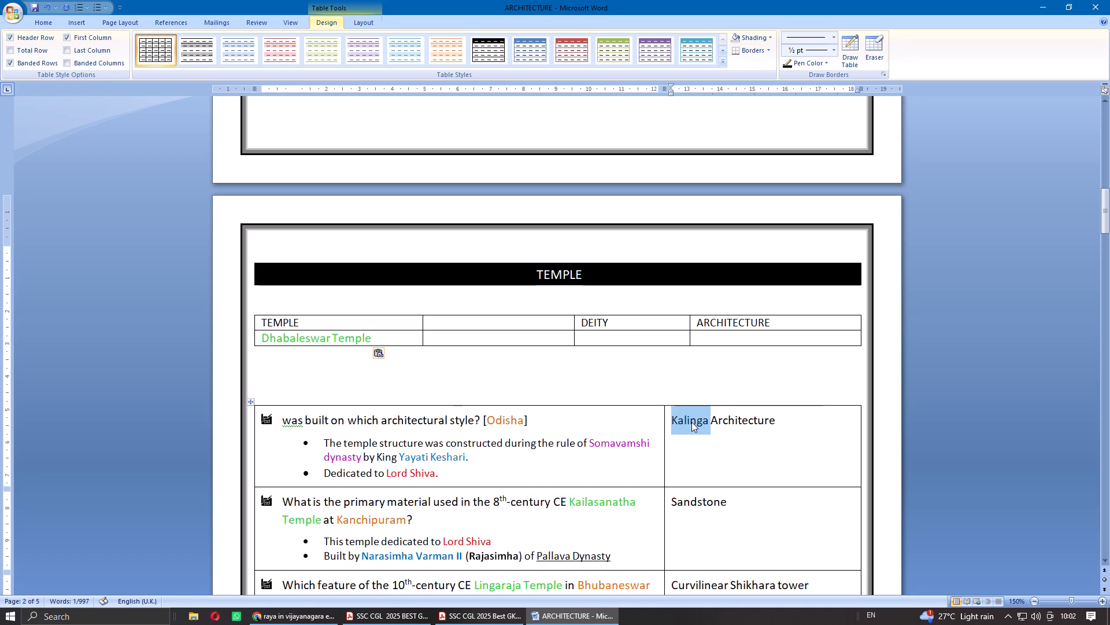
key(ctrl+x)
click(726, 336)
key(ctrl+v)
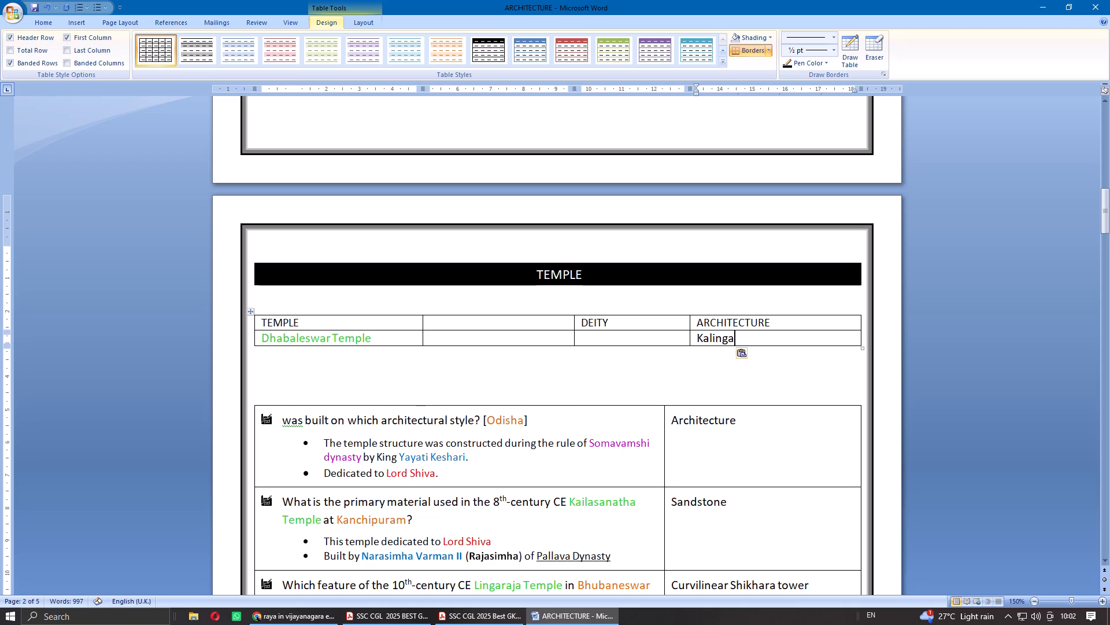
drag(754, 420, 675, 426)
key(BackSpace)
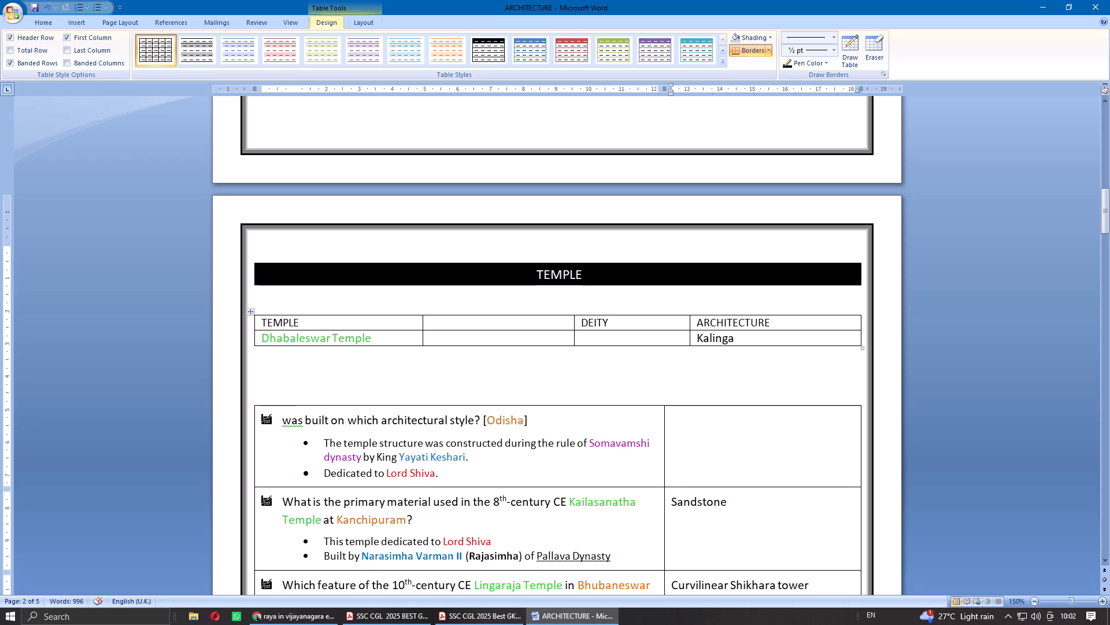
Narrow the ARCHITECTURE column and widen the unnamed second column by shifting the column borders of the summary table.
drag(688, 325, 712, 325)
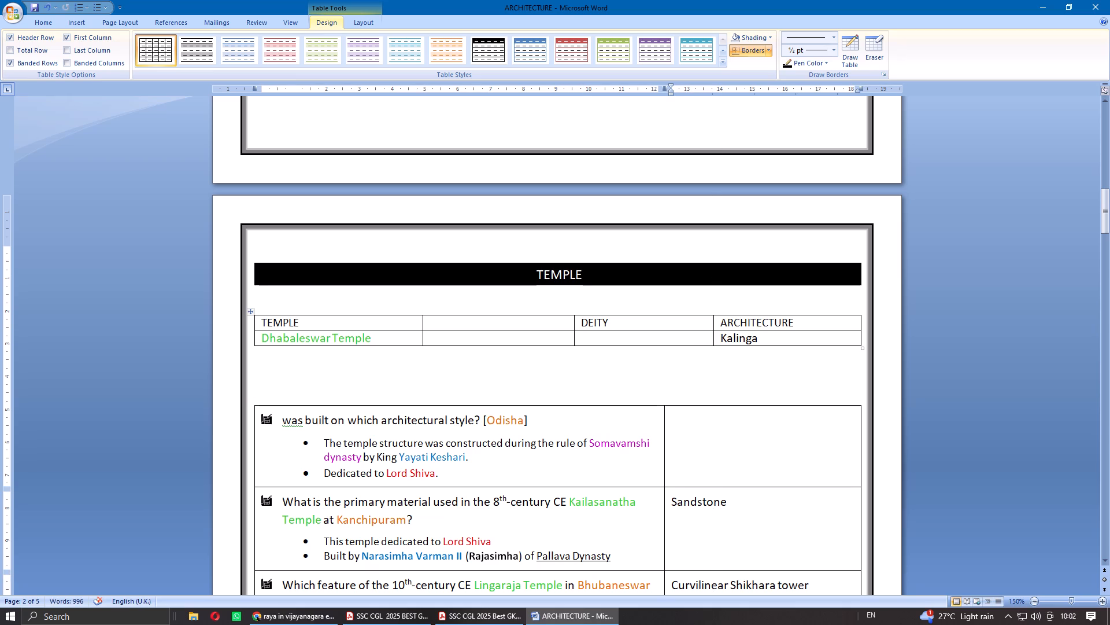
click(712, 324)
drag(573, 322, 602, 321)
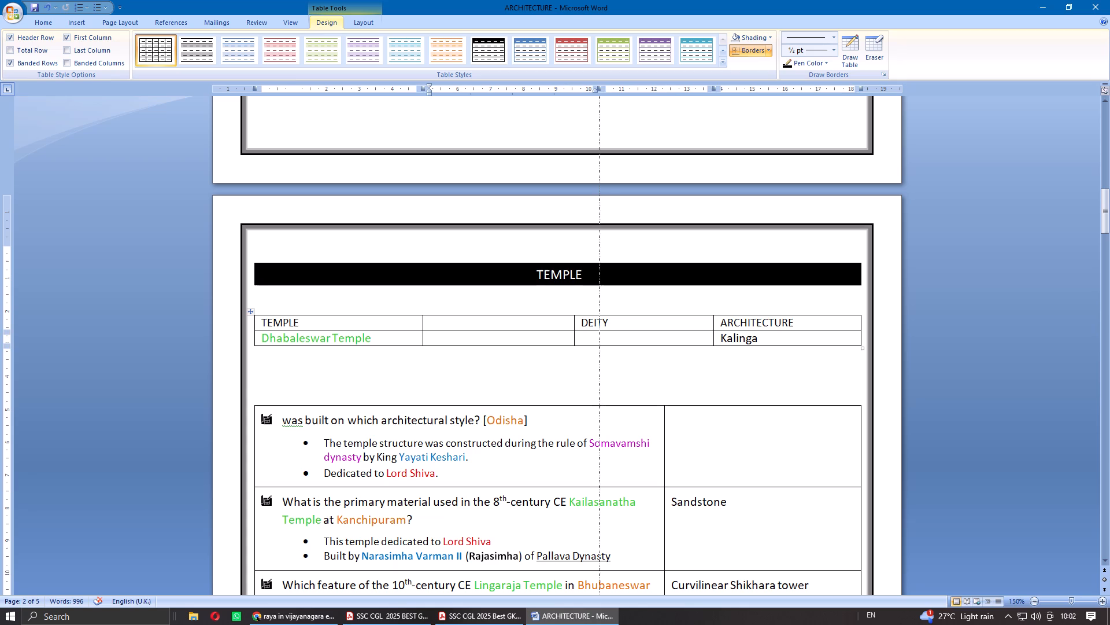
drag(602, 321, 610, 321)
click(713, 320)
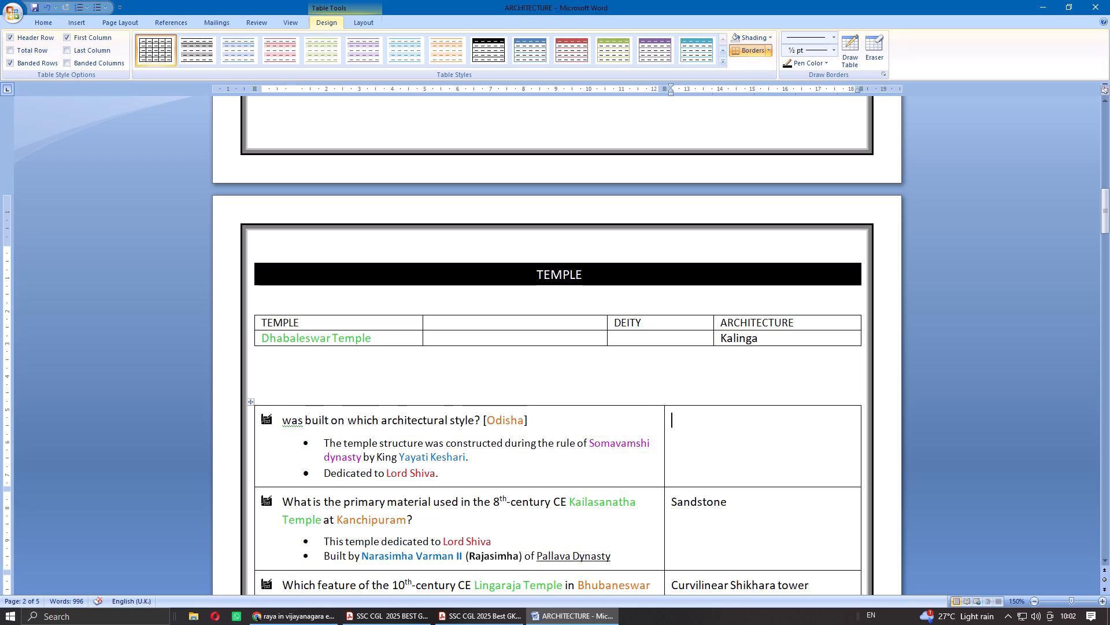
Move "Yayati Keshari" from the first question's notes into the second column of the Dhabaleswar Temple row.
drag(401, 457, 448, 455)
drag(448, 455, 452, 455)
key(ctrl+x)
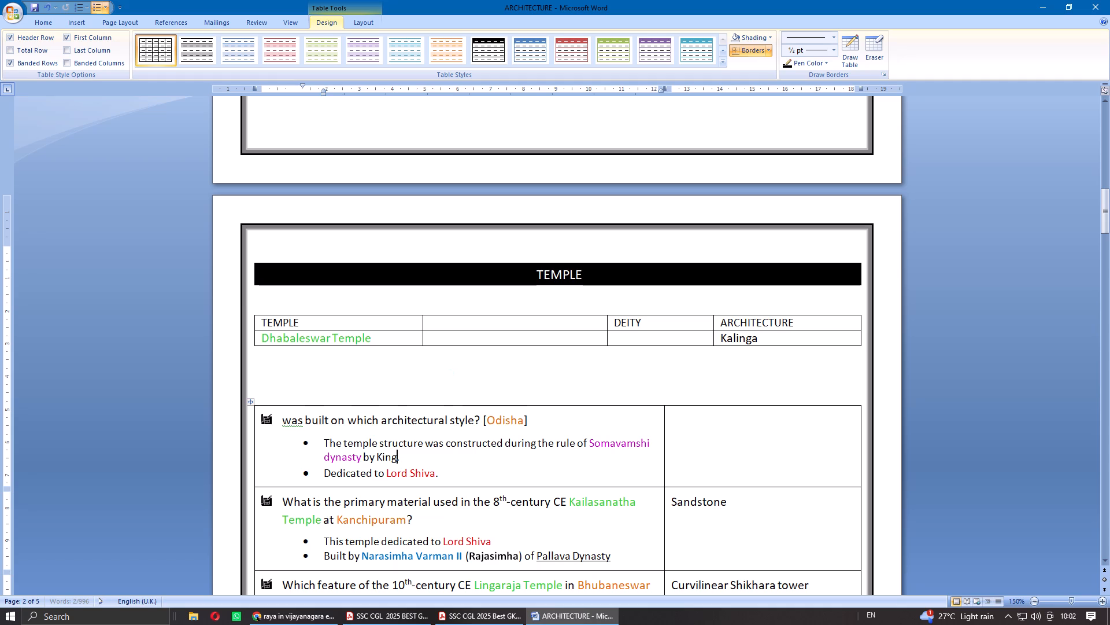
click(451, 337)
key(ctrl+v)
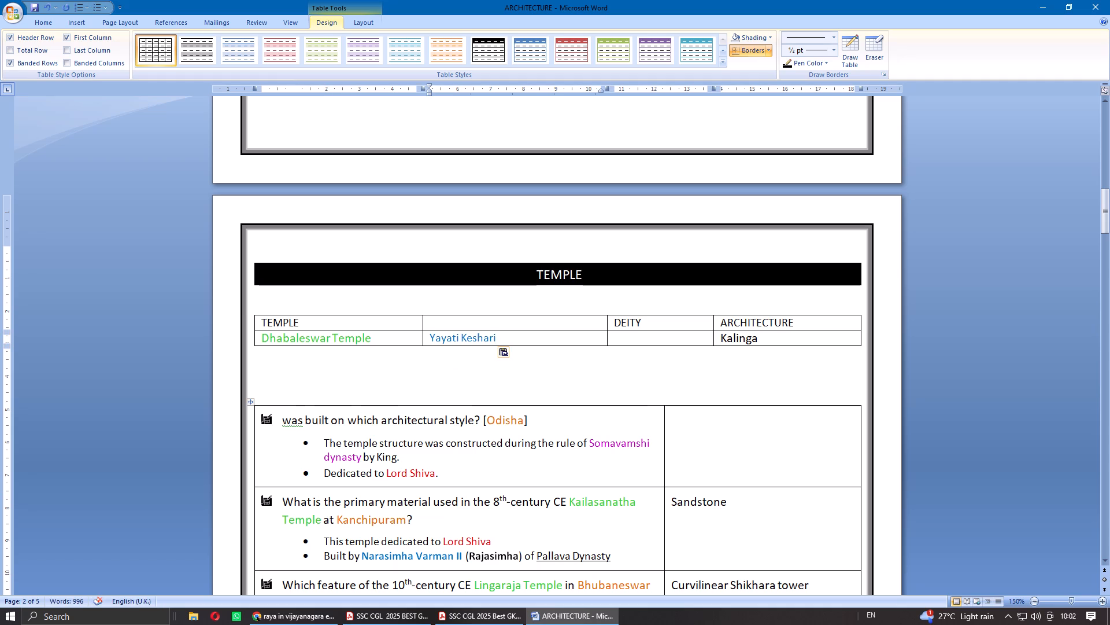
Move "Lord Shiva" from the first question's notes into the DEITY column of the Dhabaleswar Temple row.
drag(389, 473, 425, 472)
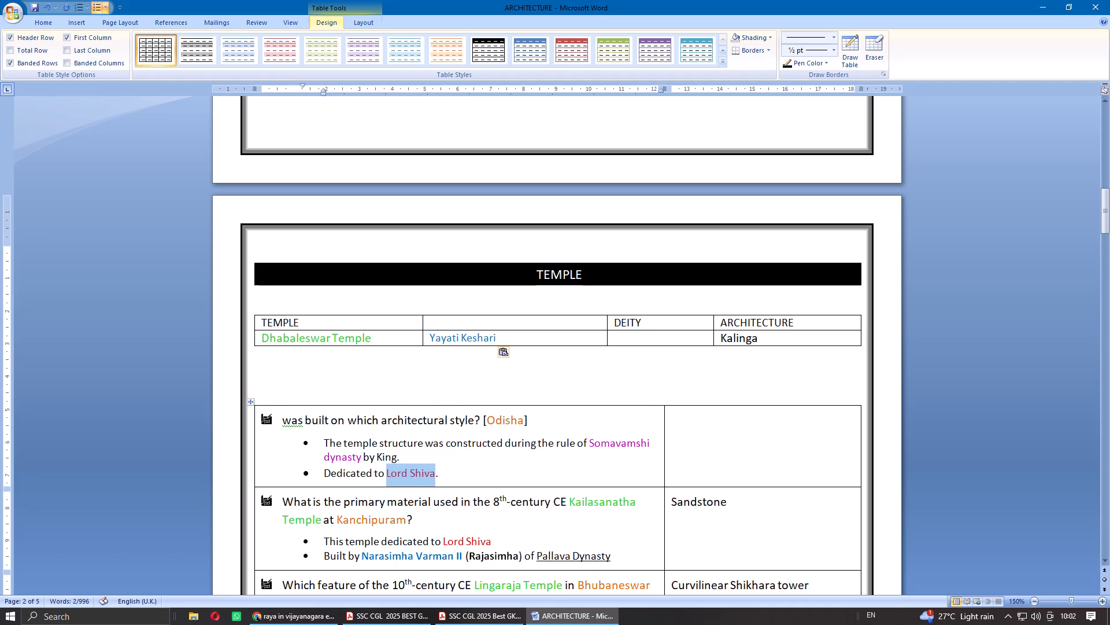
key(ctrl+x)
click(636, 339)
key(ctrl+v)
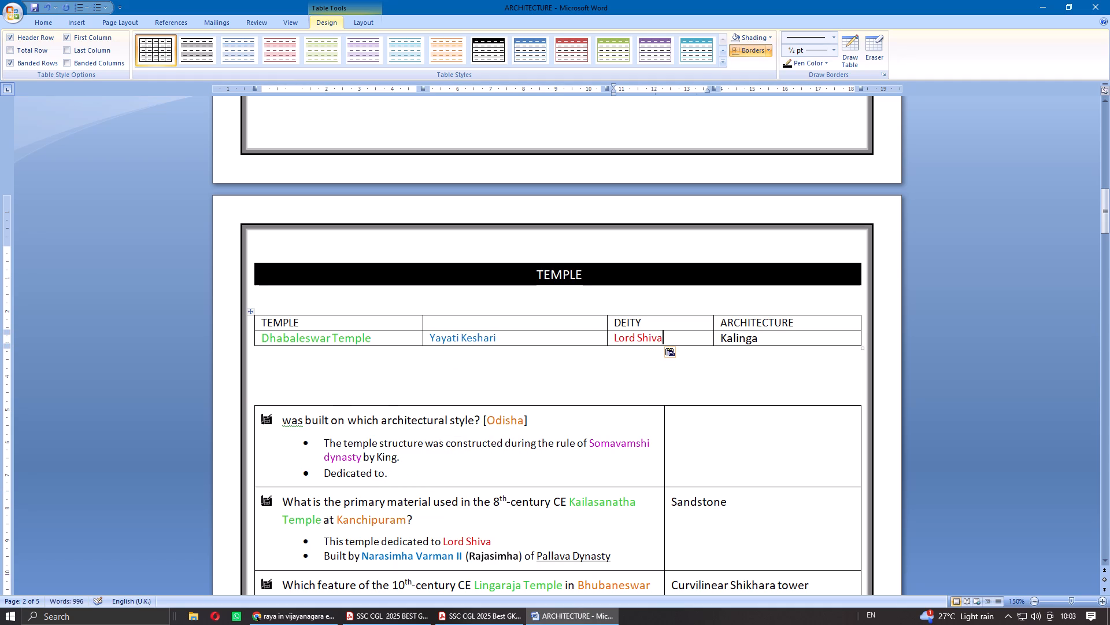
click(531, 333)
key(space)
text(())
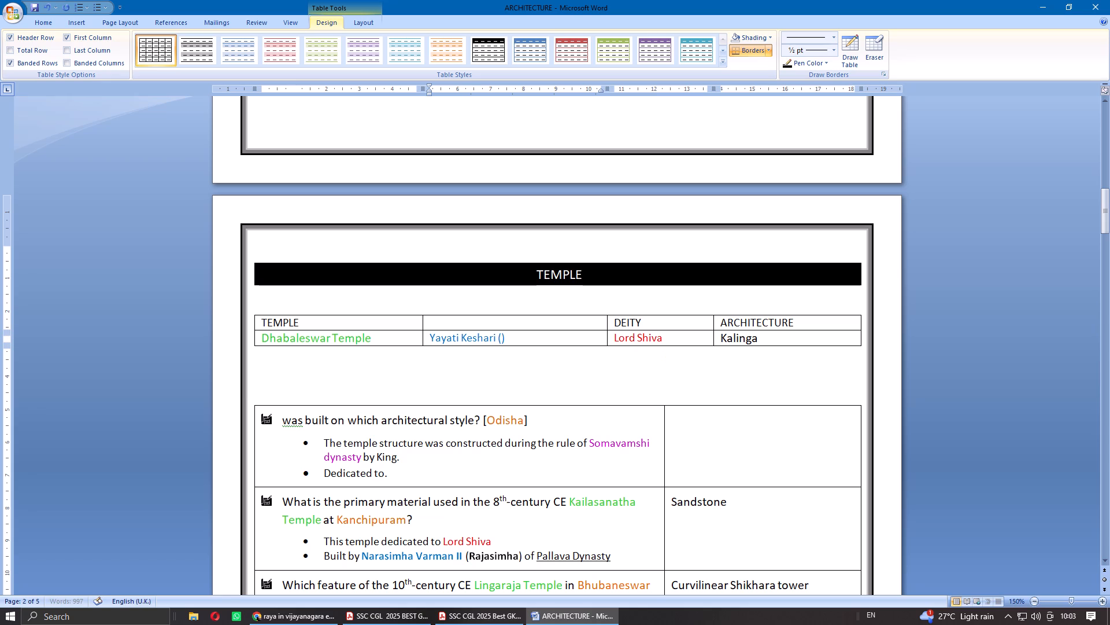
drag(515, 340, 497, 342)
click(40, 21)
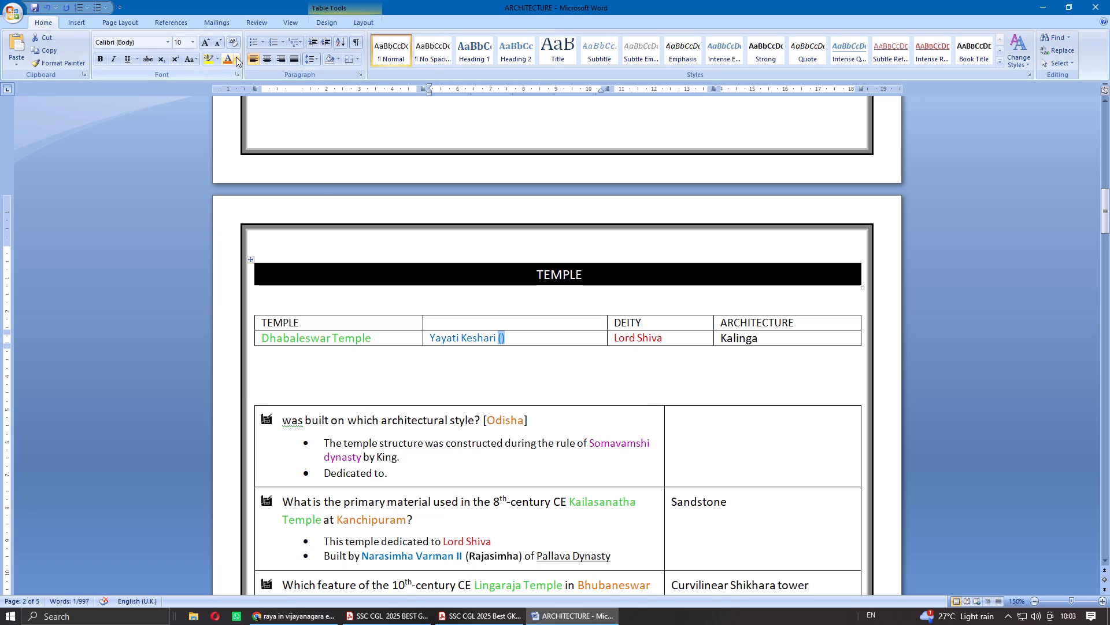
click(236, 57)
click(241, 72)
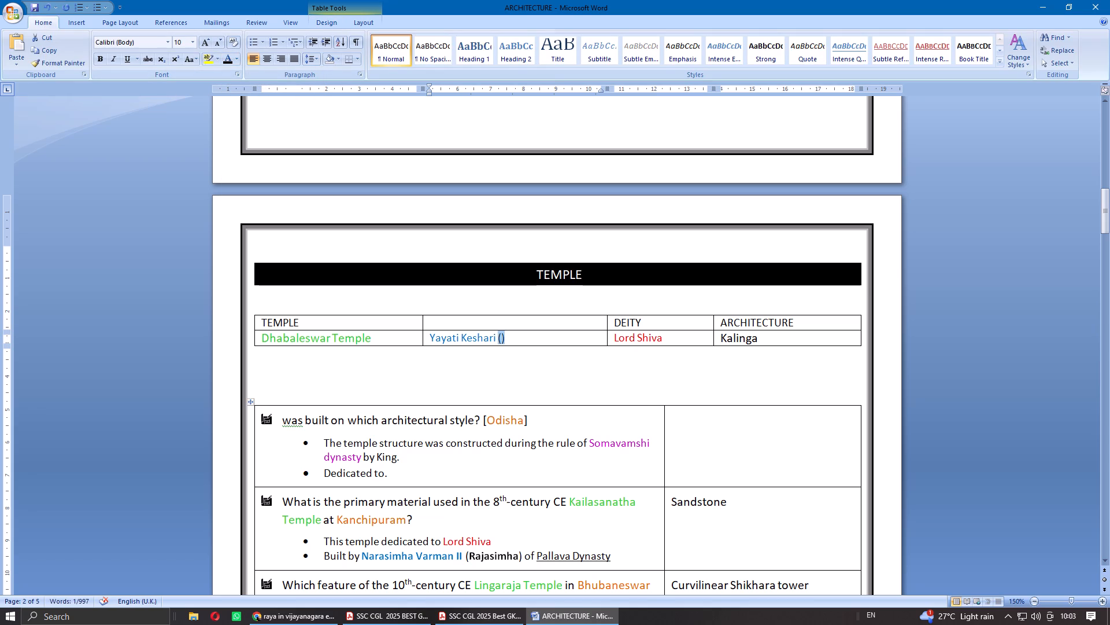
Move "Somavamshi dynasty" from the first question's notes into the brackets after "Yayati Keshari".
drag(590, 444, 358, 455)
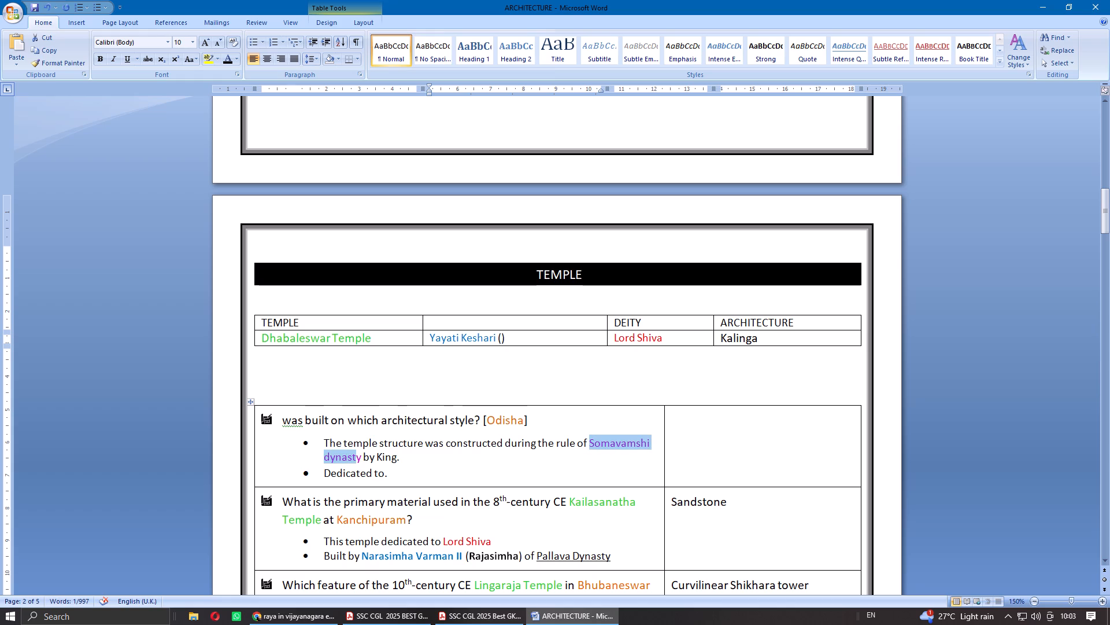
drag(358, 455, 361, 455)
key(ctrl+x)
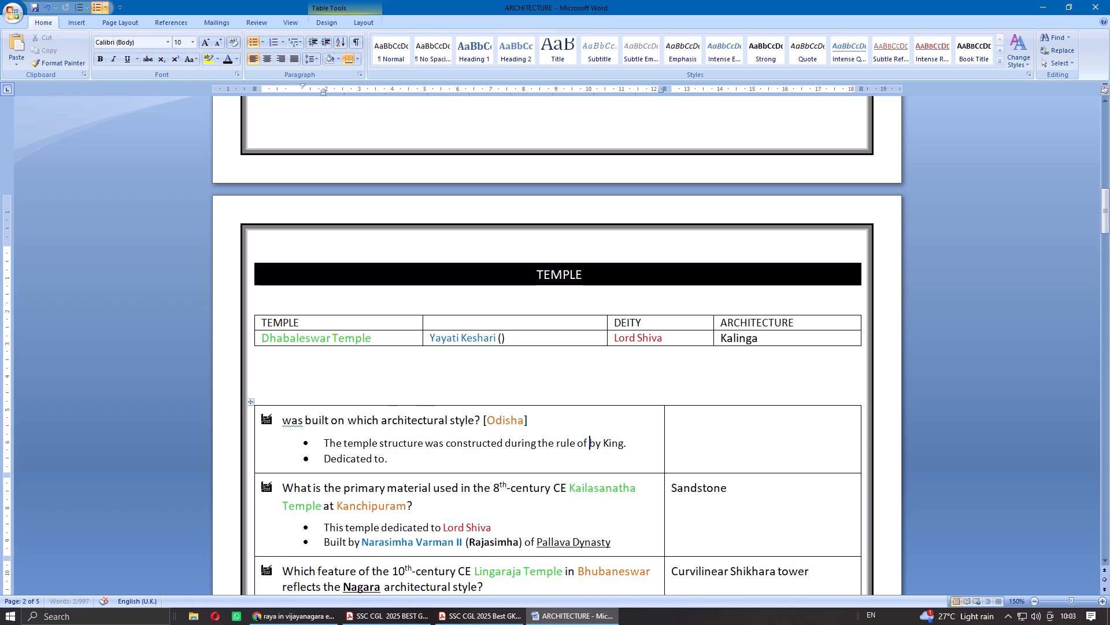
click(502, 337)
key(ctrl+v)
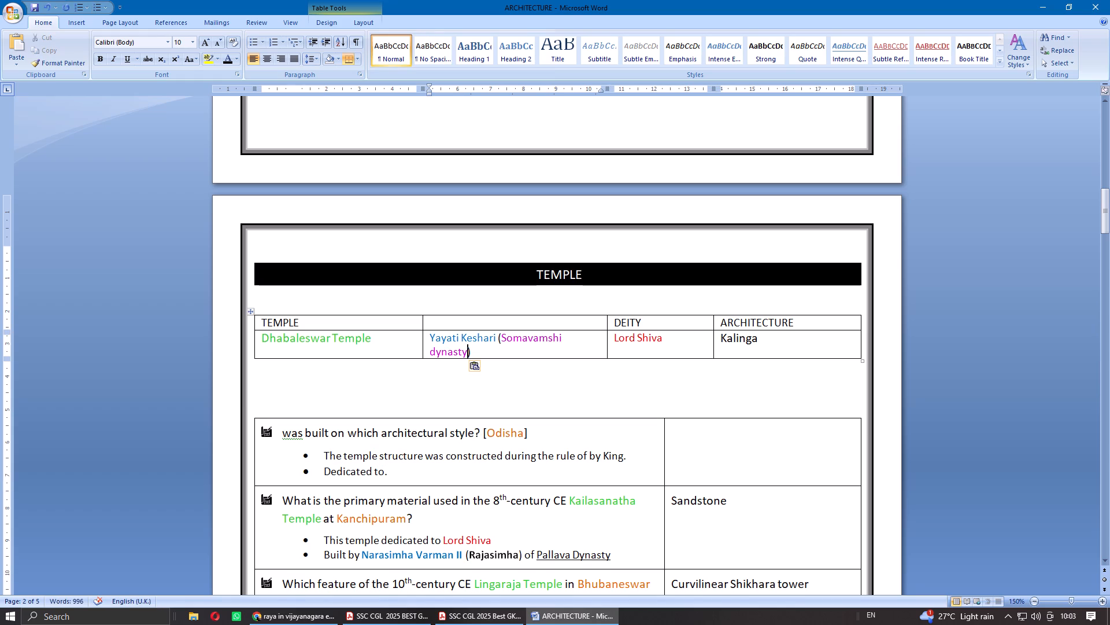
Move "[Odisha]" from the first question onto a new line below "Dhabaleswar Temple" in the same cell.
click(384, 344)
key(shift+Return)
key(0)
key(BackSpace)
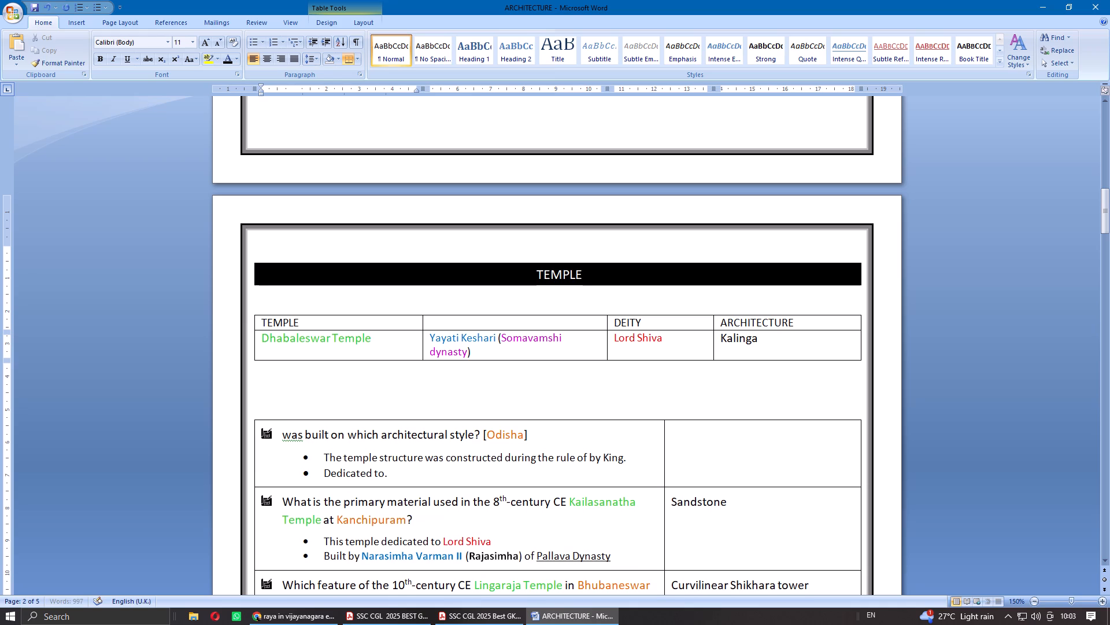
key(bracketleft)
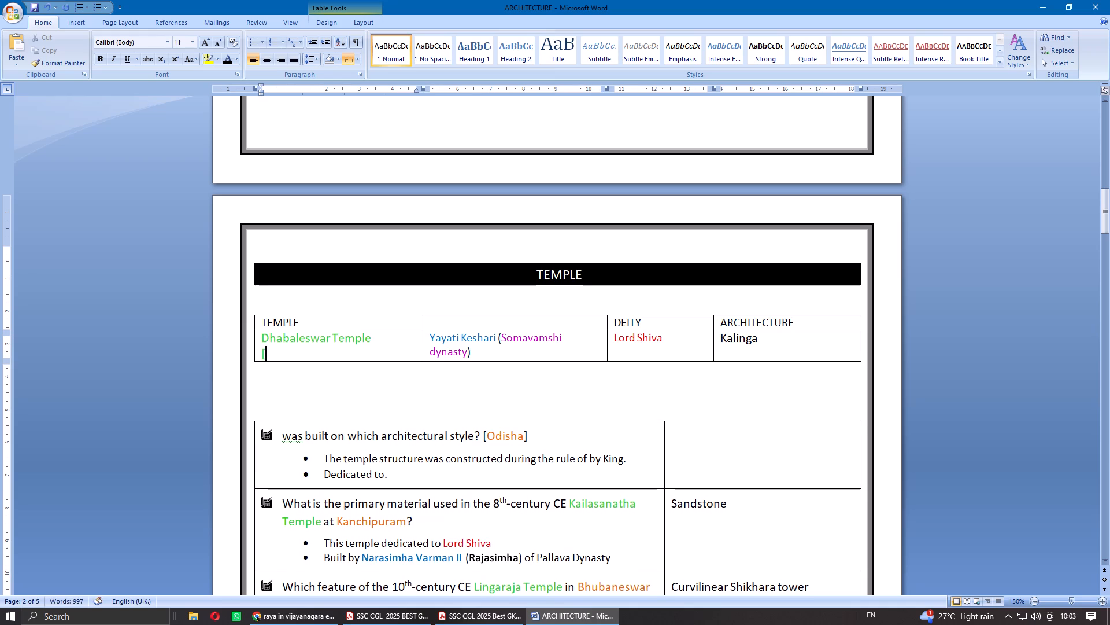
key(BackSpace)
drag(532, 439, 493, 439)
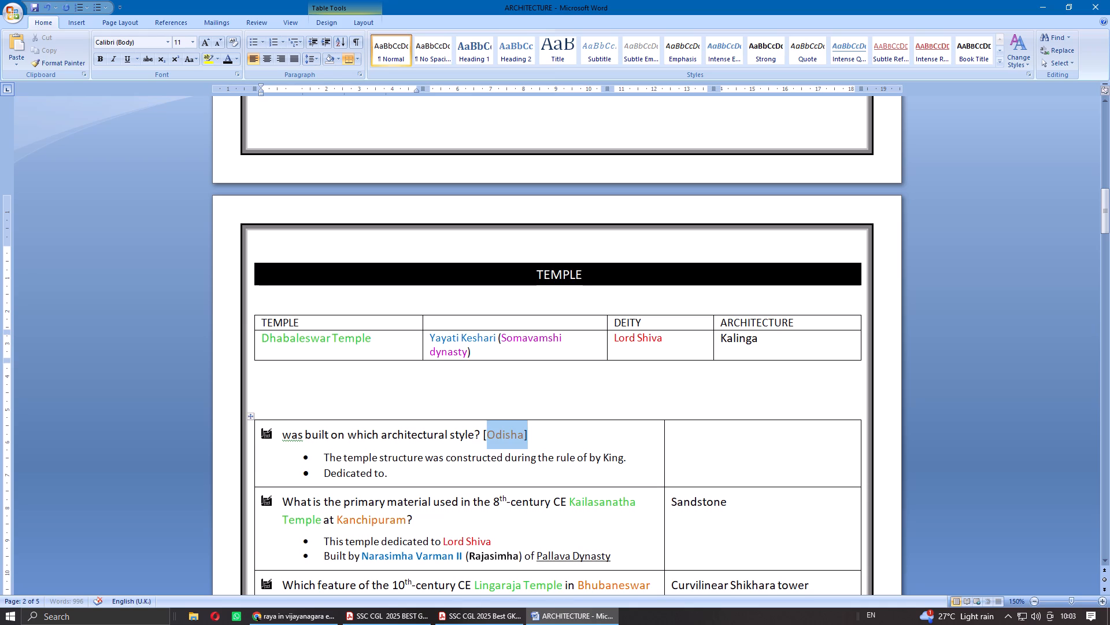
drag(493, 439, 483, 442)
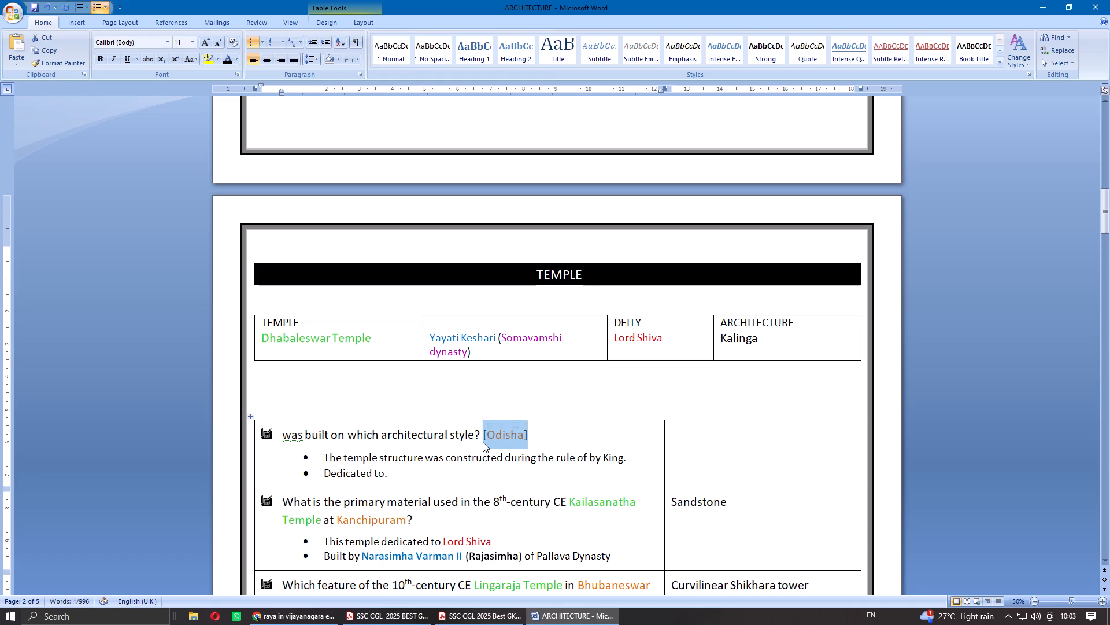
key(ctrl+x)
click(301, 353)
key(ctrl+v)
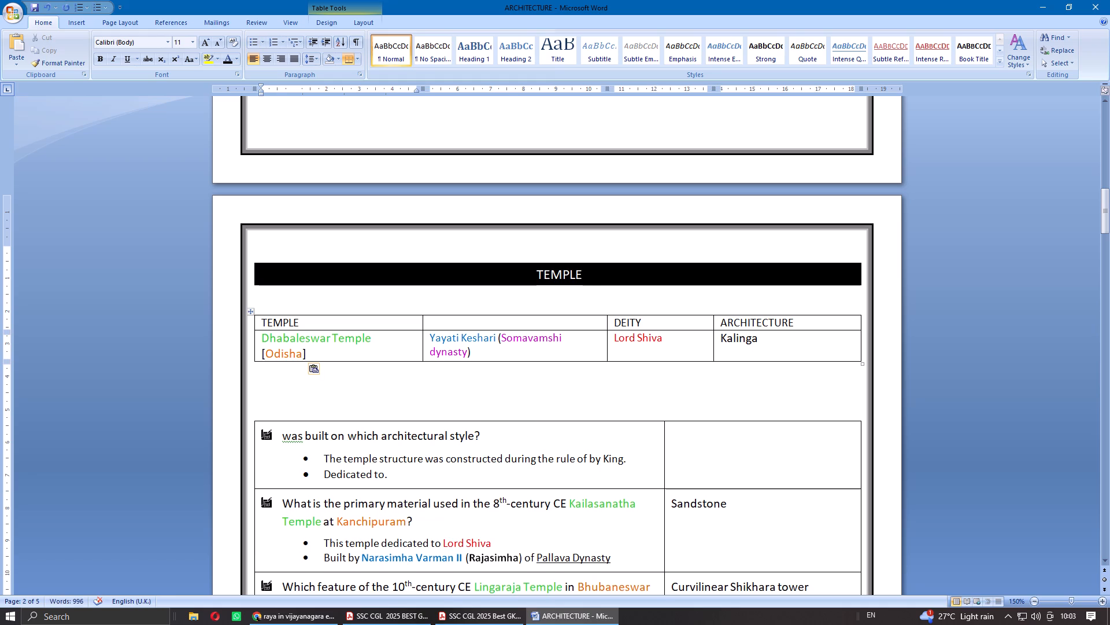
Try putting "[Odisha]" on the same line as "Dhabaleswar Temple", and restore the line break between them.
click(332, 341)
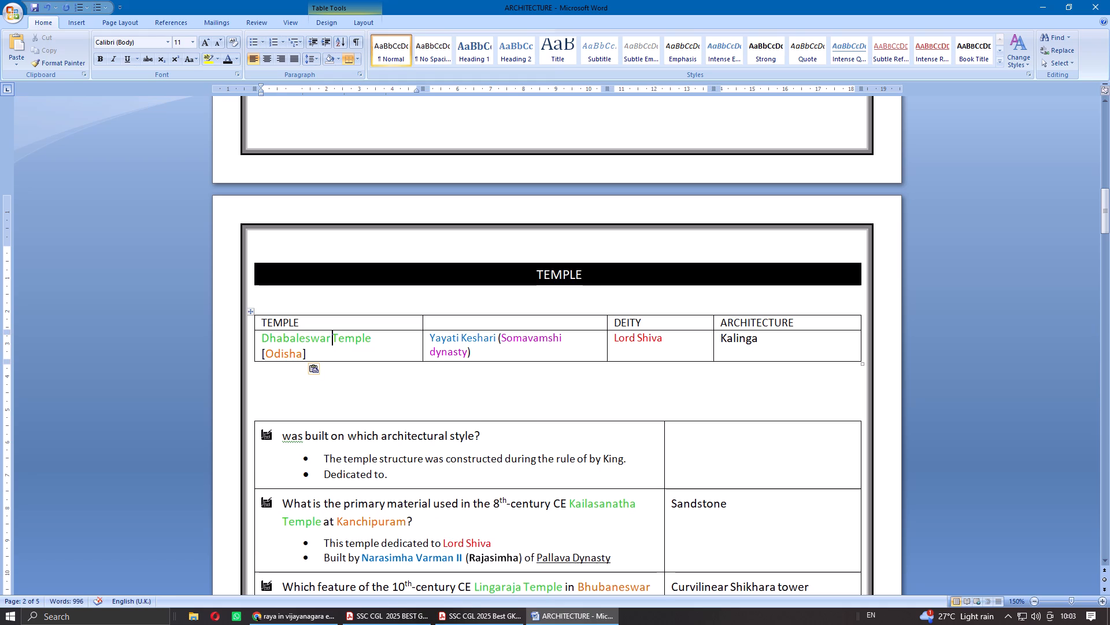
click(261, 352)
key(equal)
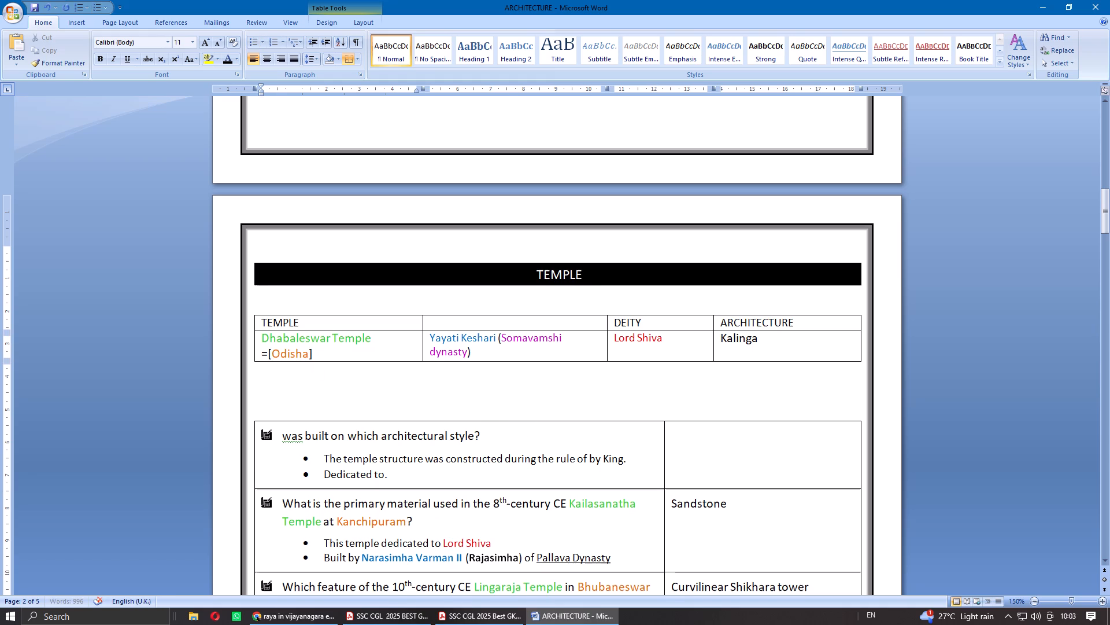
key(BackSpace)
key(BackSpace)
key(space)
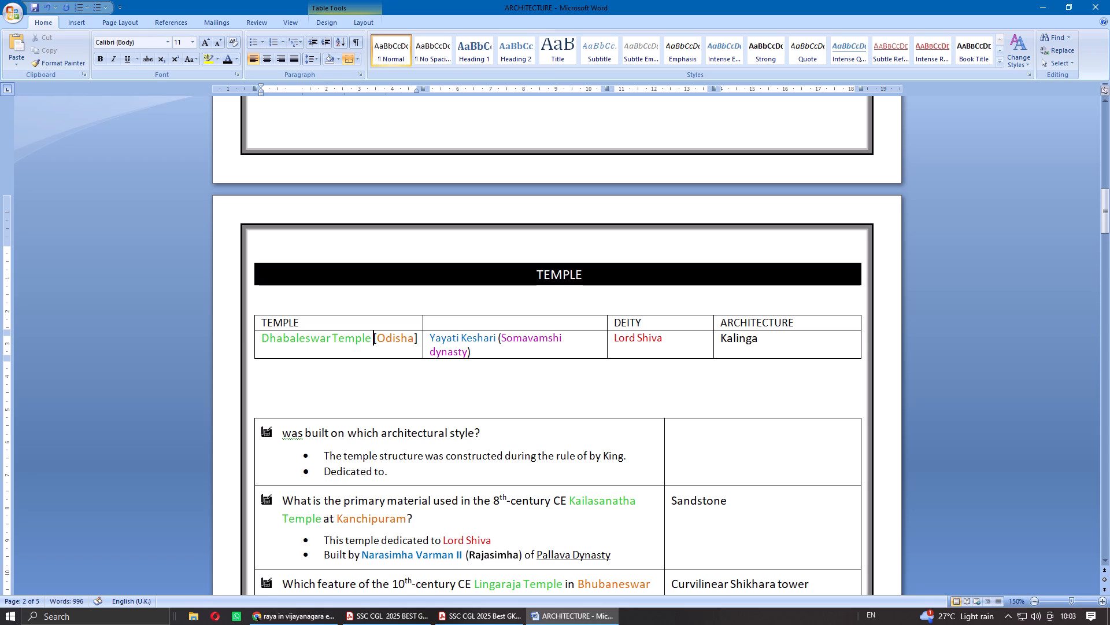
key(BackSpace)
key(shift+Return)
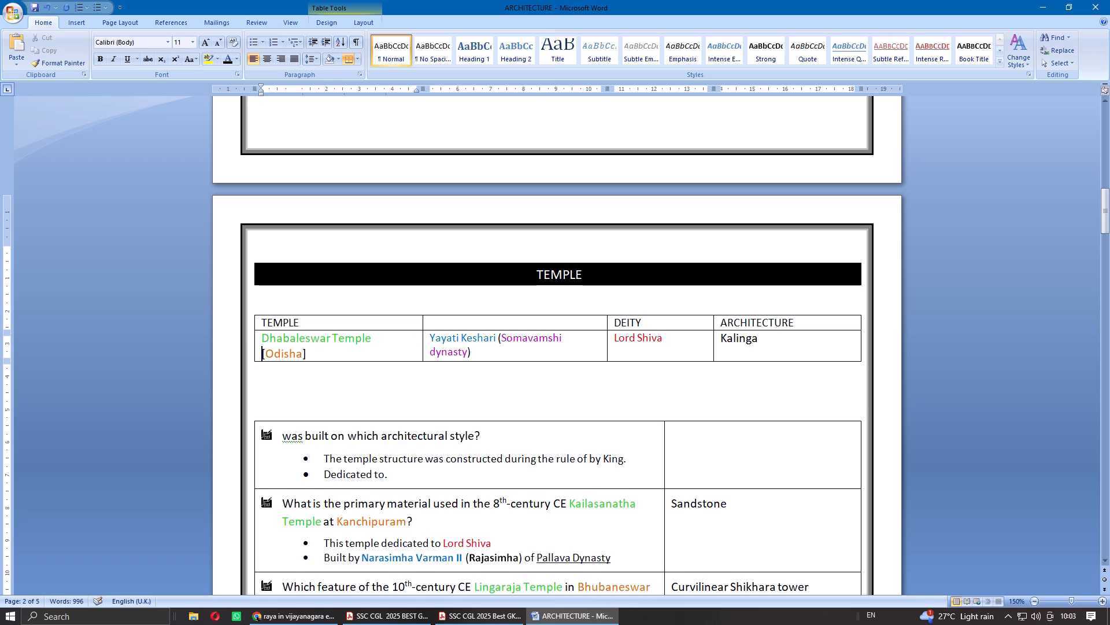
Add an empty third row at the end of the temple summary table.
click(768, 353)
key(Tab)
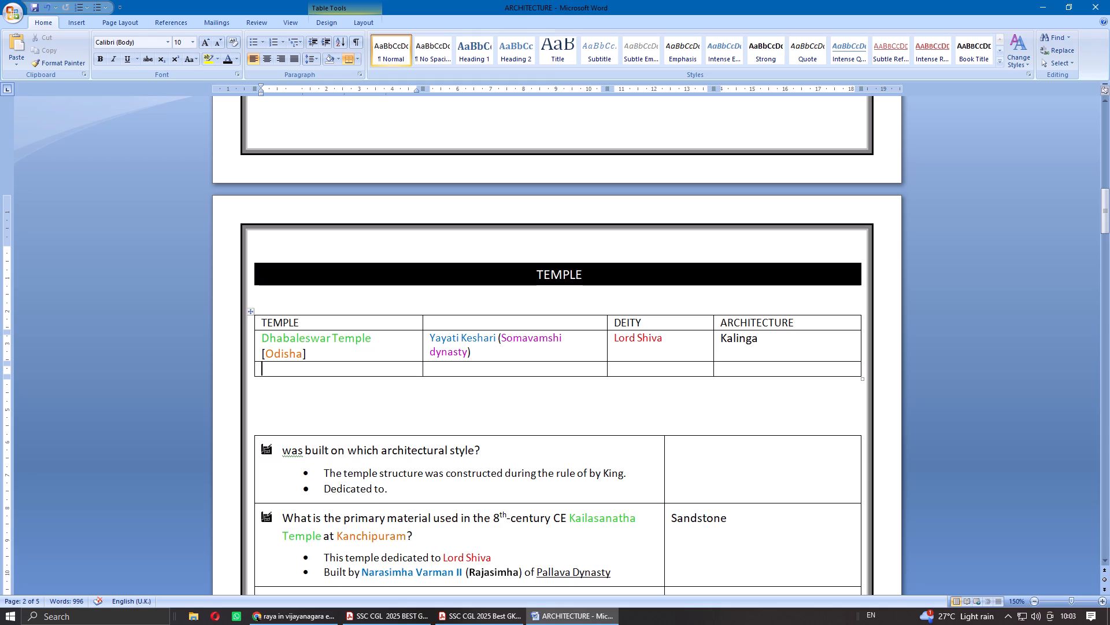
Widen the unlabelled builder column of the temple summary table by slightly narrowing the TEMPLE, DEITY and ARCHITECTURE columns.
drag(421, 337, 416, 338)
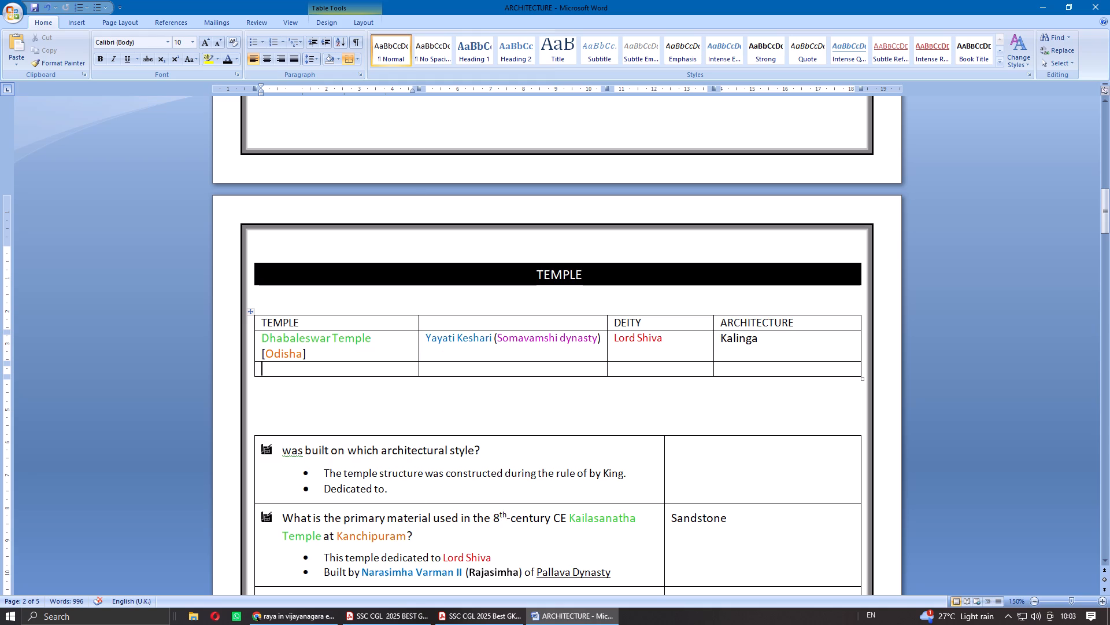
drag(713, 337, 726, 338)
drag(726, 338, 726, 339)
drag(606, 344, 609, 344)
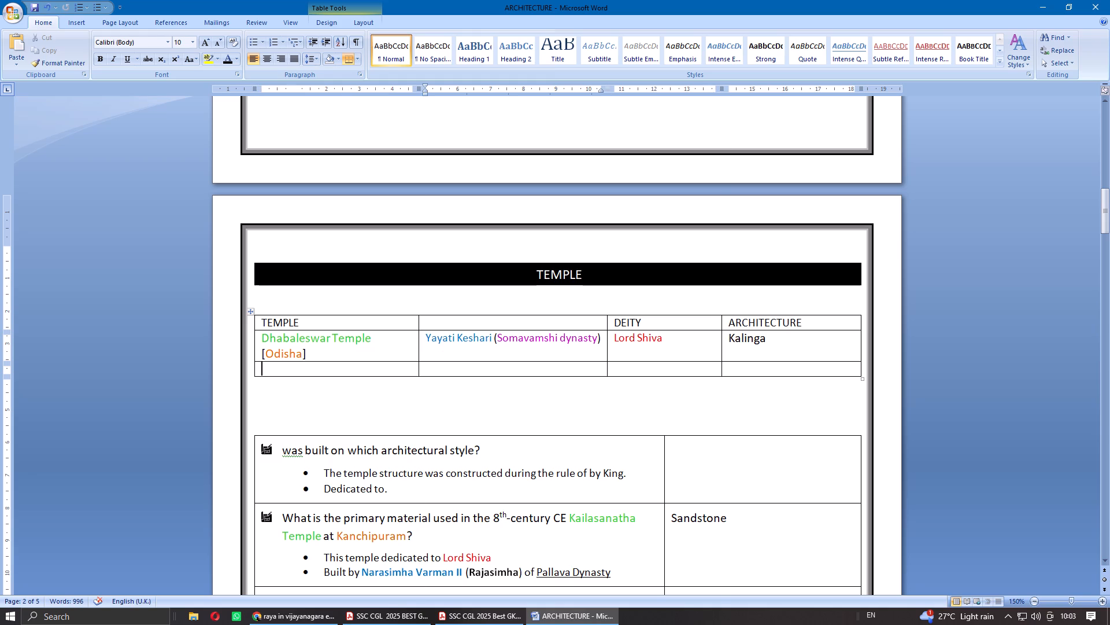
drag(609, 344, 619, 344)
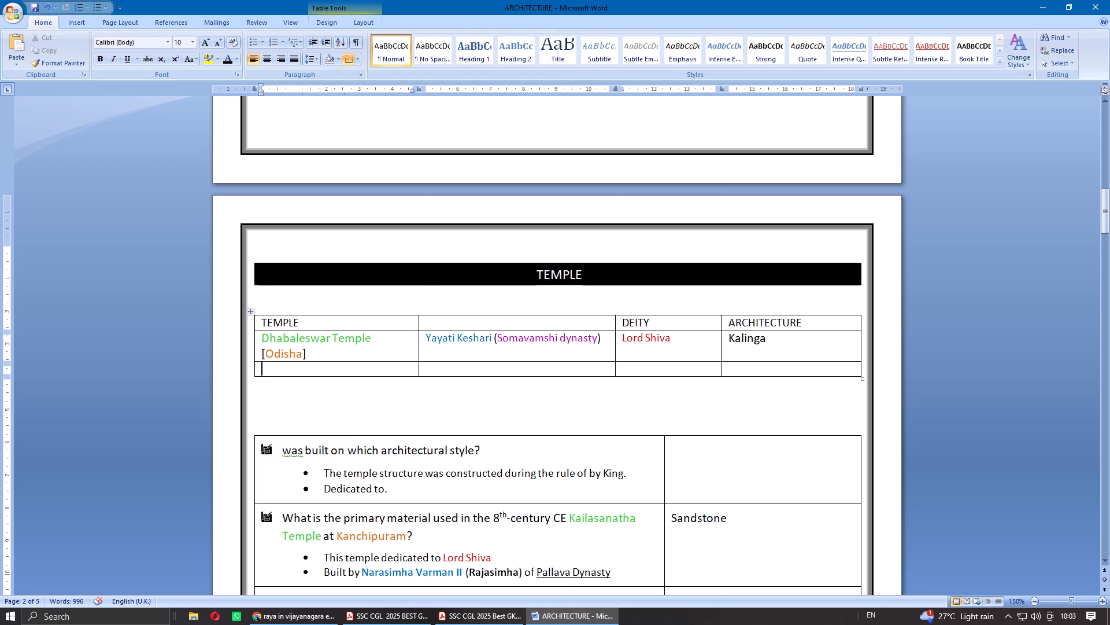
drag(615, 348, 626, 348)
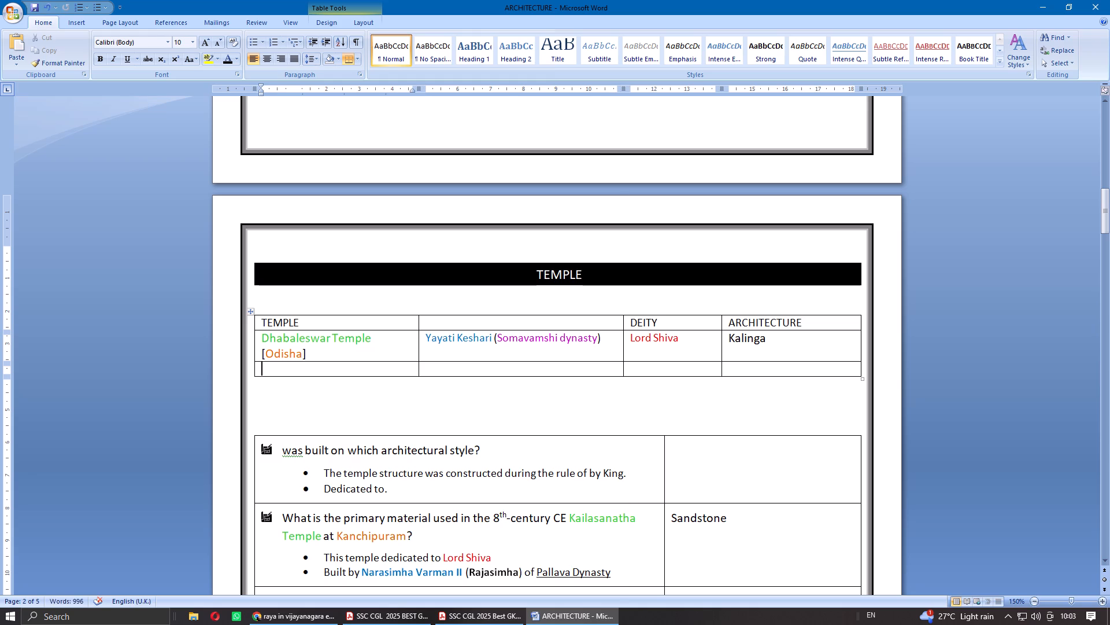
Delete the entire emptied first question row, "was built on which architectural style?", from the question table.
scroll(547, 375, down, 2)
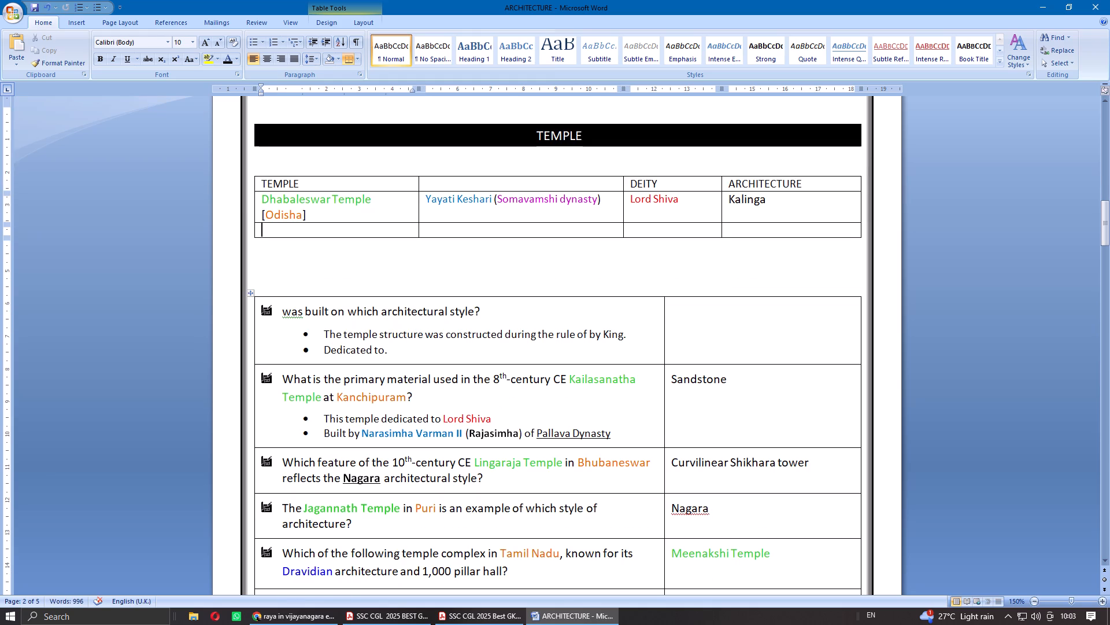
click(728, 341)
right_click(728, 341)
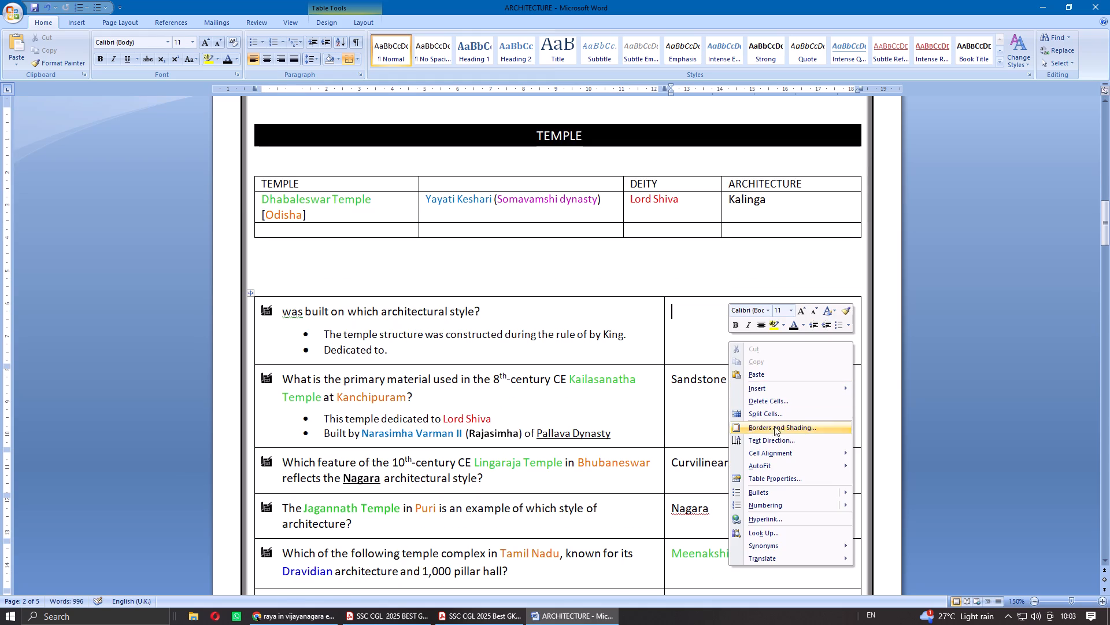
click(767, 396)
click(528, 298)
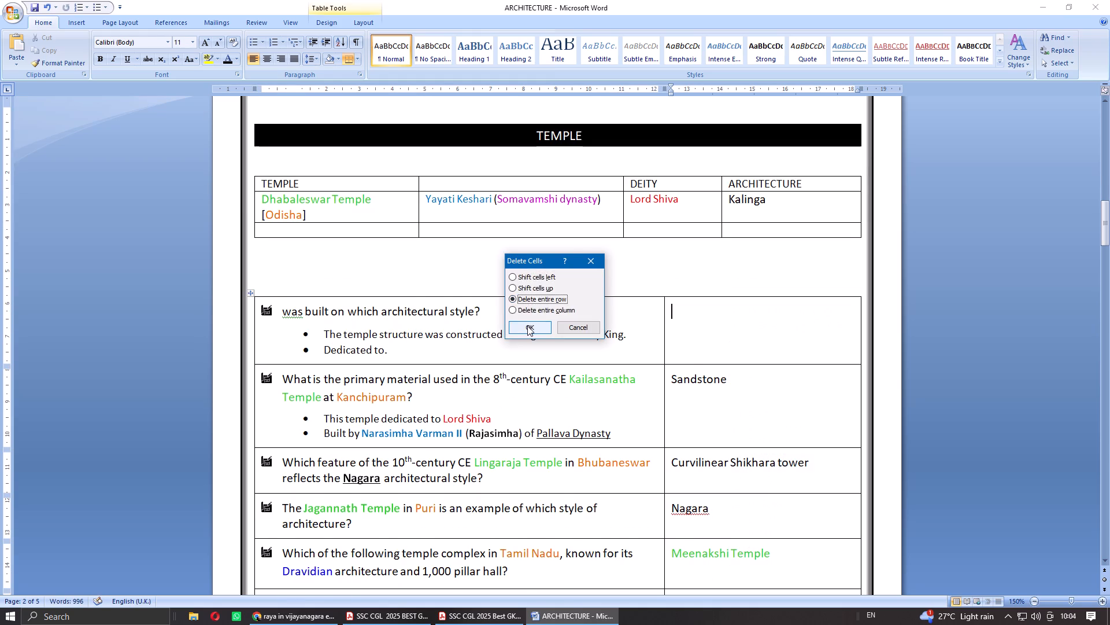
click(527, 326)
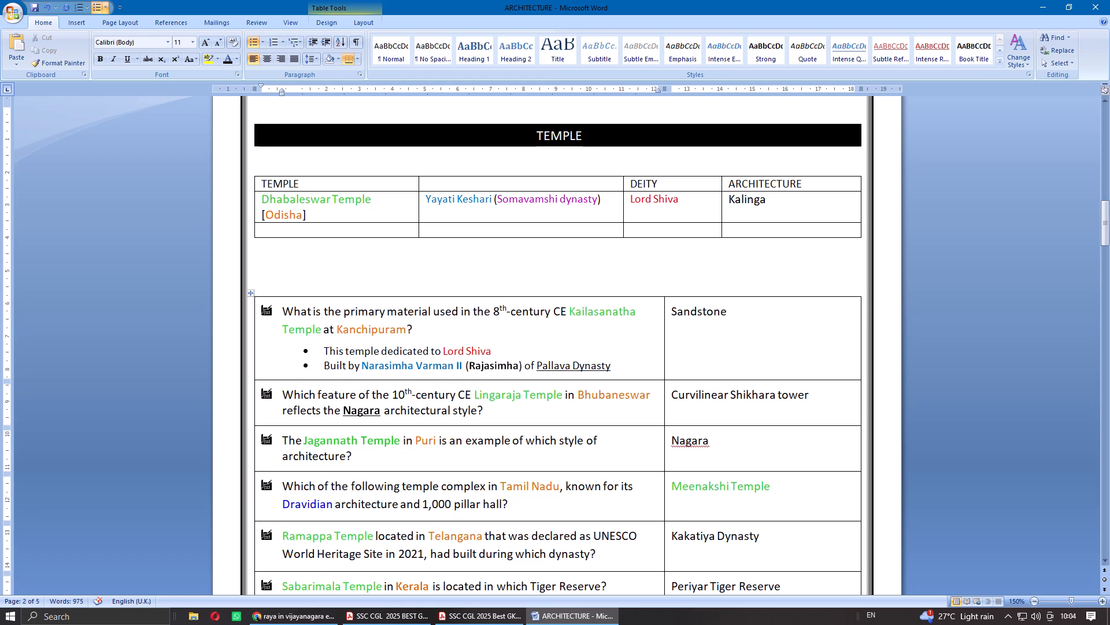
Move "Kailasanatha Temple" from the 8th-century question into the empty TEMPLE cell of the summary table's third row.
drag(569, 311, 319, 334)
key(ctrl+x)
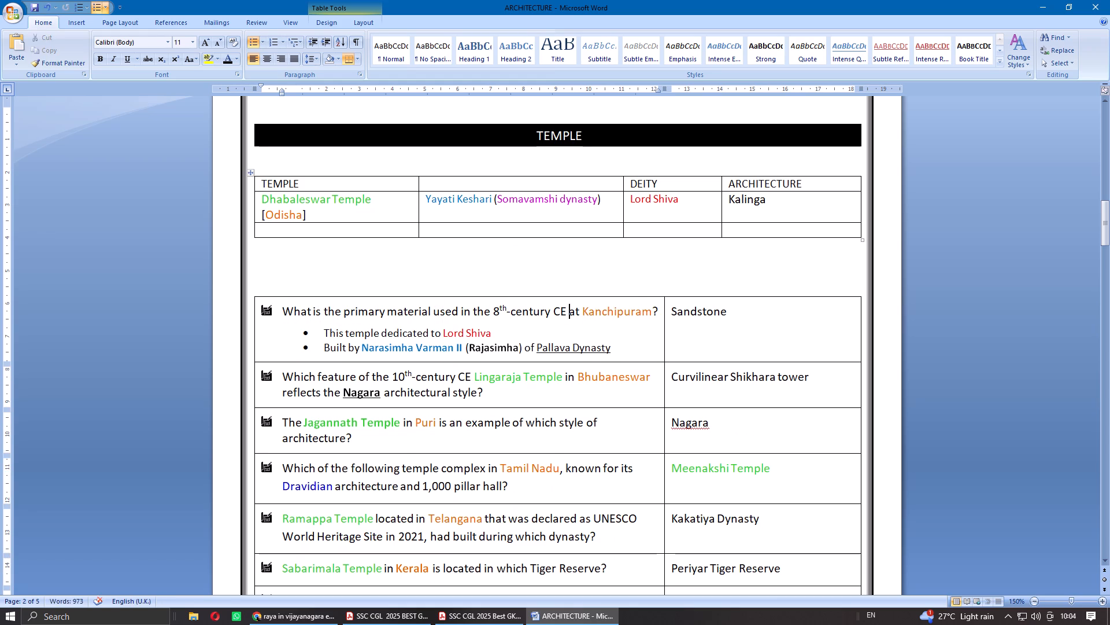
click(306, 233)
key(ctrl+v)
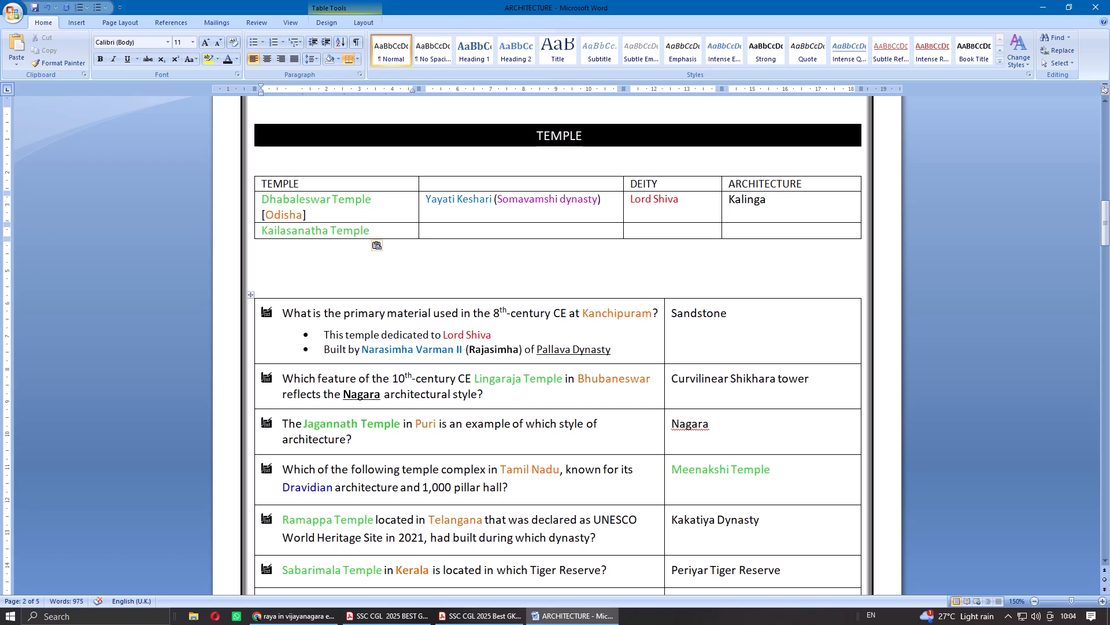
Enclose "Kanchipuram" in square brackets in the primary material question and remove the question mark after it.
drag(582, 315, 651, 315)
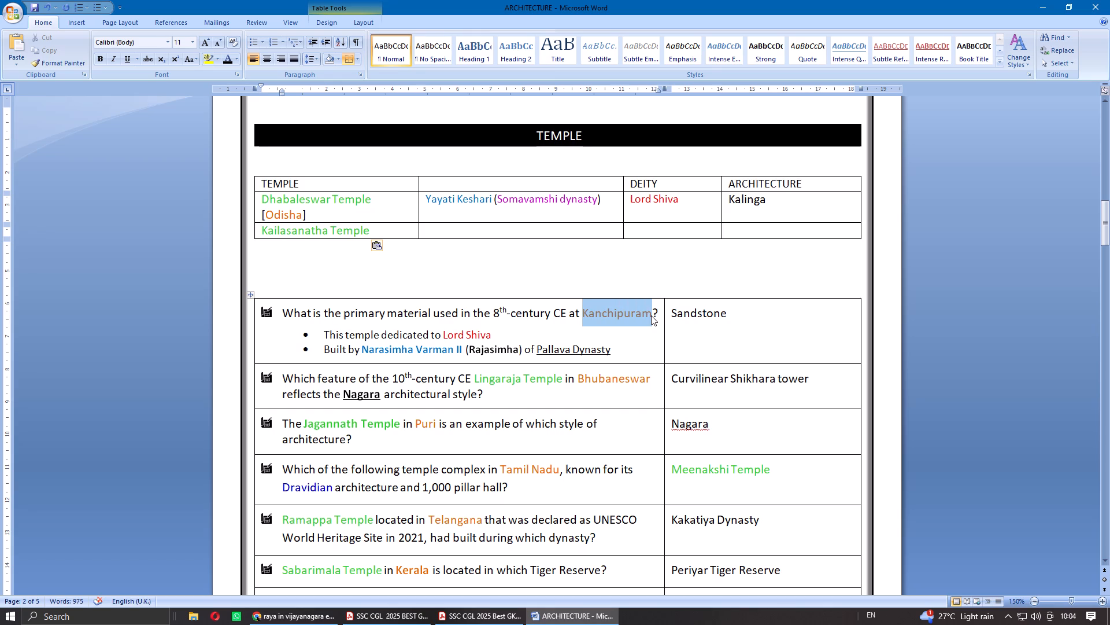
click(622, 333)
click(581, 314)
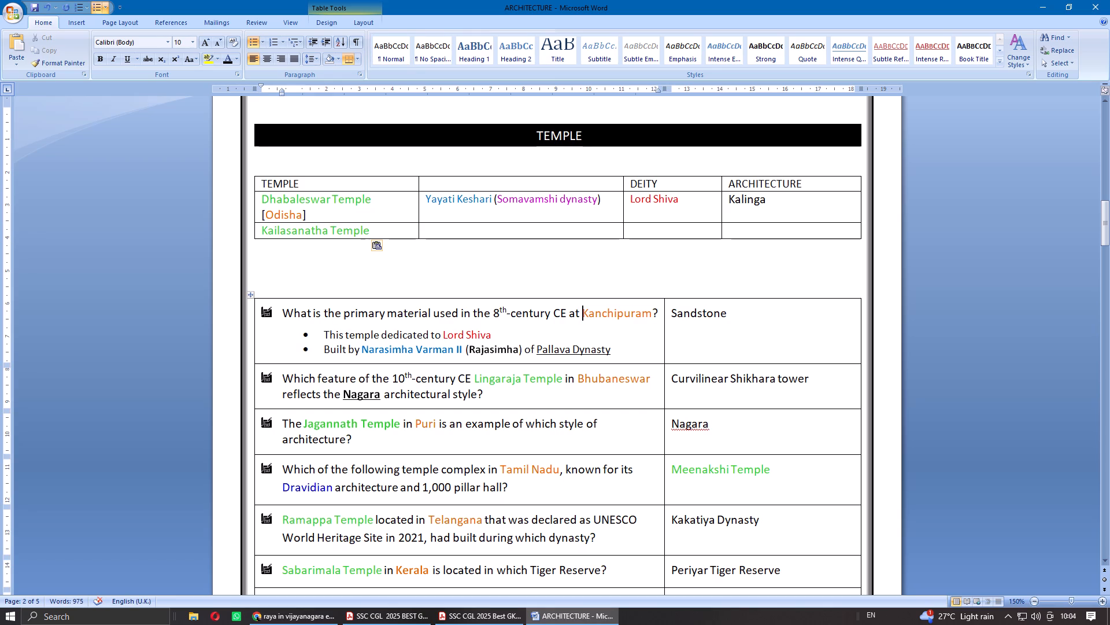
key(bracketleft)
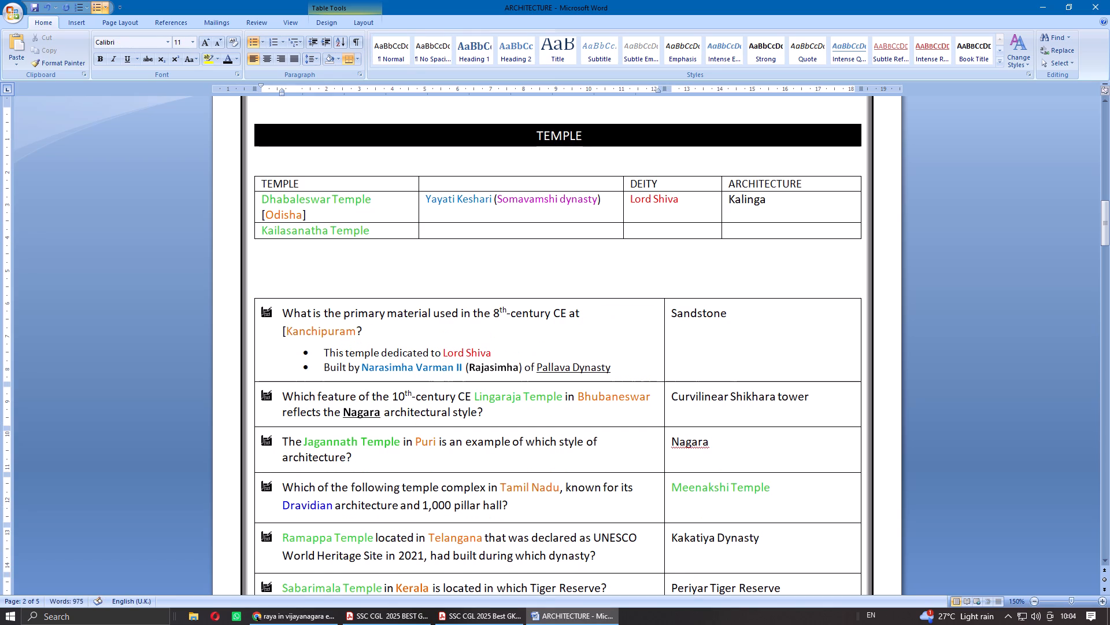
click(366, 332)
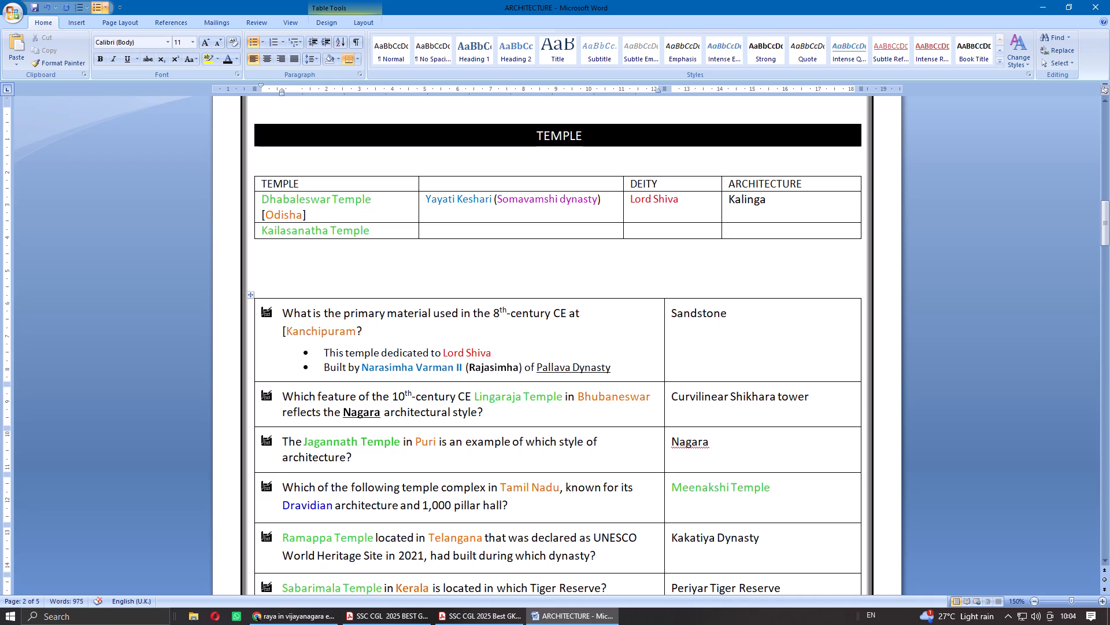
key(bracketright)
key(Left)
key(BackSpace)
Move "[Kanchipuram]" from the question onto a new line below "Kailasanatha Temple" in the same summary cell.
drag(369, 334, 282, 334)
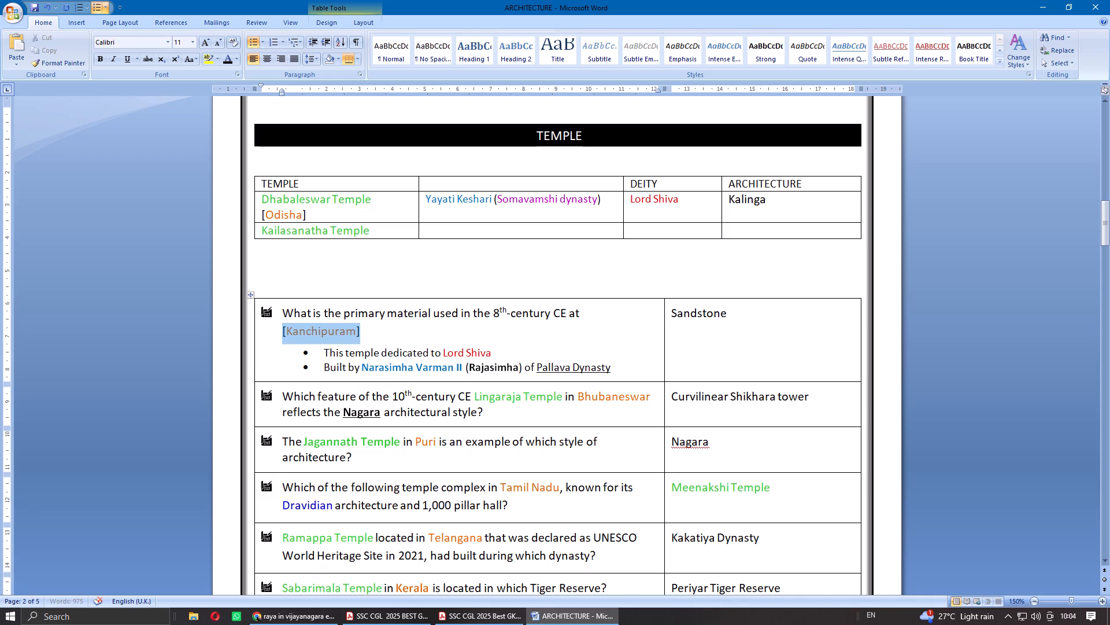
drag(282, 334, 282, 334)
key(ctrl+x)
click(380, 233)
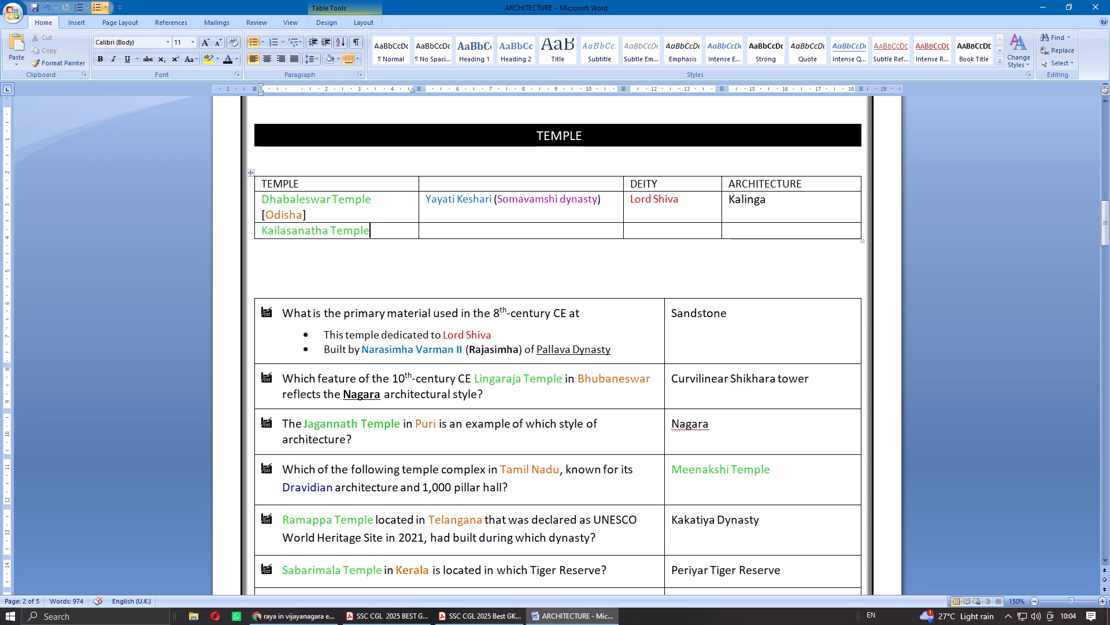
key(shift+Return)
key(ctrl+v)
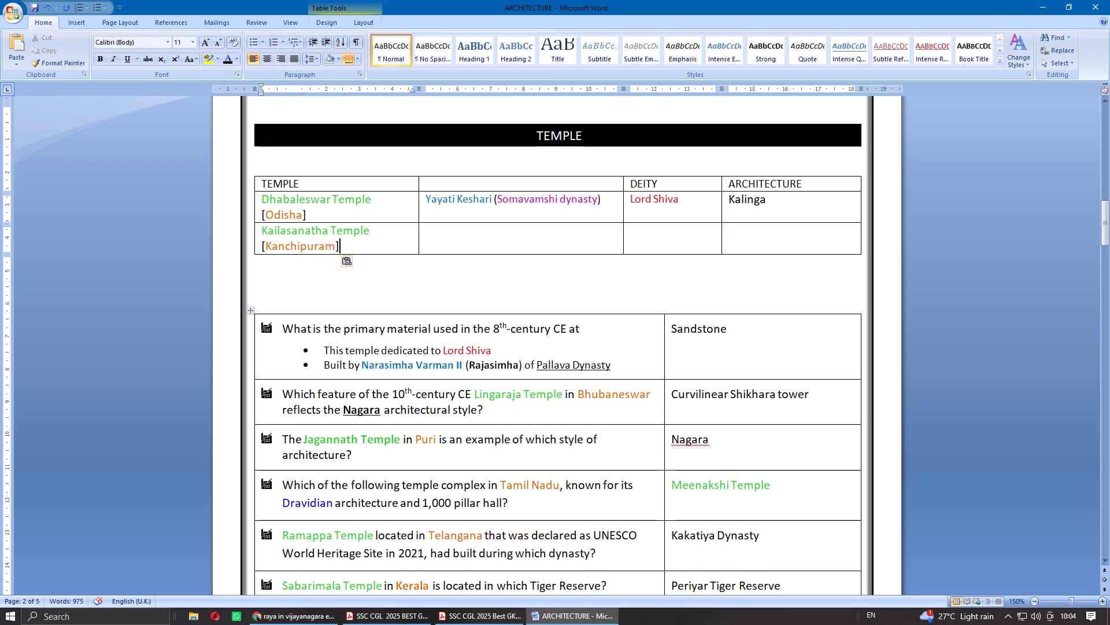
Move "8th-century CE" from the primary material question onto a new line below "[Kanchipuram]" in the summary table.
key(space)
drag(495, 330, 567, 325)
key(ctrl+x)
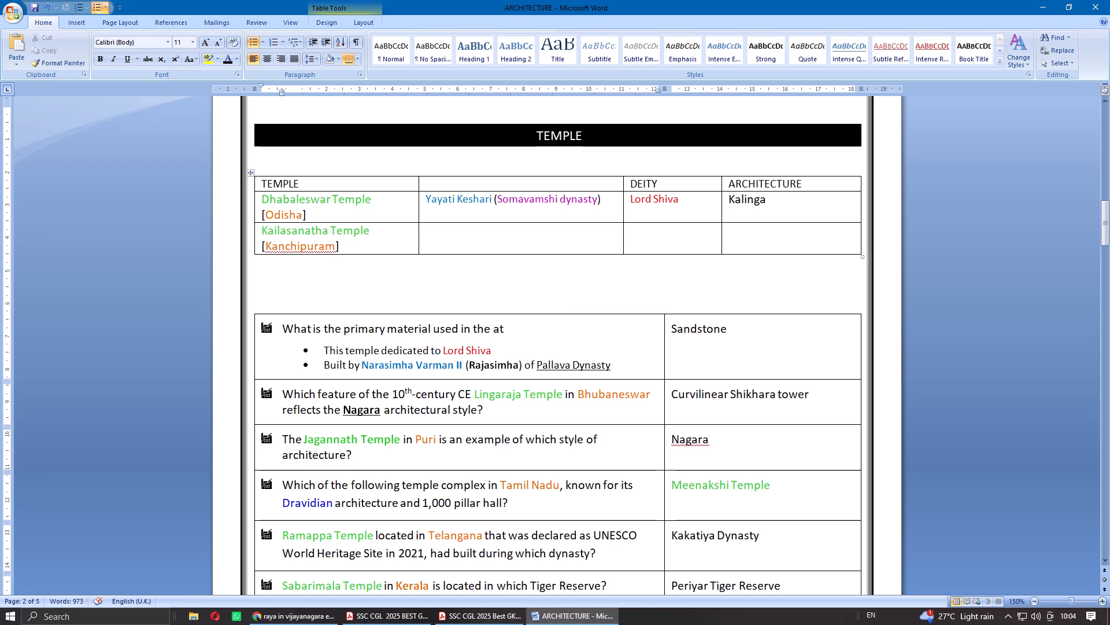
click(375, 248)
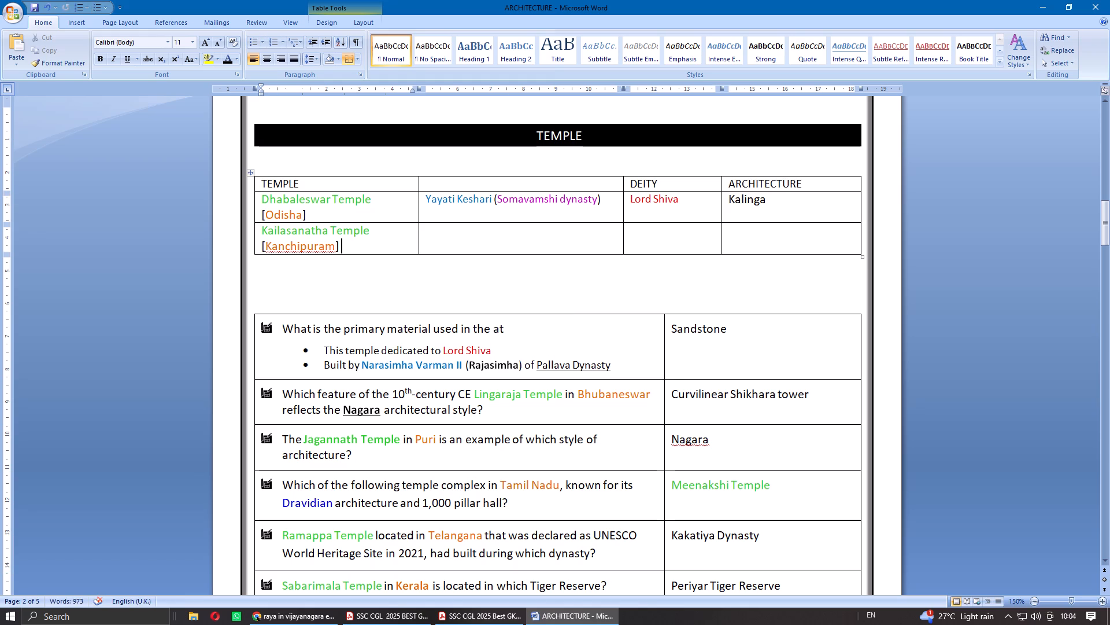
key(BackSpace)
key(shift+Return)
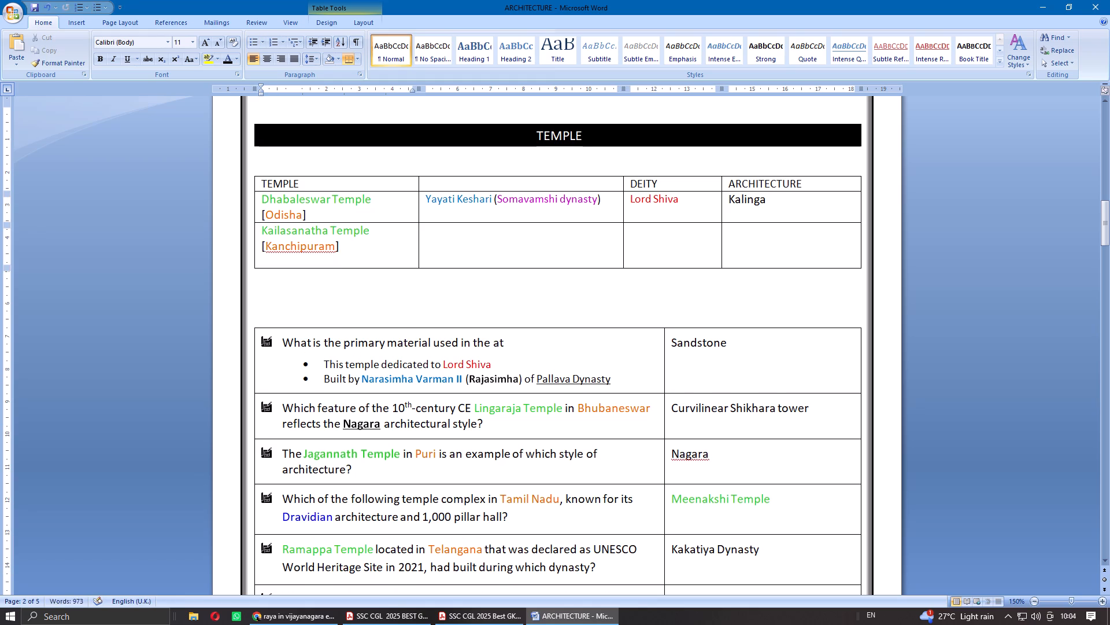
key(ctrl+v)
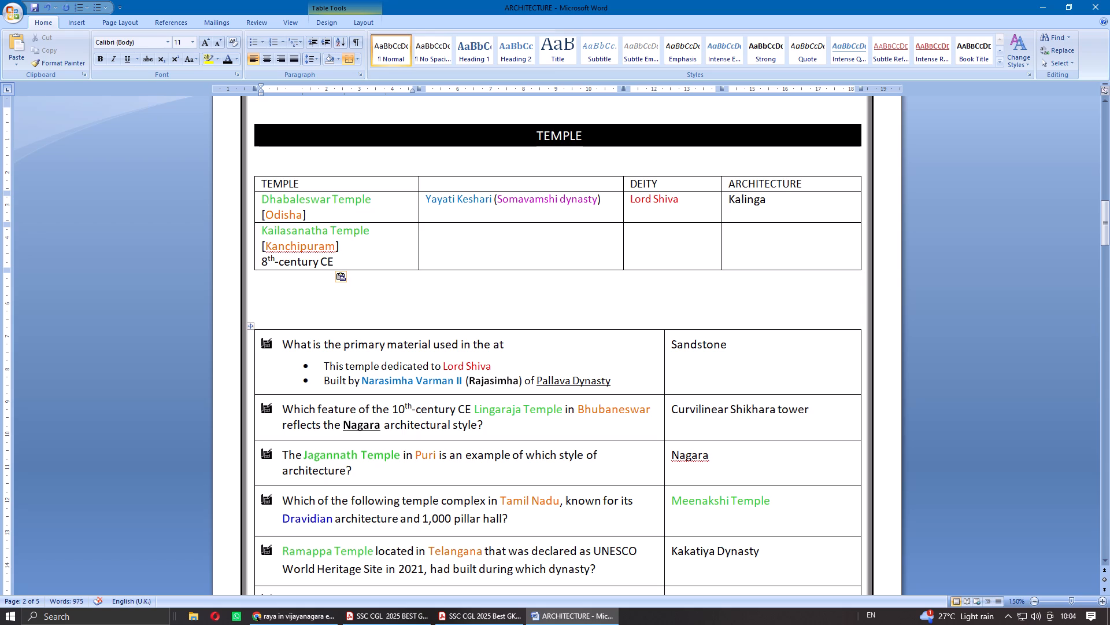
Move "Lord Shiva" from the first question's notes into the DEITY cell of the Kailasanatha Temple row.
drag(443, 366, 487, 363)
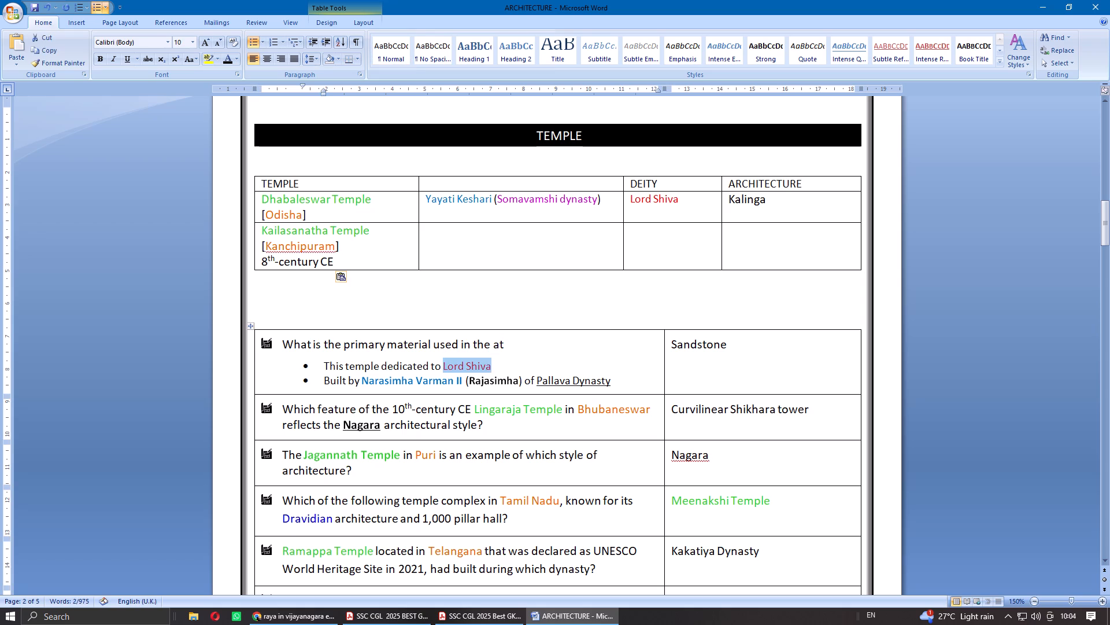
key(ctrl+x)
click(658, 238)
key(ctrl+v)
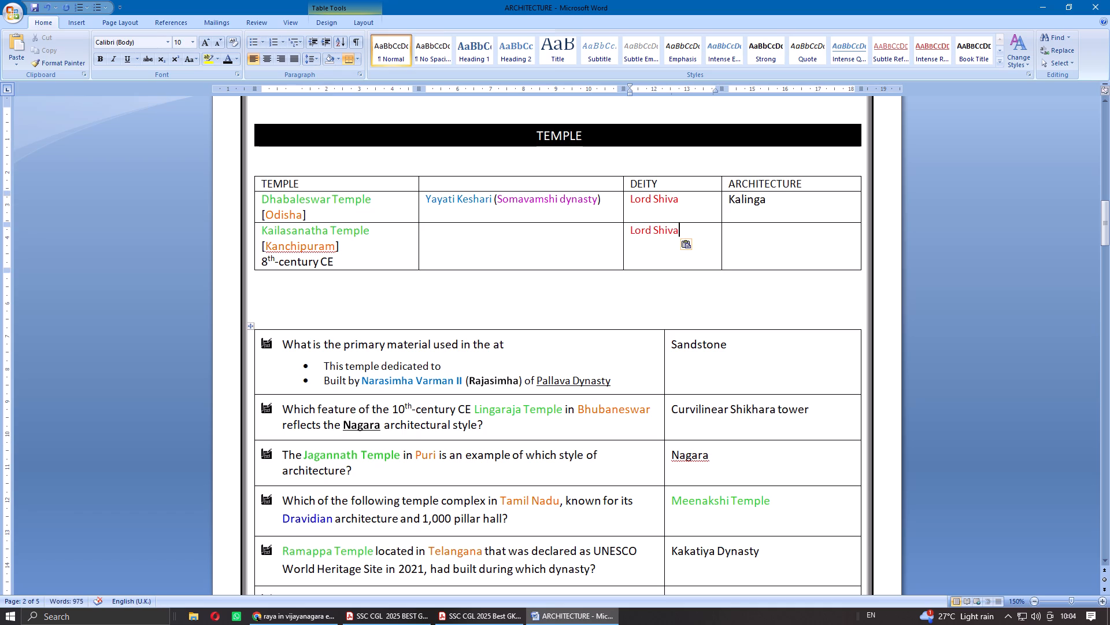
Move "Narasimha Varman II (Rajasimha)" from the first question's notes into the builder cell of the Kailasanatha Temple row.
drag(366, 380, 454, 375)
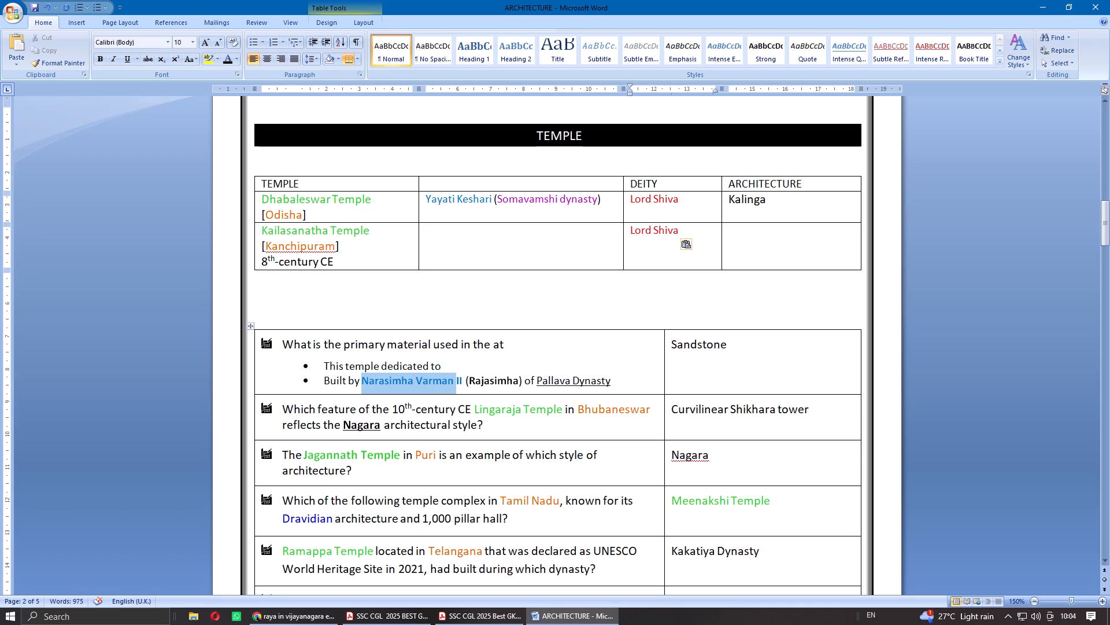
drag(454, 375, 502, 375)
drag(502, 375, 520, 381)
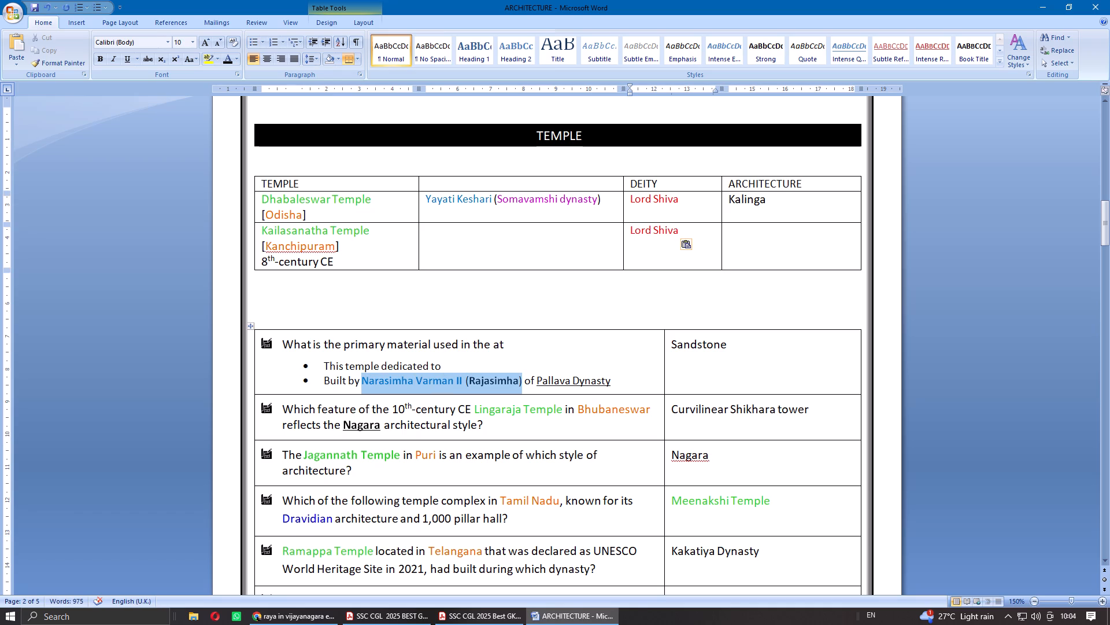
drag(520, 381, 523, 381)
key(ctrl+x)
click(461, 239)
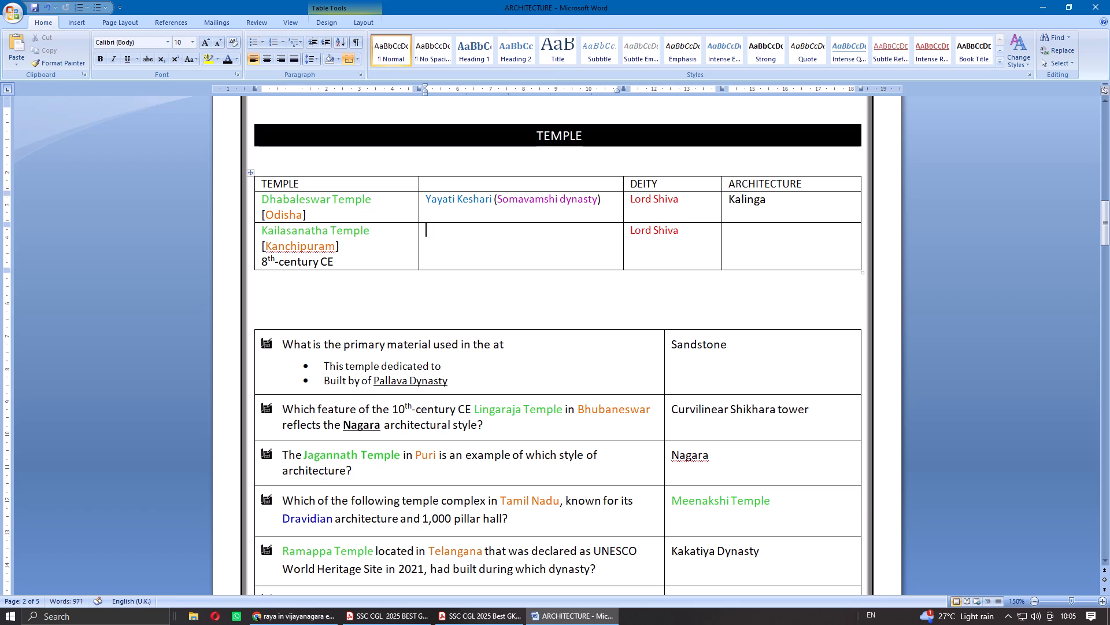
key(ctrl+v)
Move "Pallava Dynasty" from the first question's notes, without its underline, into parentheses on a new line below "Narasimha Varman II (Rajasimha)".
click(548, 260)
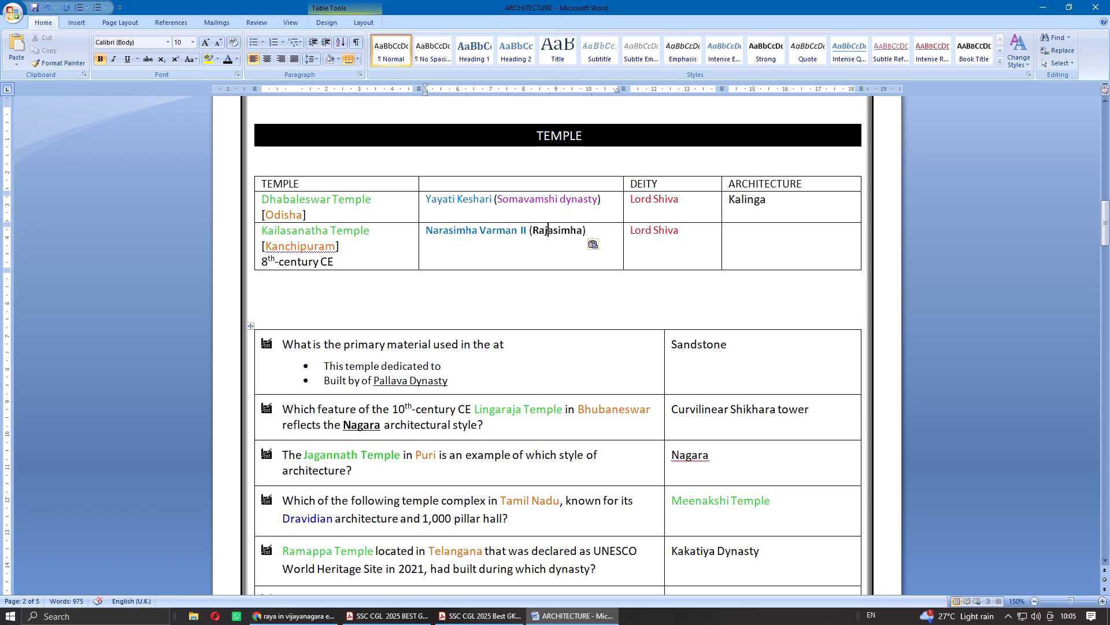
click(604, 230)
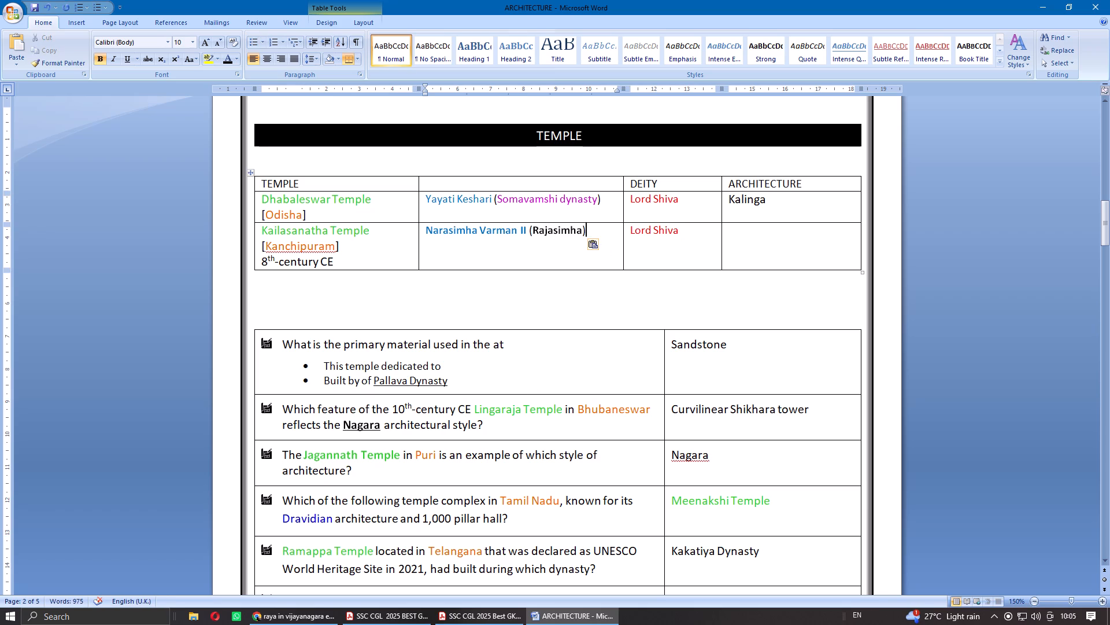
key(space)
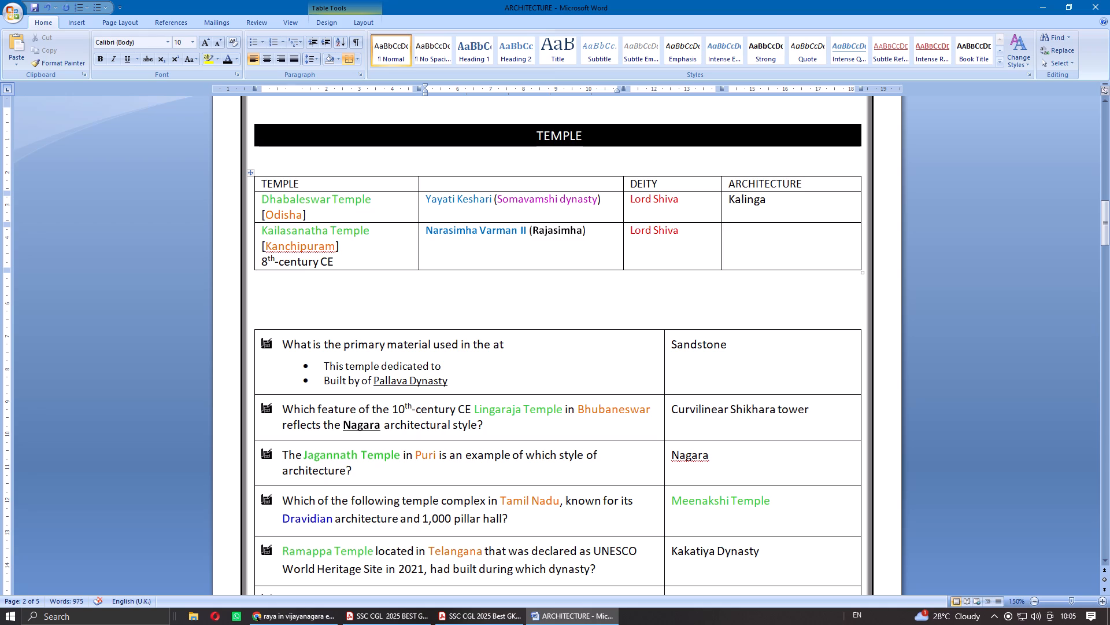
key(BackSpace)
key(shift+Return)
key(BackSpace)
key(Return)
text(())
drag(373, 380, 450, 380)
click(123, 57)
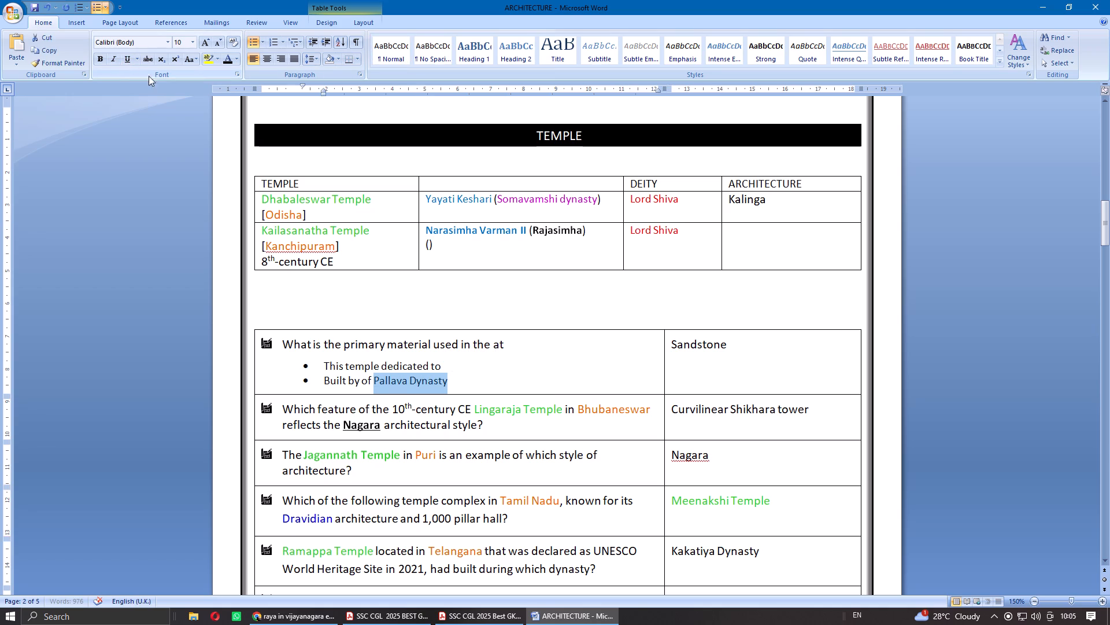
key(ctrl+x)
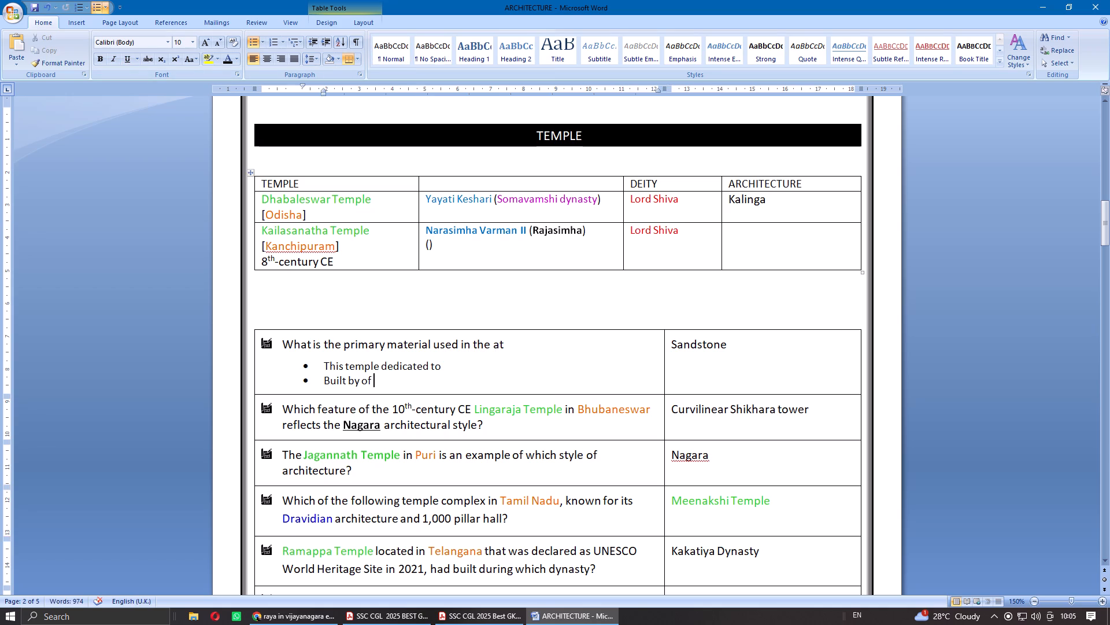
click(429, 243)
key(ctrl+v)
click(552, 242)
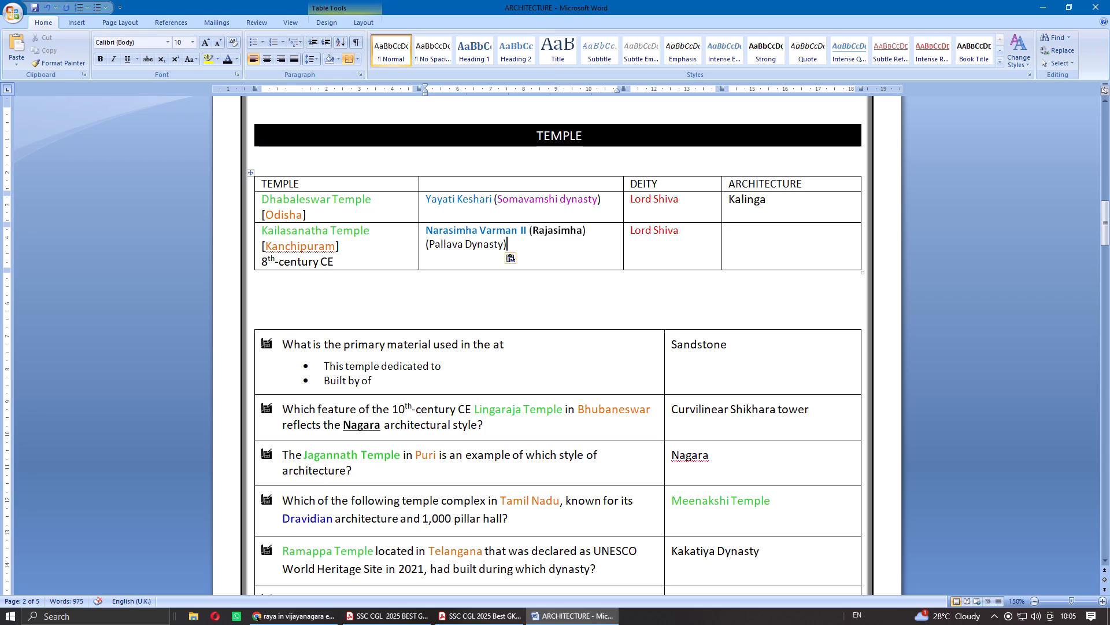
Enter "Sandstone used" in the ARCHITECTURE cell of the Kailasanatha Temple row, with "Sandstone" in bold.
click(756, 236)
text(Sandstone used)
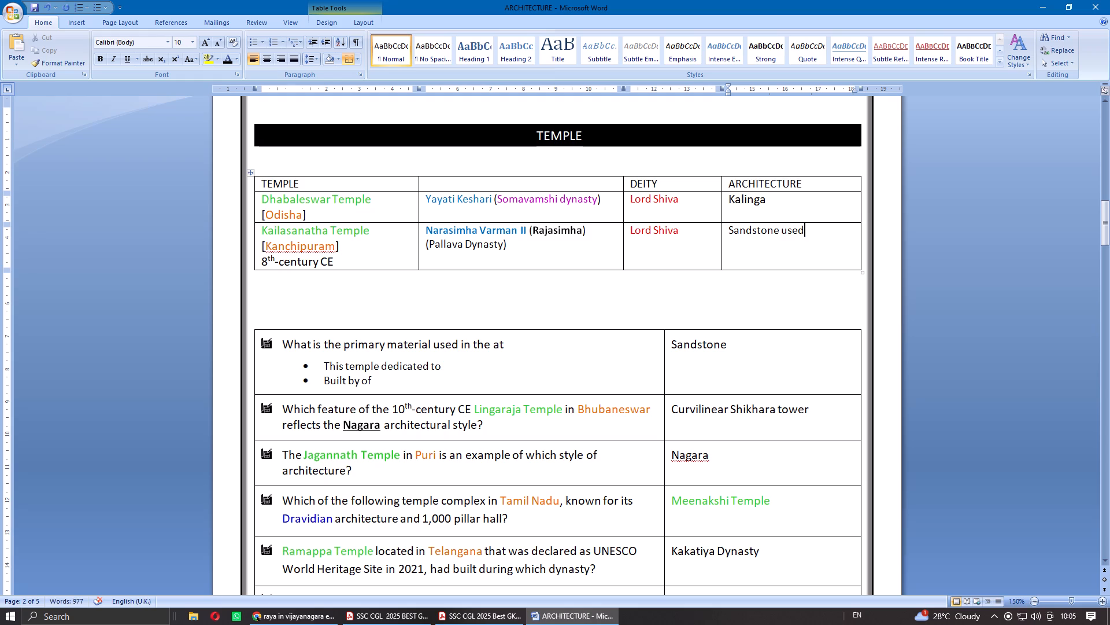
double_click(756, 236)
key(ctrl+b)
click(776, 250)
Delete the entire row of the primary material question from the question table.
drag(737, 365, 619, 365)
right_click(619, 365)
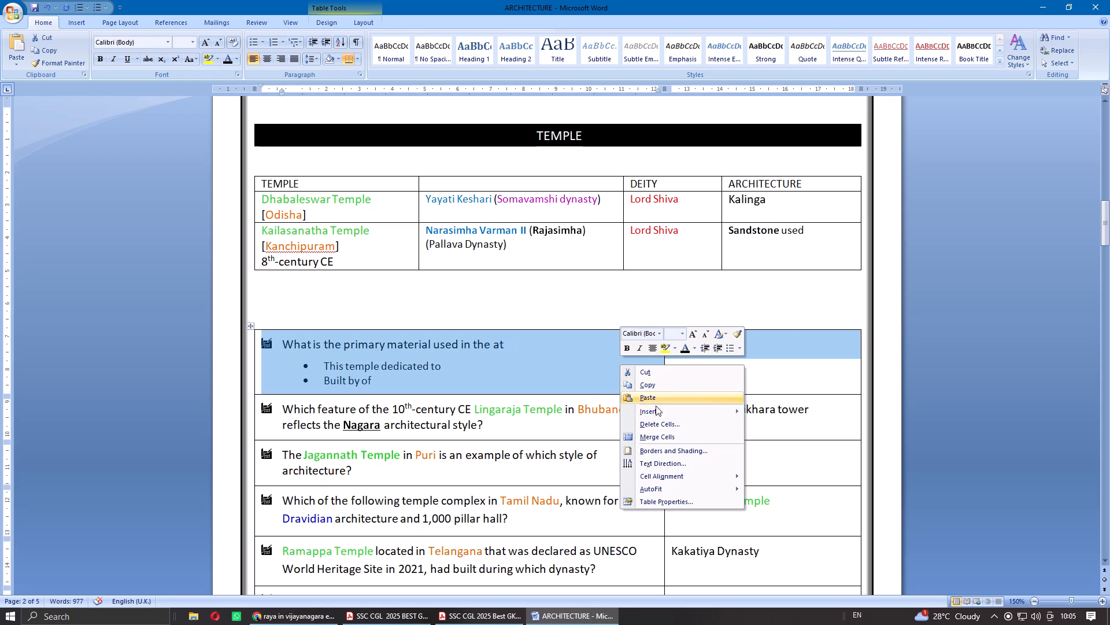
click(657, 424)
click(532, 299)
click(527, 327)
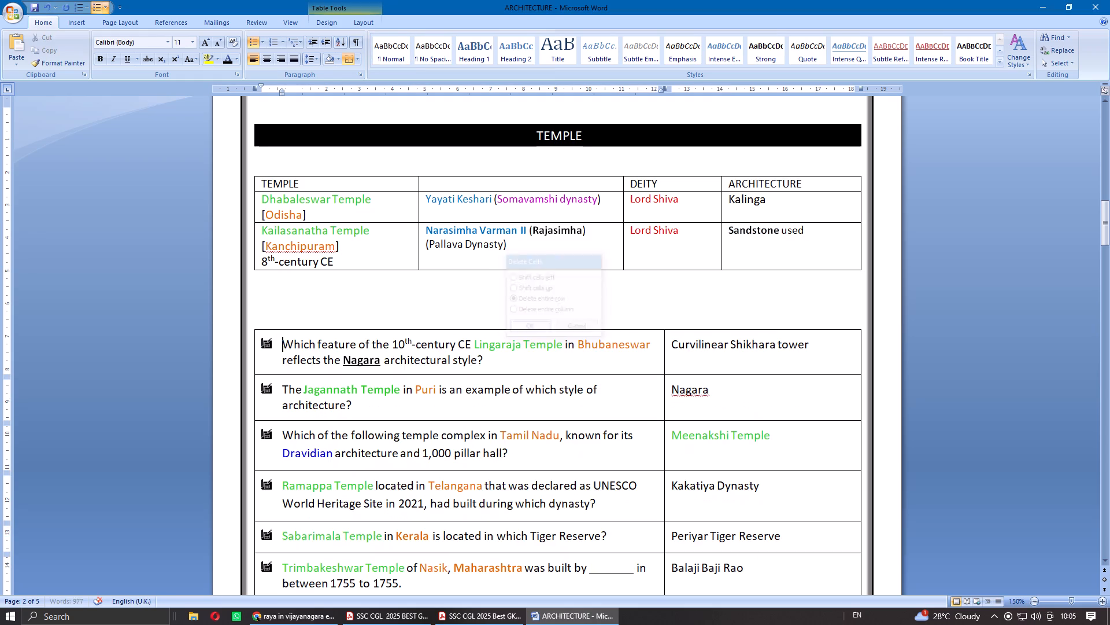
Move "Lingaraja Temple" from the first question into the TEMPLE cell of a new row inserted below the Dhabaleswar Temple row.
drag(474, 348, 520, 346)
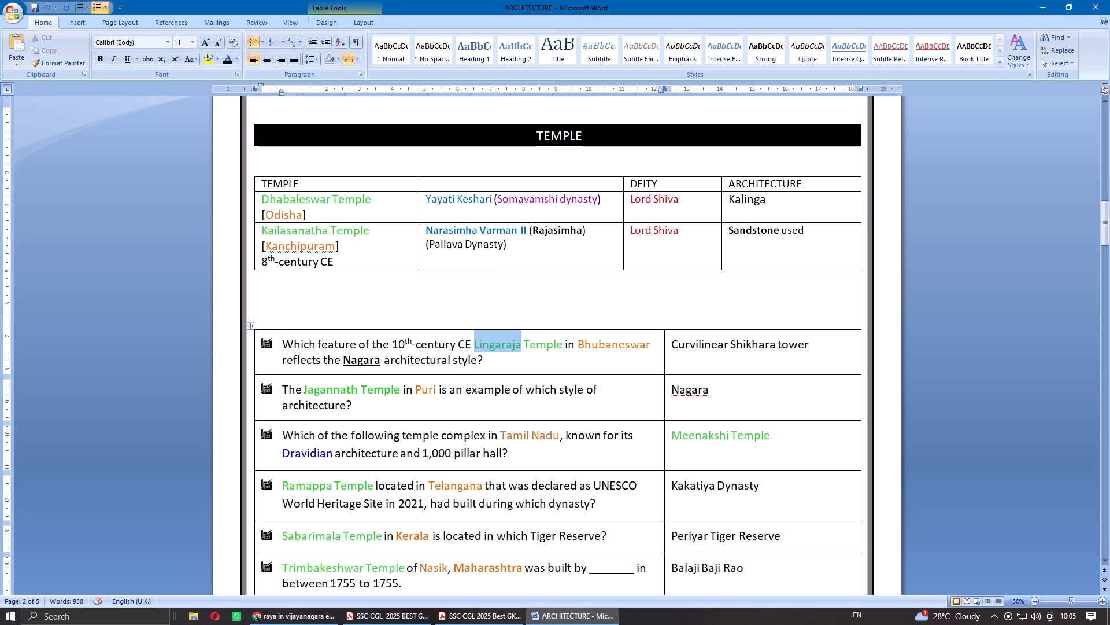
drag(520, 346, 550, 345)
key(ctrl+x)
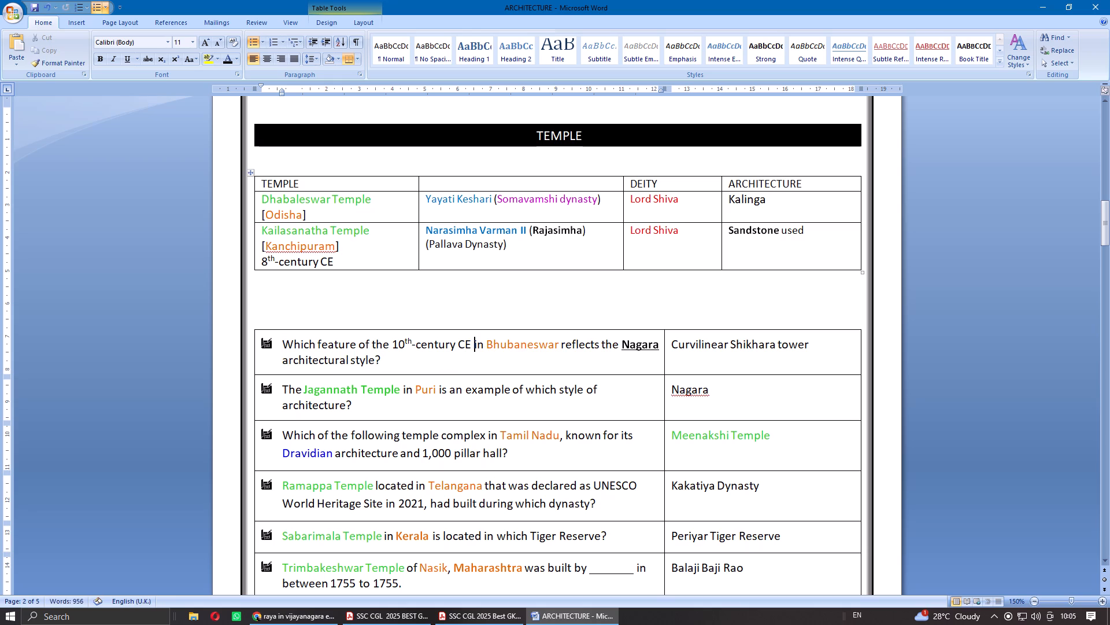
right_click(384, 211)
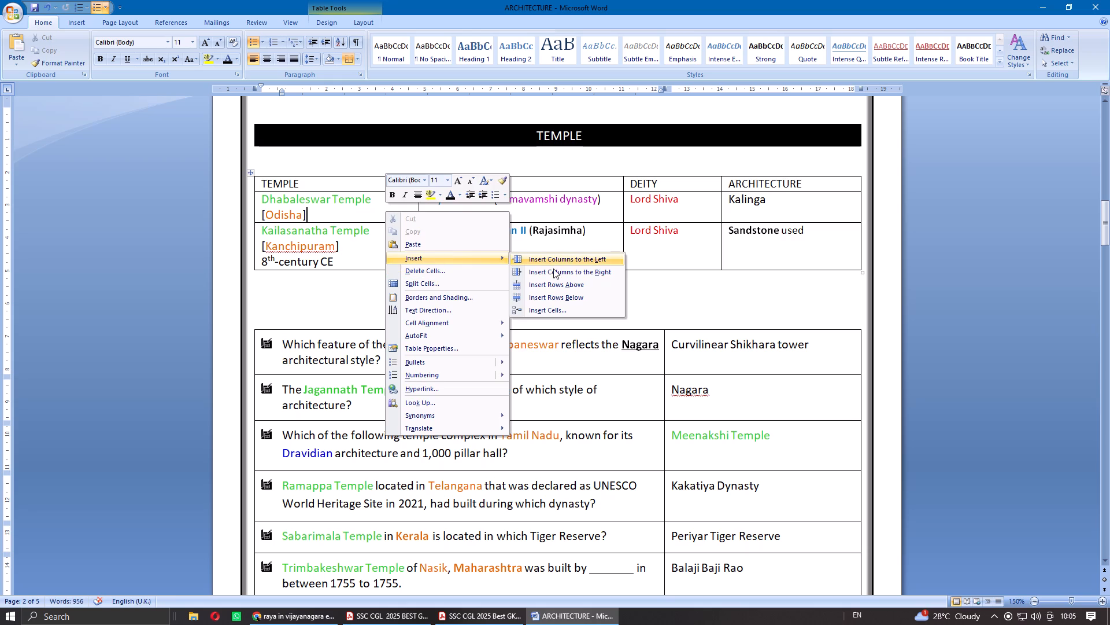
click(553, 299)
click(308, 231)
key(ctrl+v)
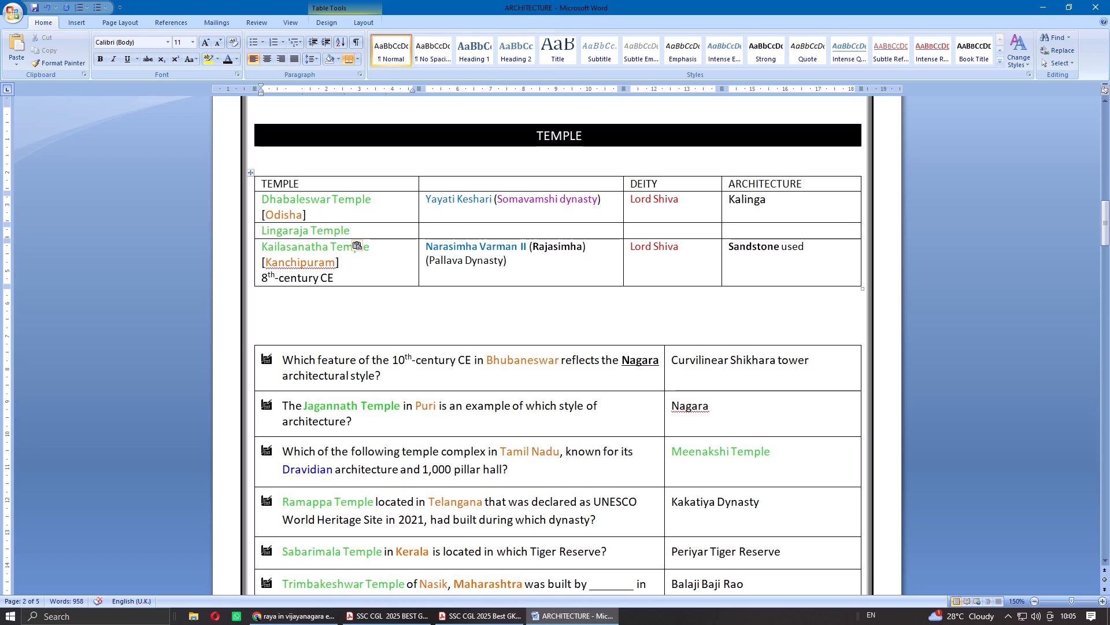
Move "Bhubaneswar" from the first question into black square brackets on a new line below "Lingaraja Temple".
key(Return)
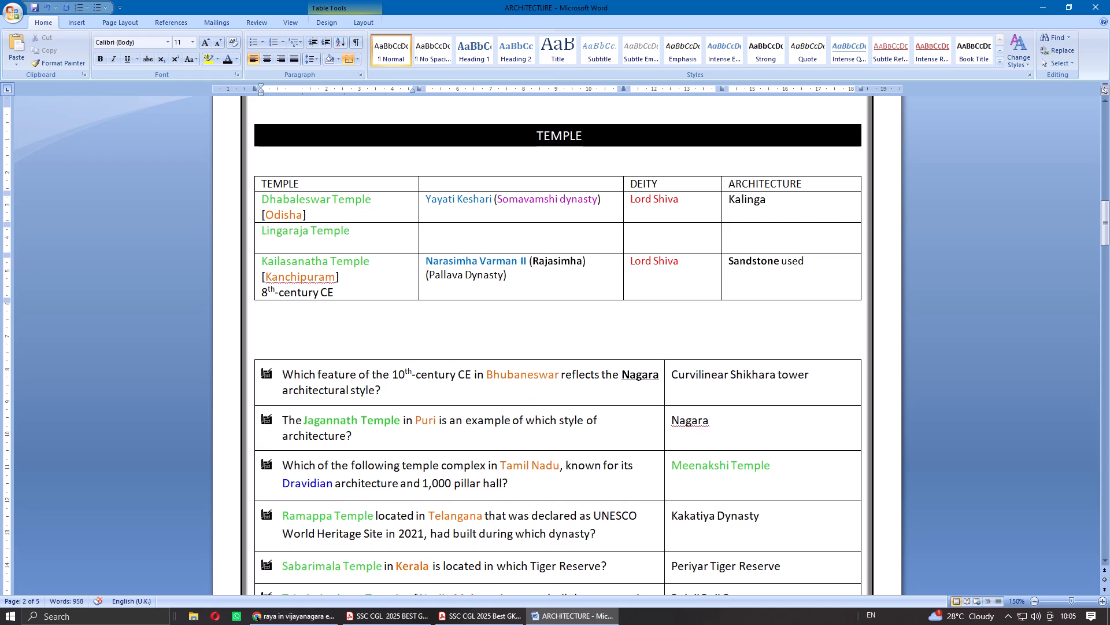
key(BackSpace)
key(shift+Return)
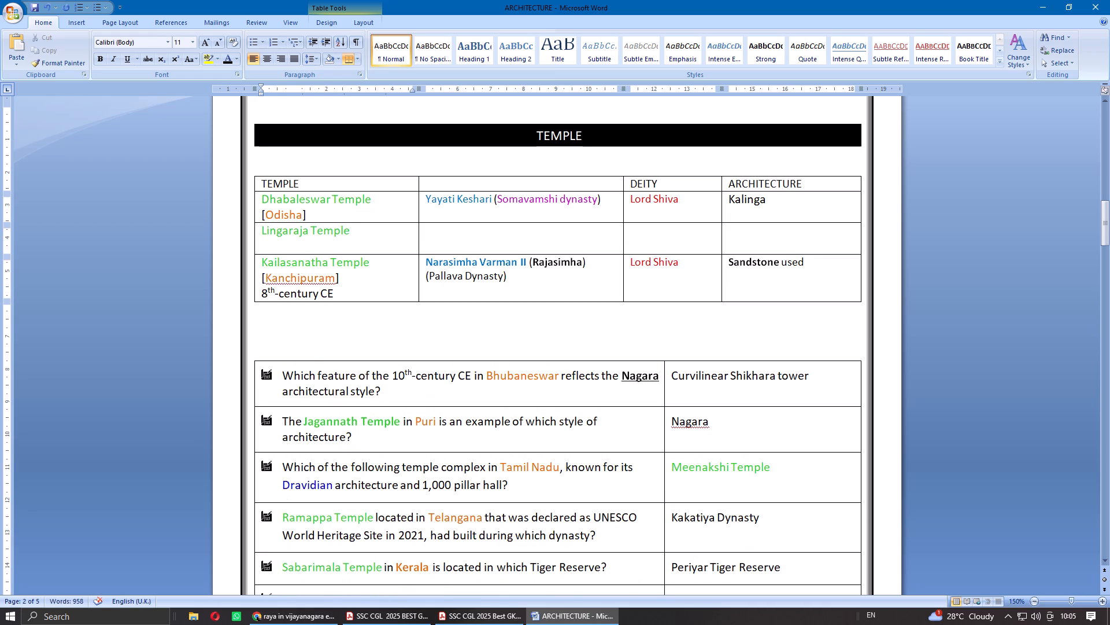
text([])
drag(273, 245, 254, 249)
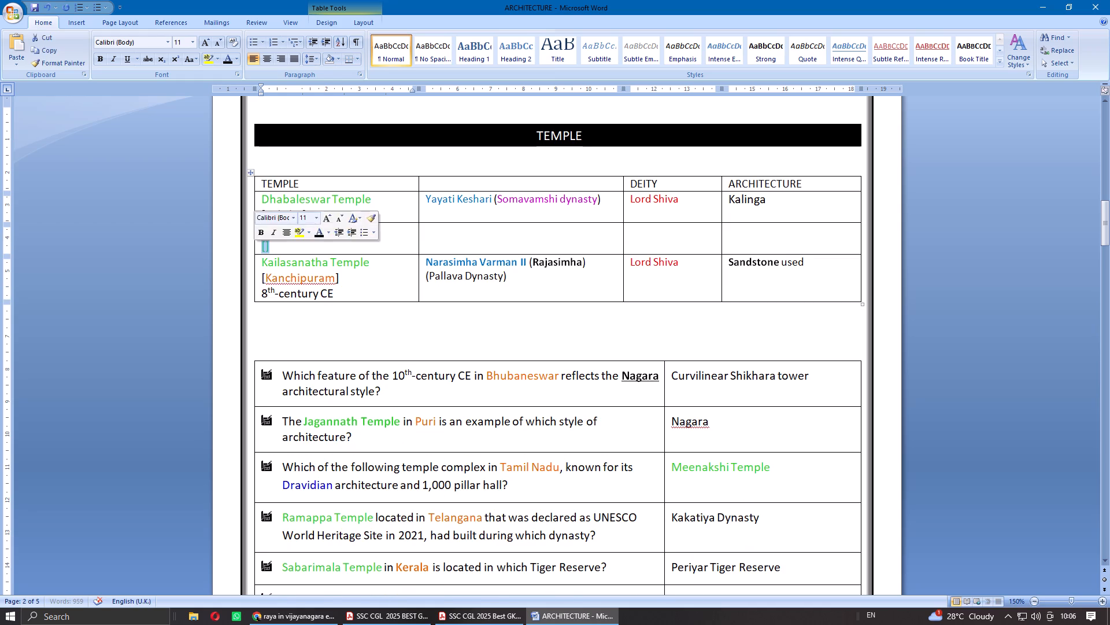
click(228, 61)
click(303, 248)
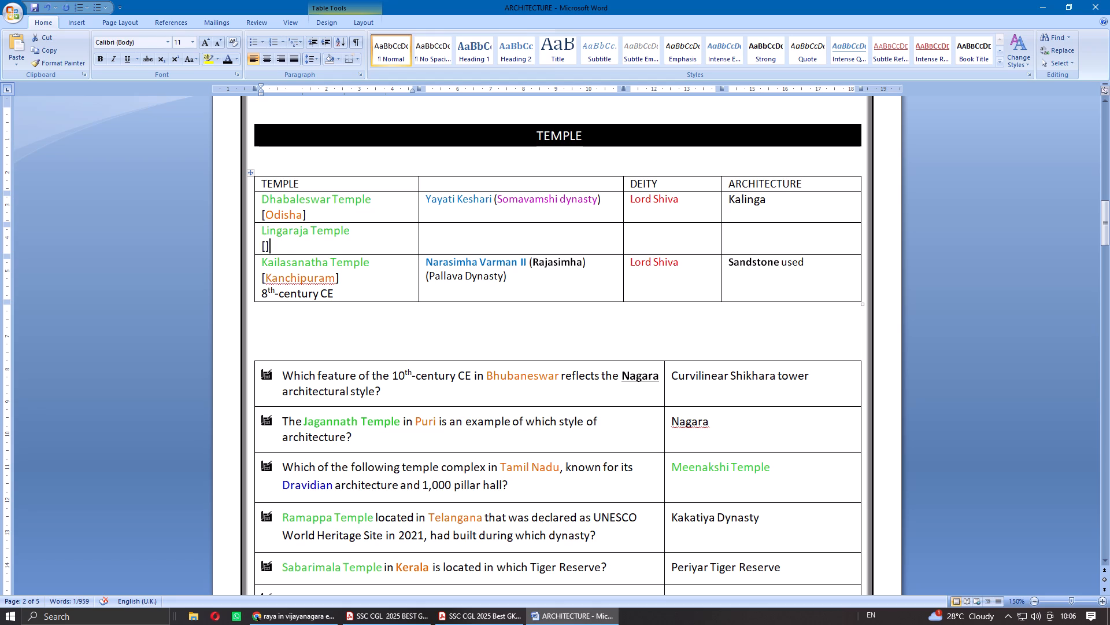
click(354, 214)
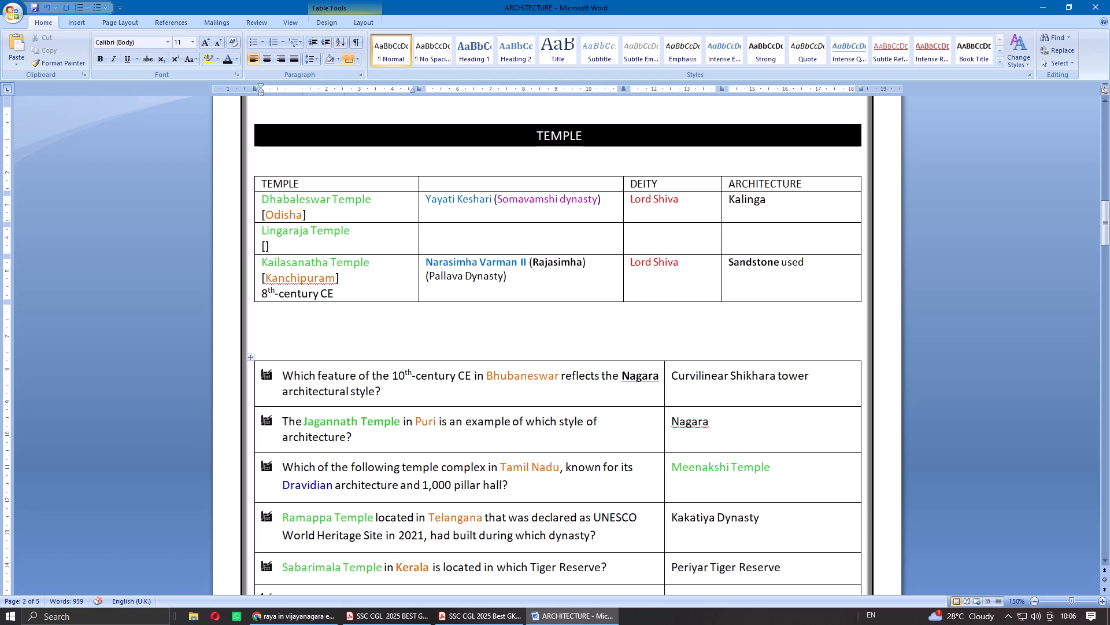
drag(489, 378, 558, 376)
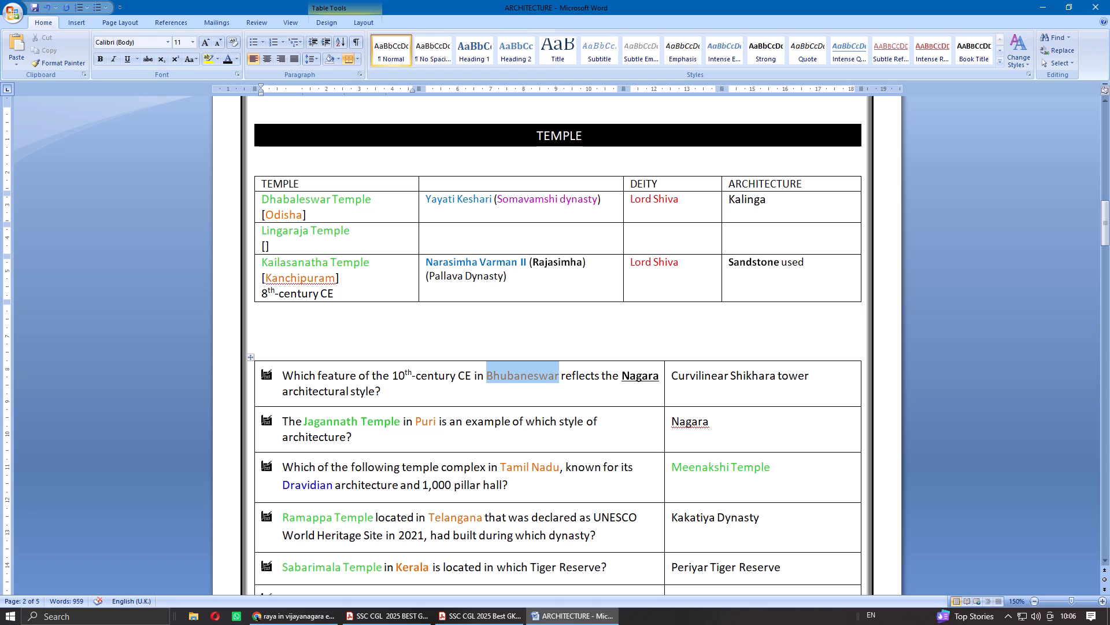
drag(558, 376, 558, 376)
key(ctrl+x)
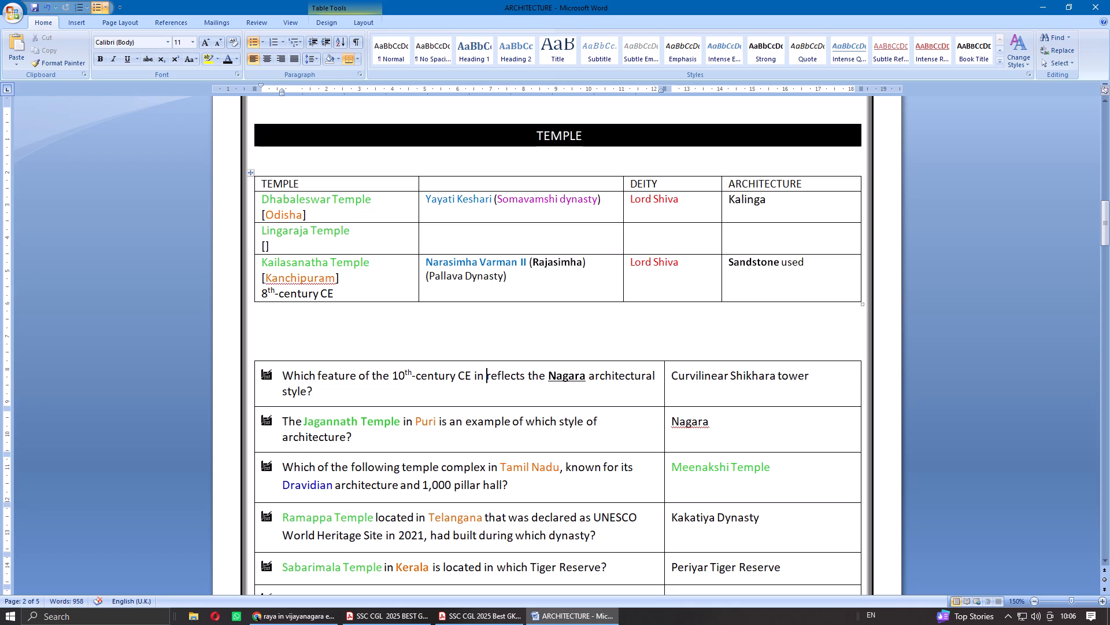
click(267, 245)
key(ctrl+v)
Move "Nagara" from the first question, without its underline, into the ARCHITECTURE cell of the Lingaraja Temple row.
double_click(561, 372)
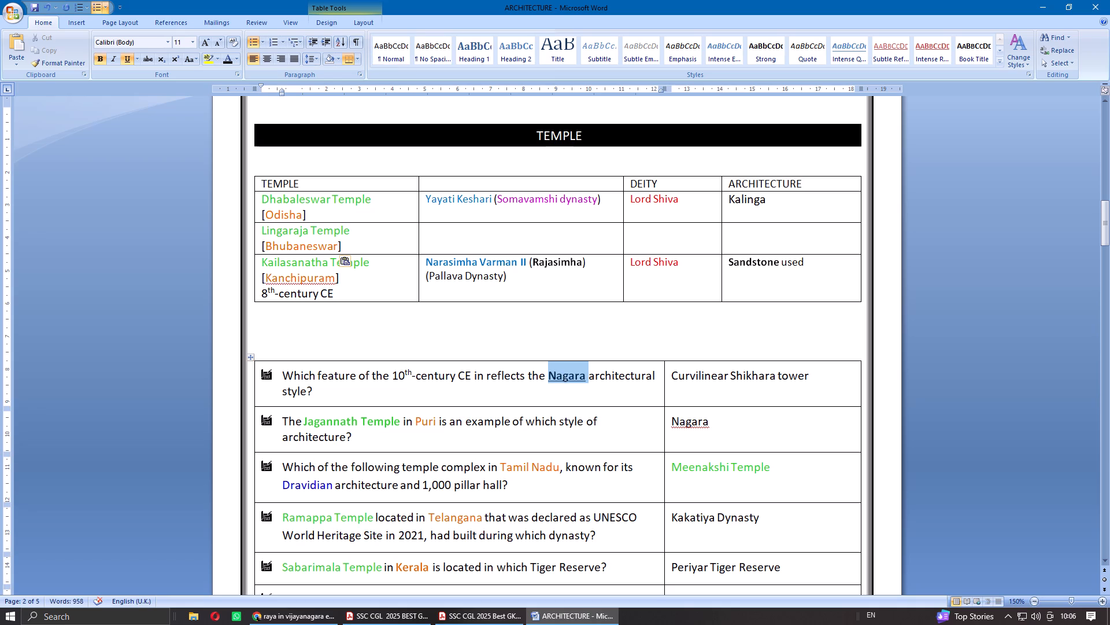
click(124, 61)
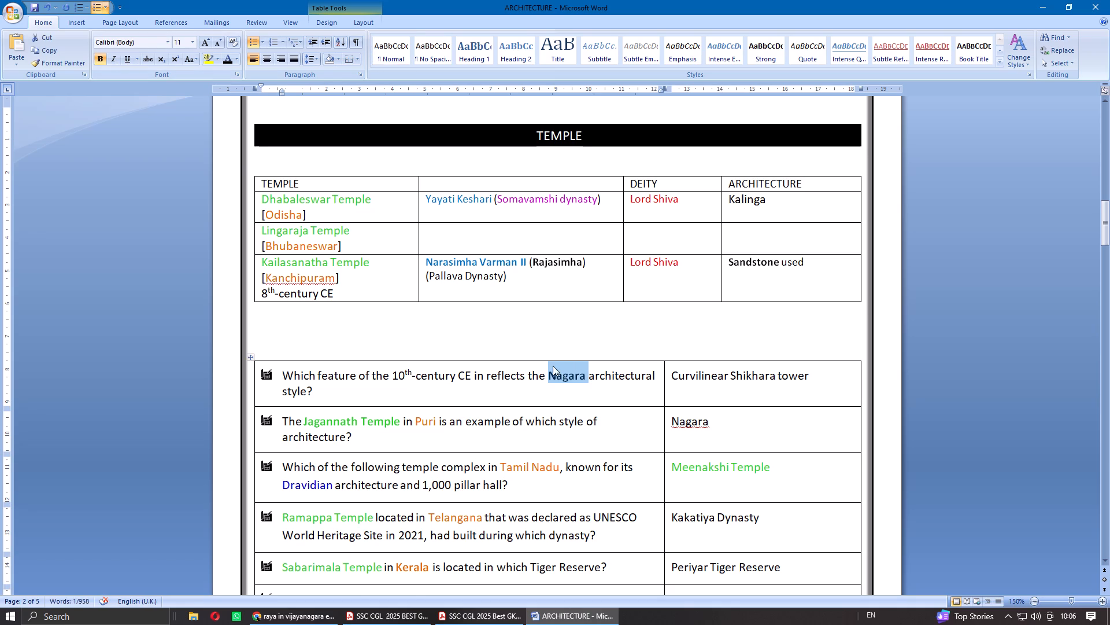
key(ctrl+x)
click(768, 236)
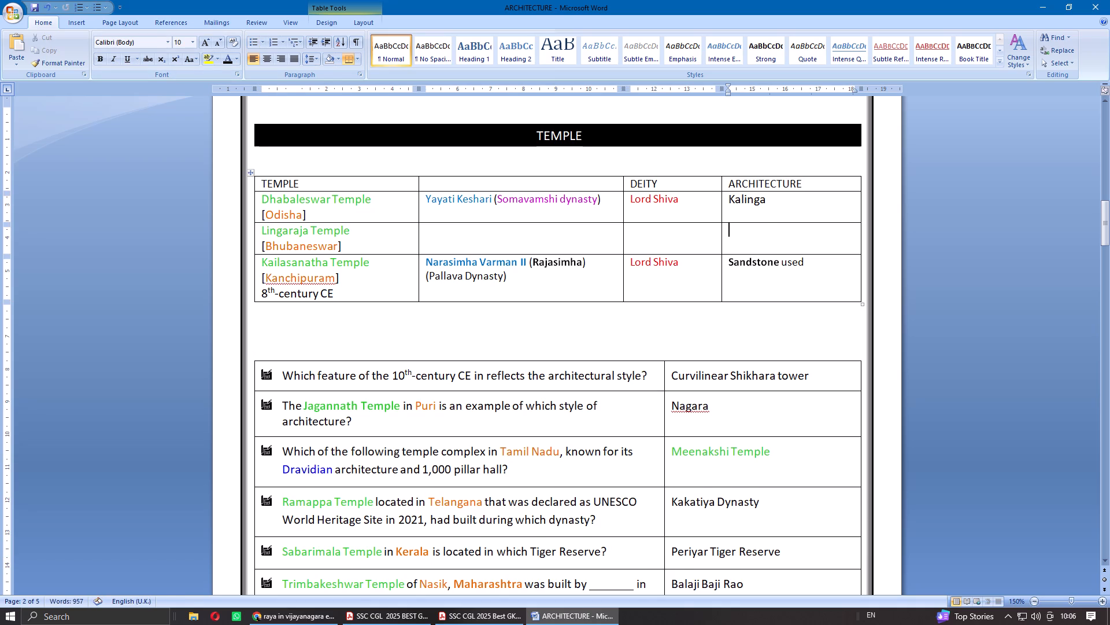
key(ctrl+v)
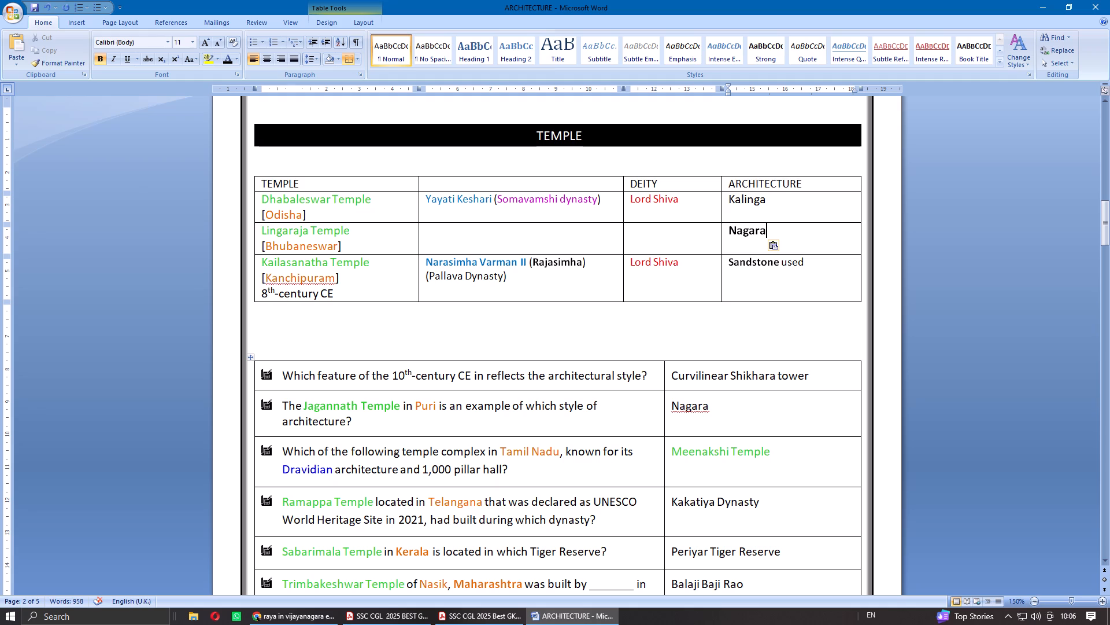
Move the answer "Curvilinear Shikhara tower" into square brackets on a new line below "Nagara" in the Lingaraja Temple row.
drag(815, 376, 779, 376)
drag(779, 376, 700, 377)
key(ctrl+x)
key(ctrl+x)
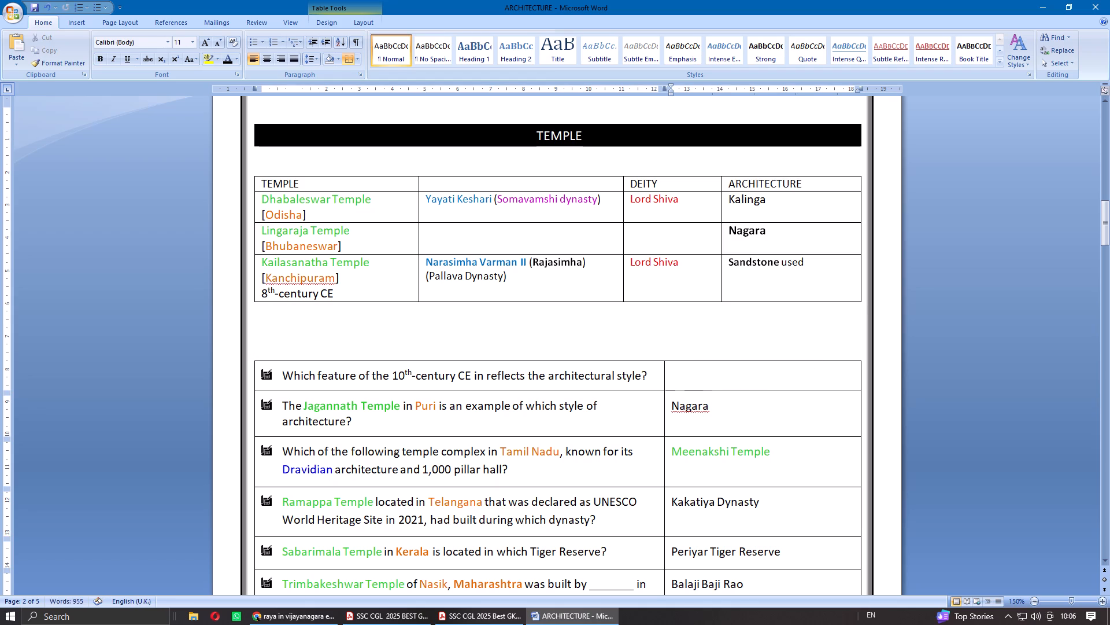
click(786, 230)
key(shift+Return)
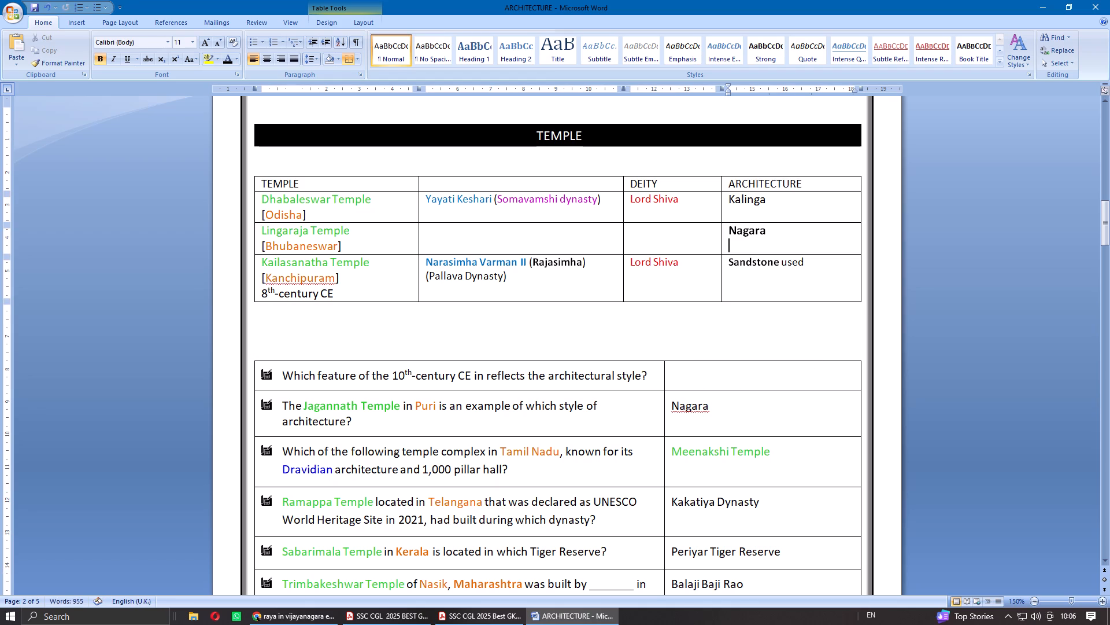
text([])
key(Left)
key(ctrl+v)
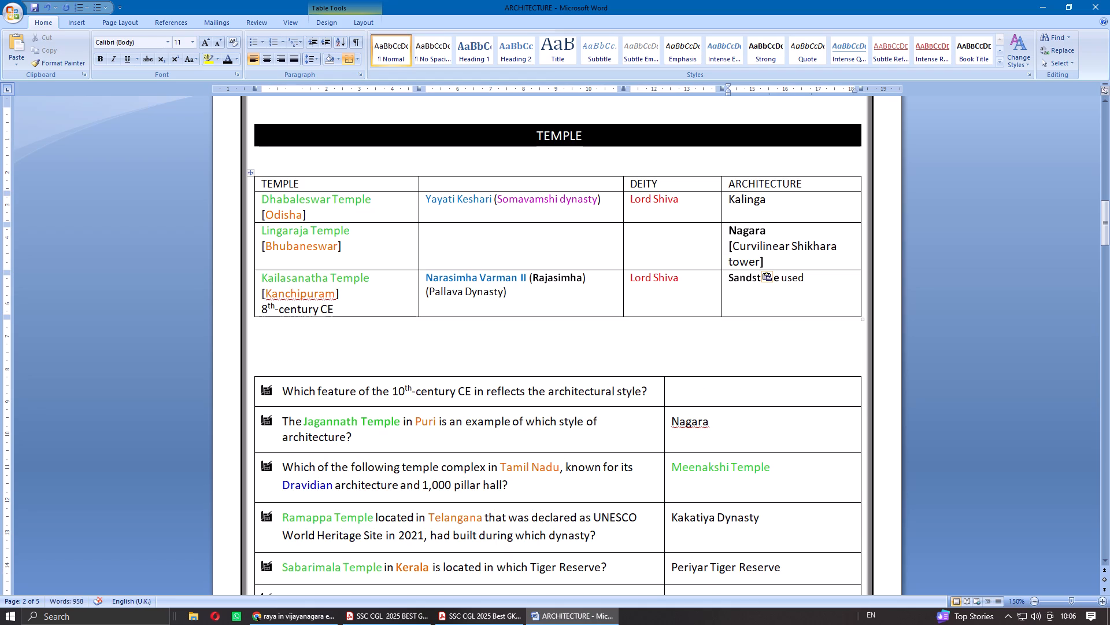
Narrow the blank-headed and DEITY columns and widen the ARCHITECTURE column so "[Curvilinear Shikhara tower]" fits on one line.
drag(717, 242, 724, 242)
click(696, 240)
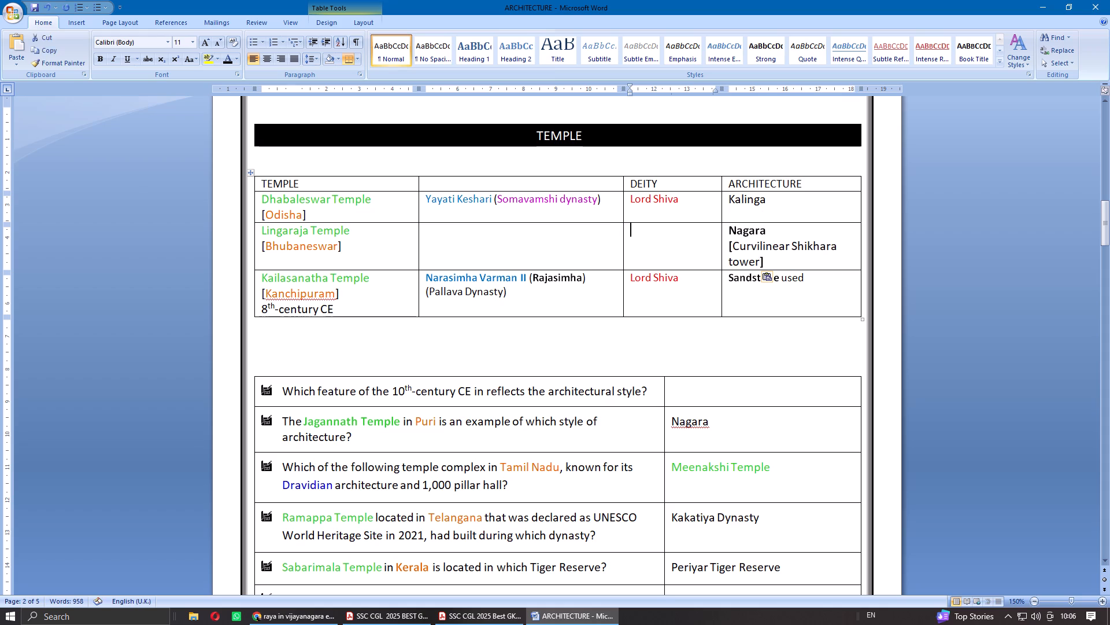
drag(623, 234, 612, 234)
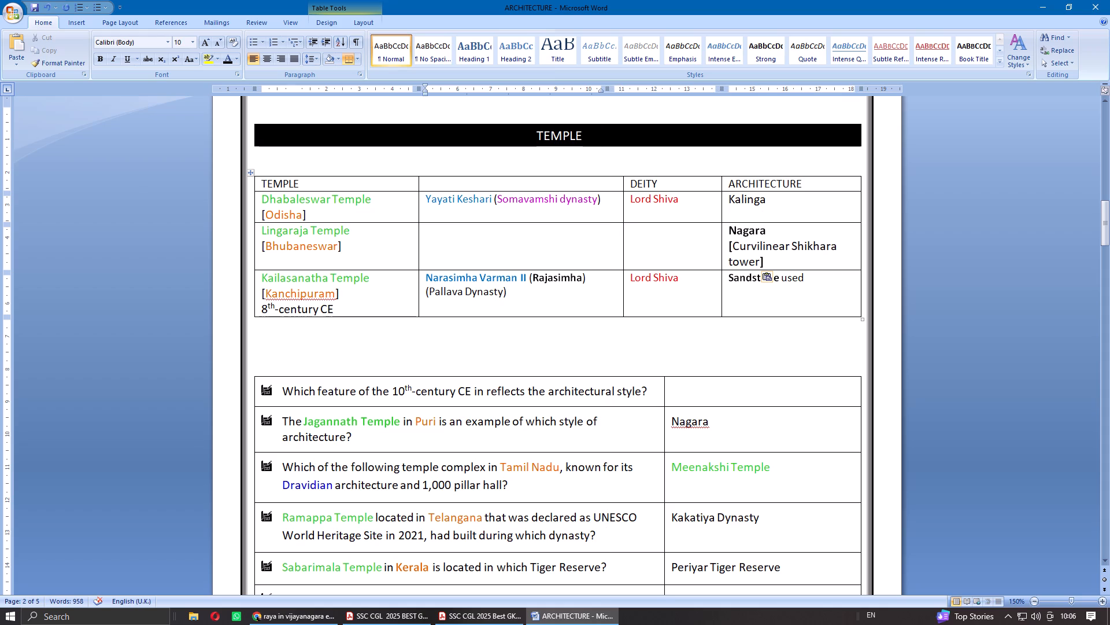
drag(612, 234, 611, 234)
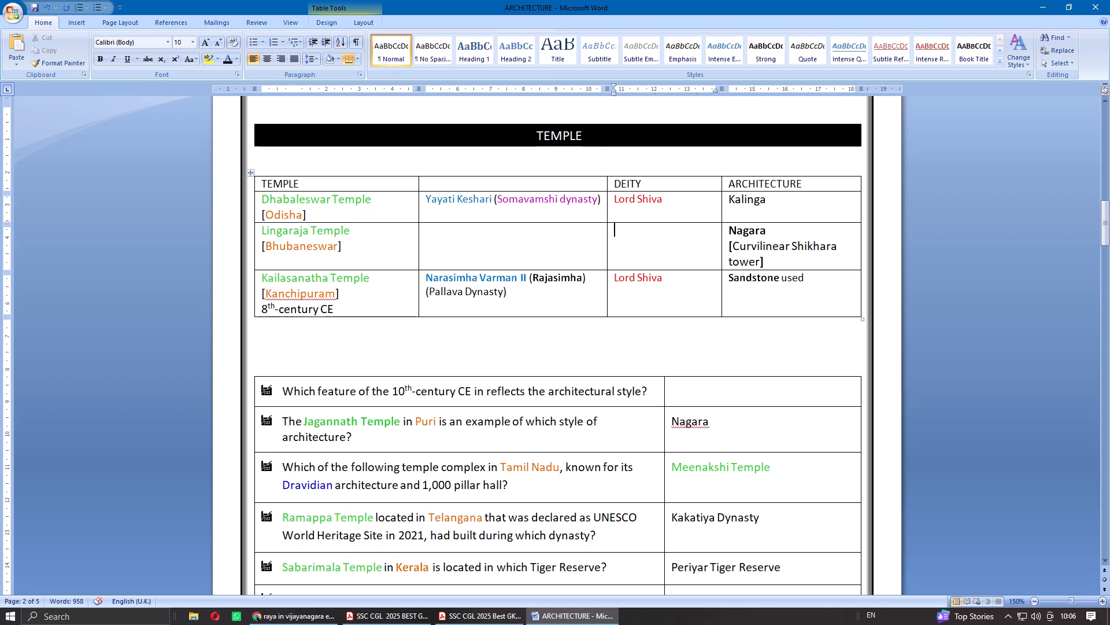
drag(720, 236, 683, 241)
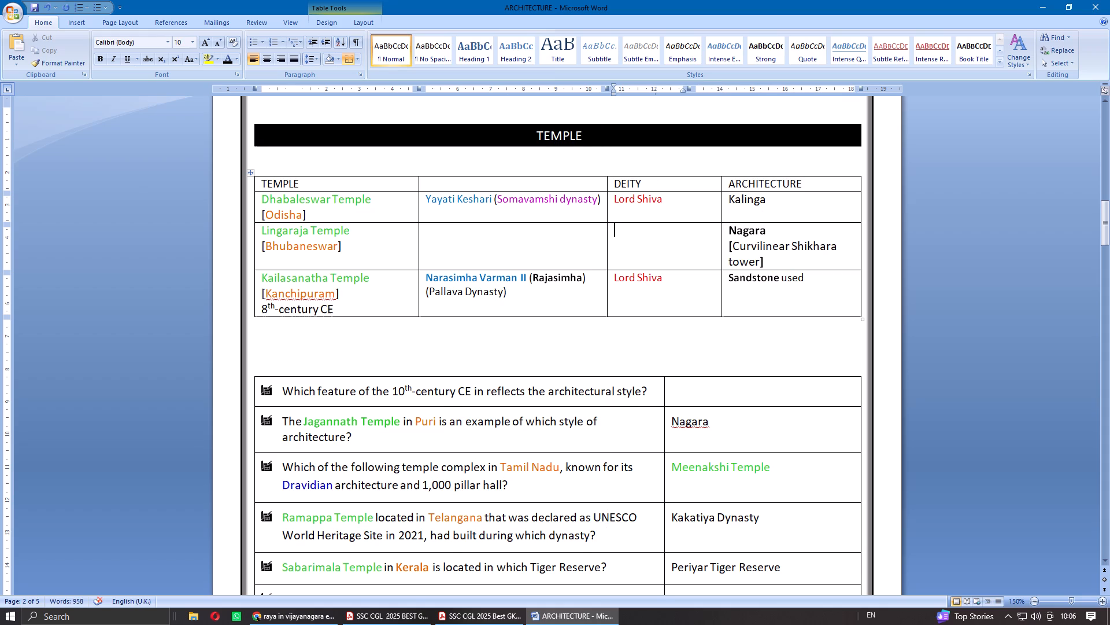
drag(683, 241, 678, 241)
click(795, 234)
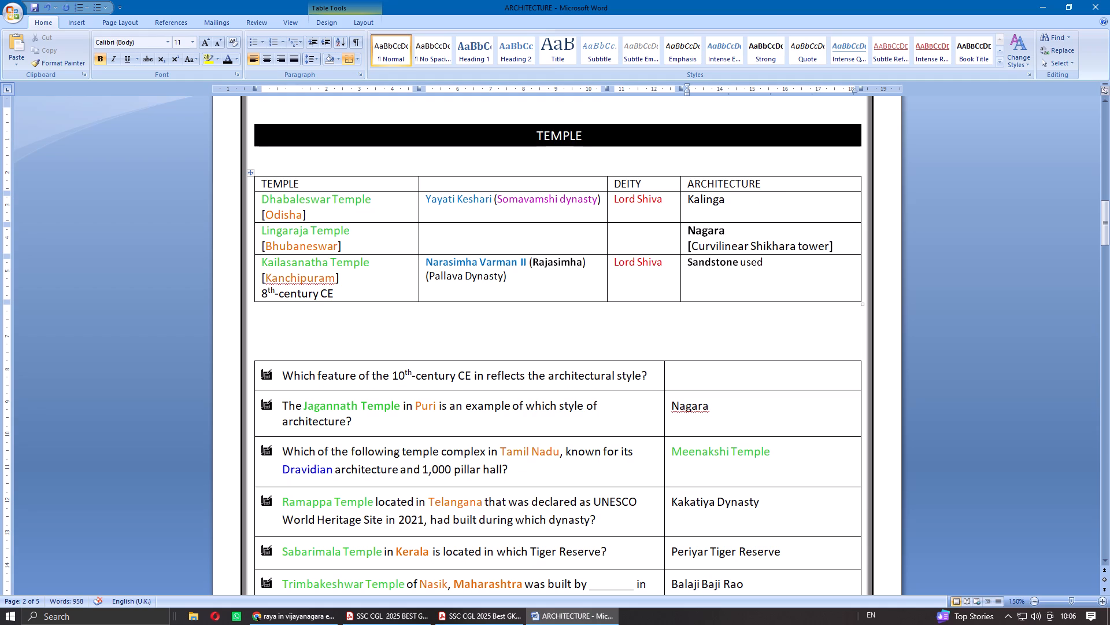
Set the font size of "Sandstone used" in the Kailasanatha Temple row to 11.
drag(771, 264, 694, 267)
click(189, 42)
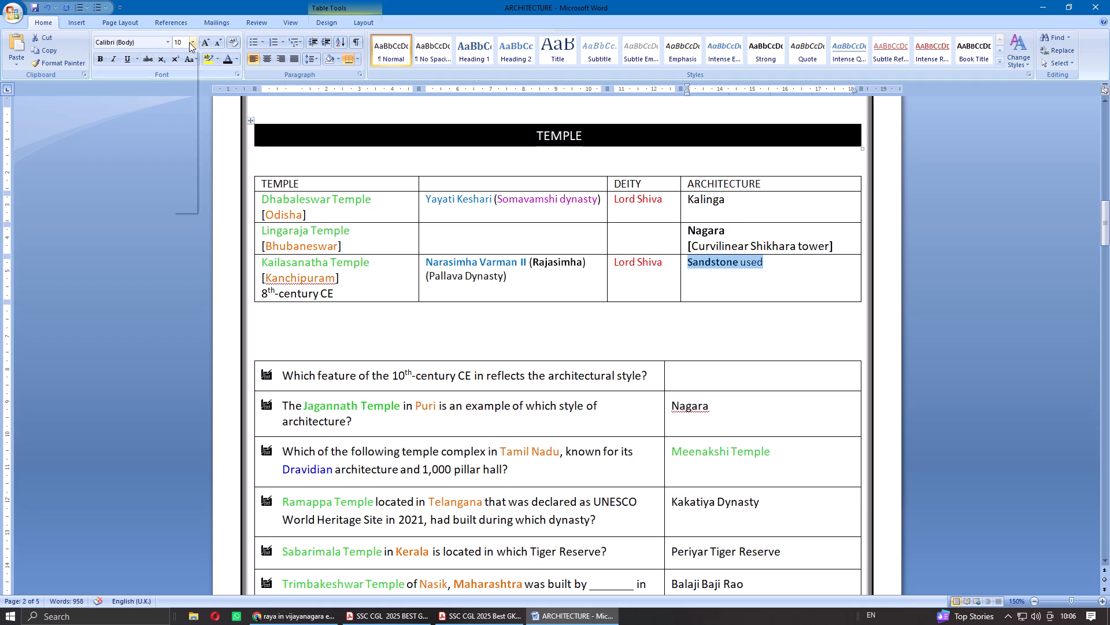
click(180, 83)
click(743, 292)
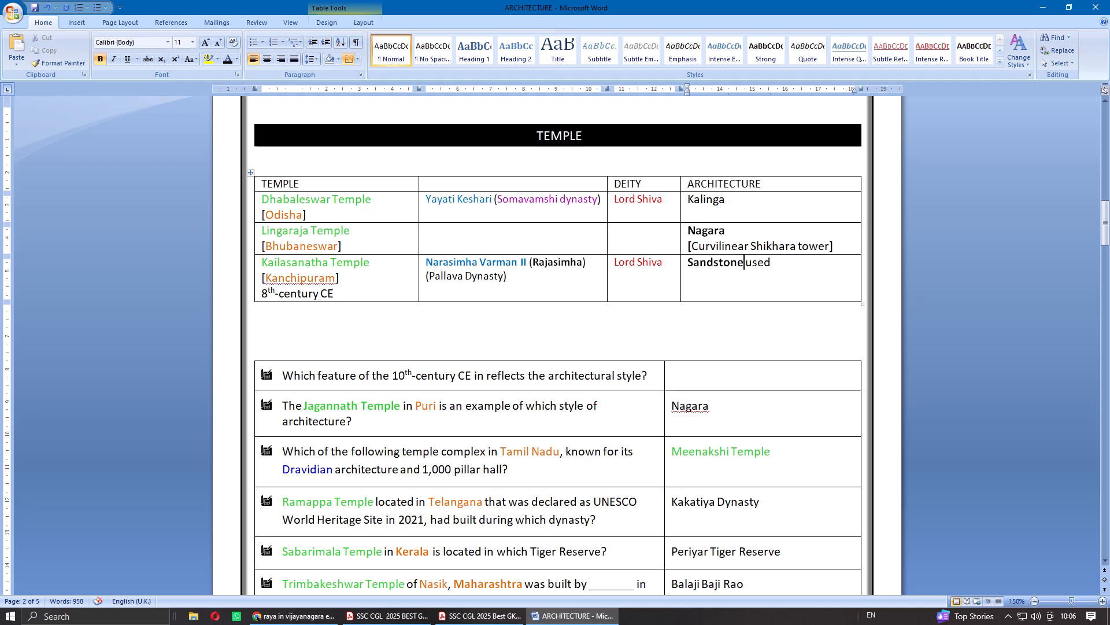
Turn off spelling and grammar checking for "[Kanchipuram]" in the Kailasanatha Temple row.
drag(262, 273, 342, 275)
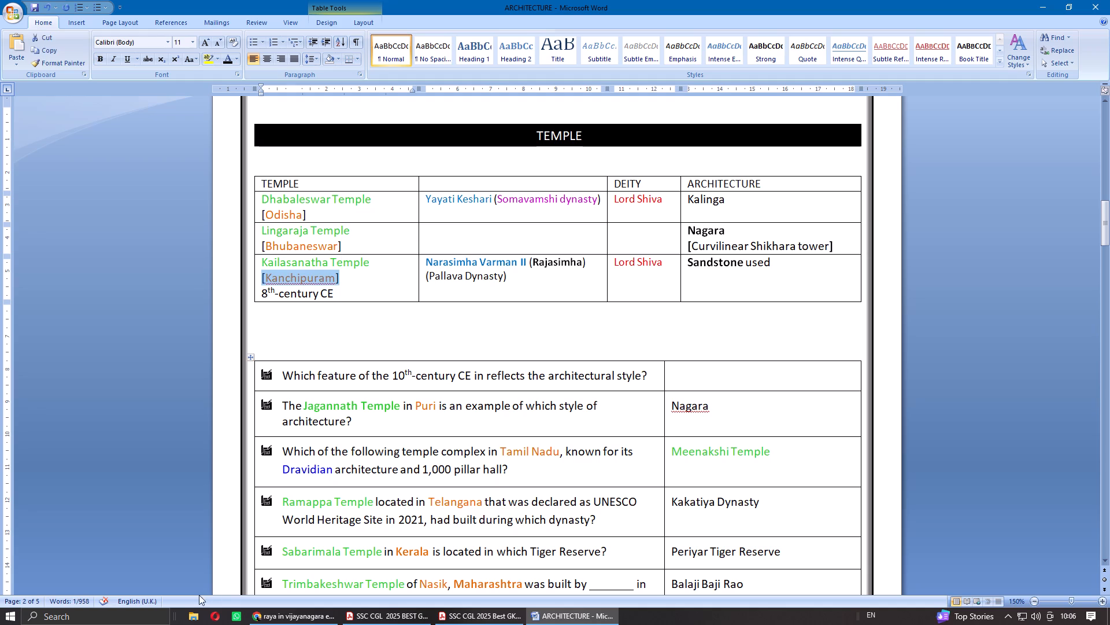
click(149, 600)
click(551, 346)
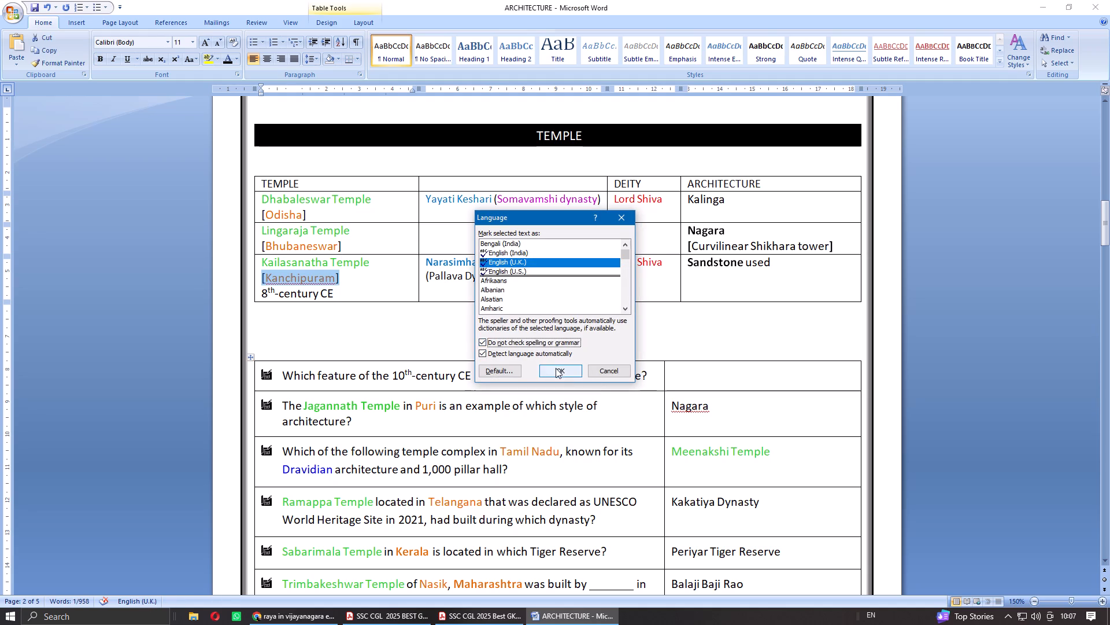
click(556, 368)
click(379, 282)
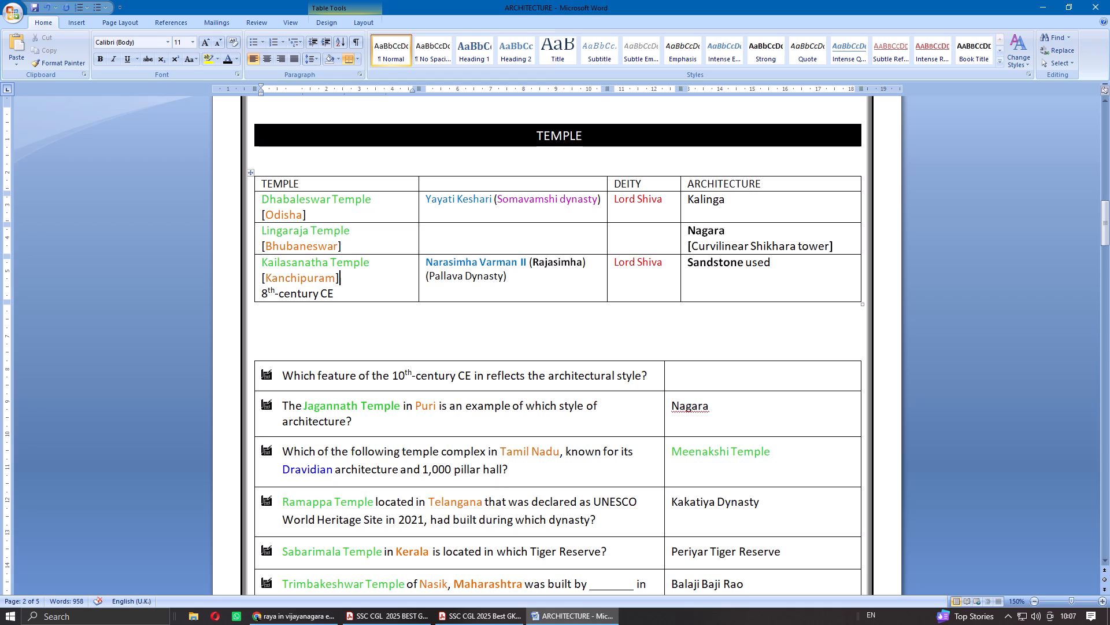
Delete the entire emptied first question row about the 10th-century CE architectural feature.
right_click(644, 373)
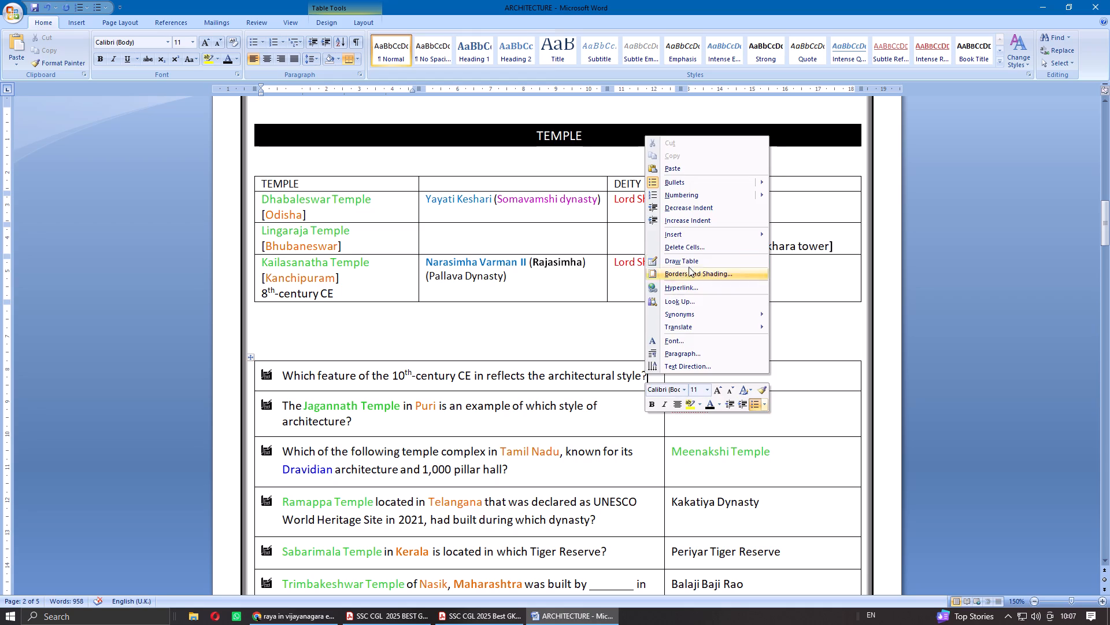
click(690, 251)
click(539, 299)
click(535, 326)
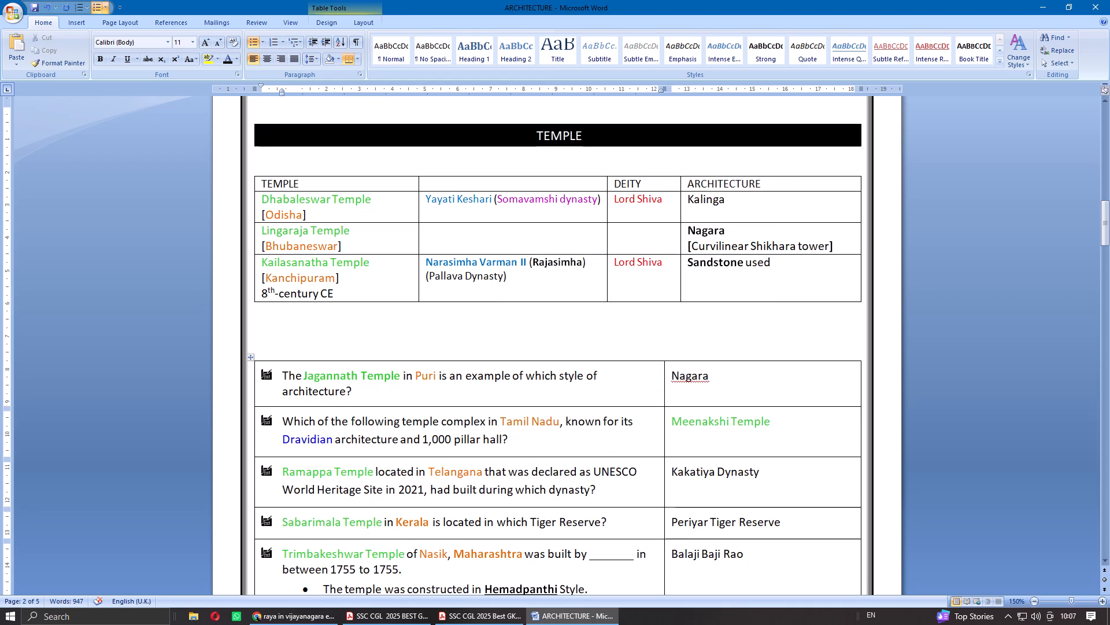
Insert a row above the Lingaraja Temple row and move the Jagannath question's answer "Nagara" into its ARCHITECTURE cell.
drag(716, 376, 669, 378)
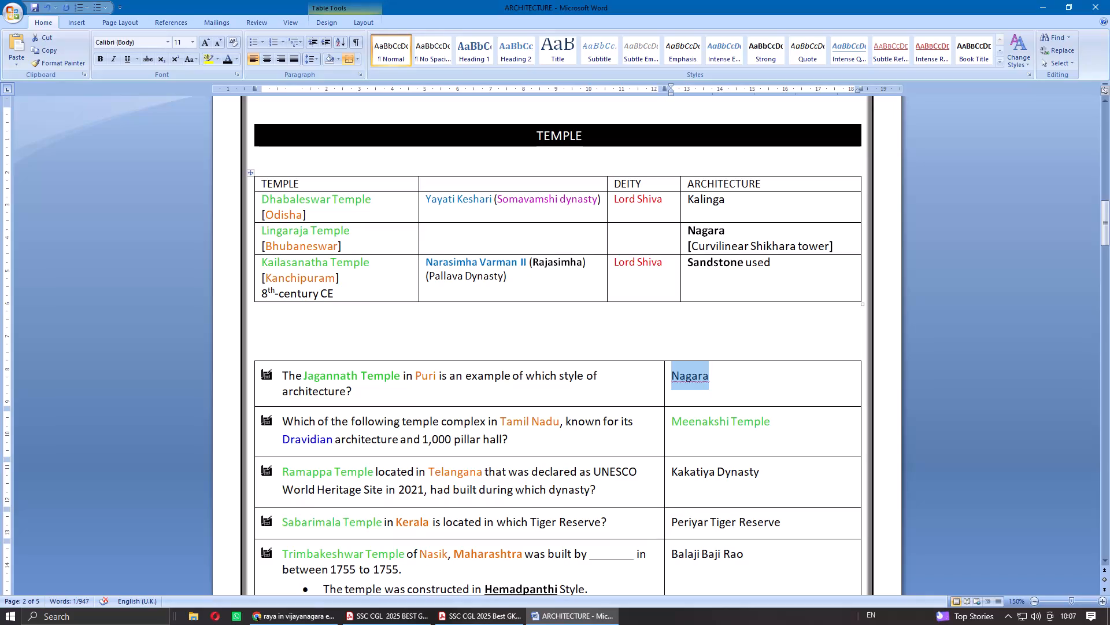
right_click(386, 238)
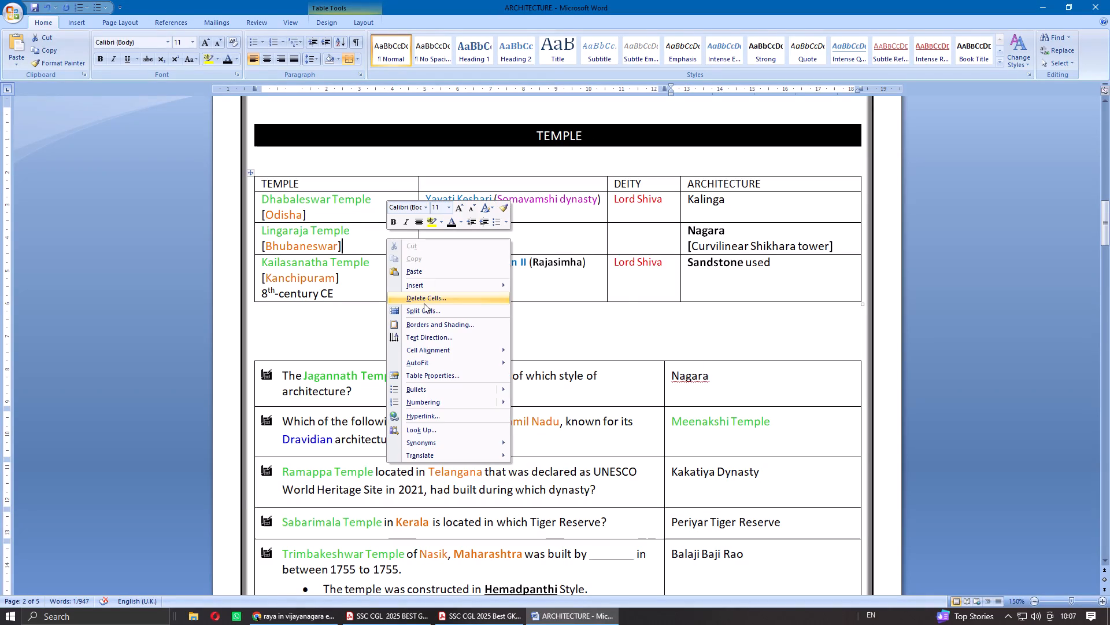
click(547, 309)
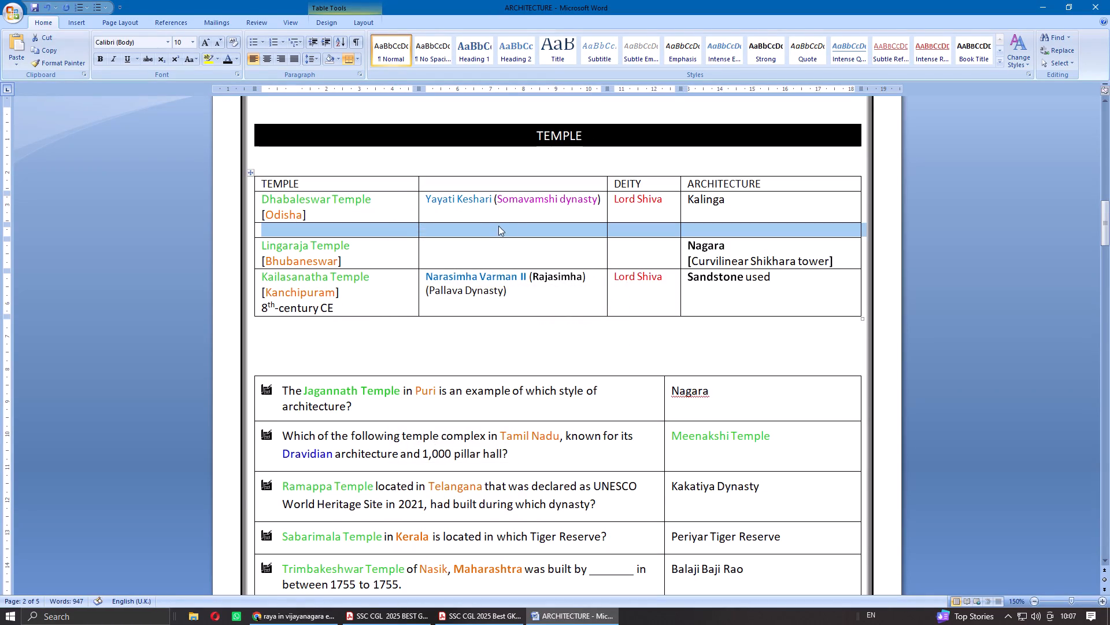
click(514, 226)
double_click(691, 393)
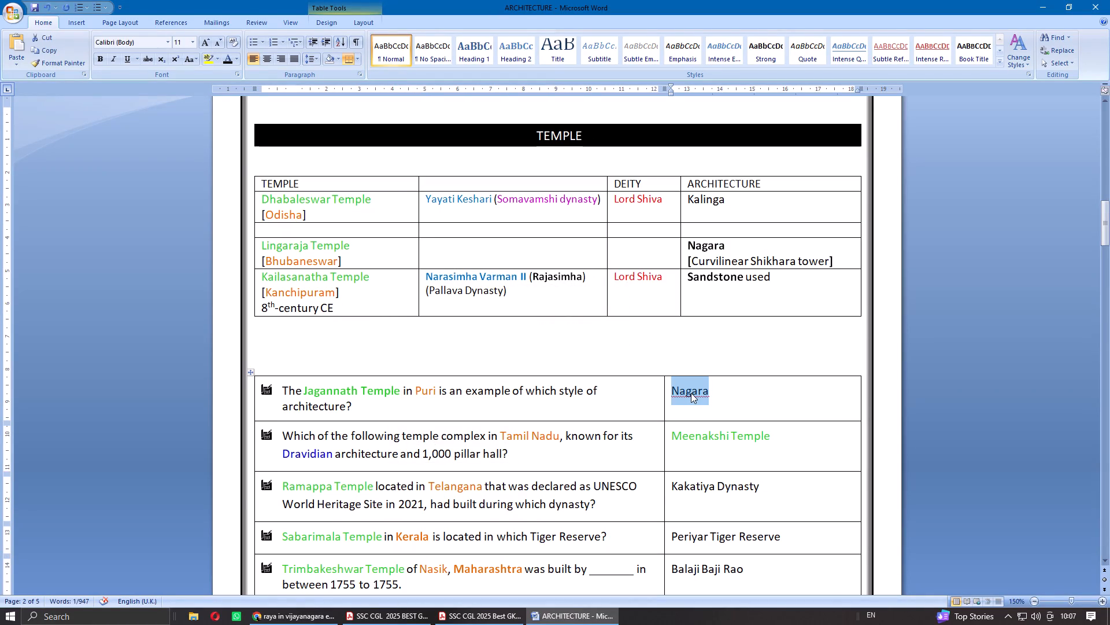
key(ctrl+x)
click(736, 232)
key(ctrl+v)
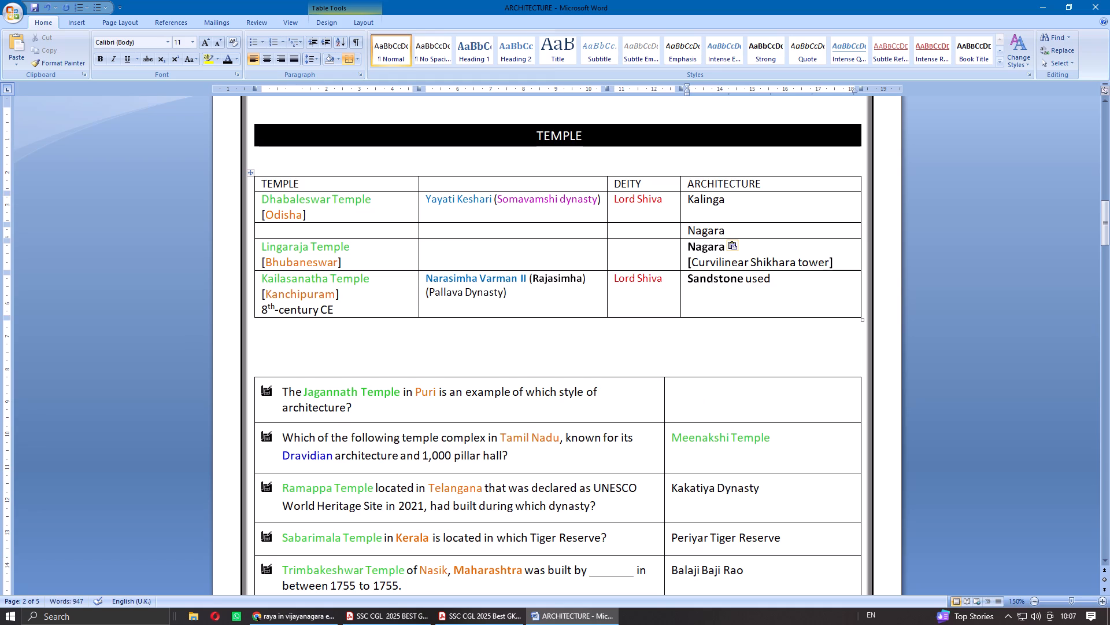
click(701, 397)
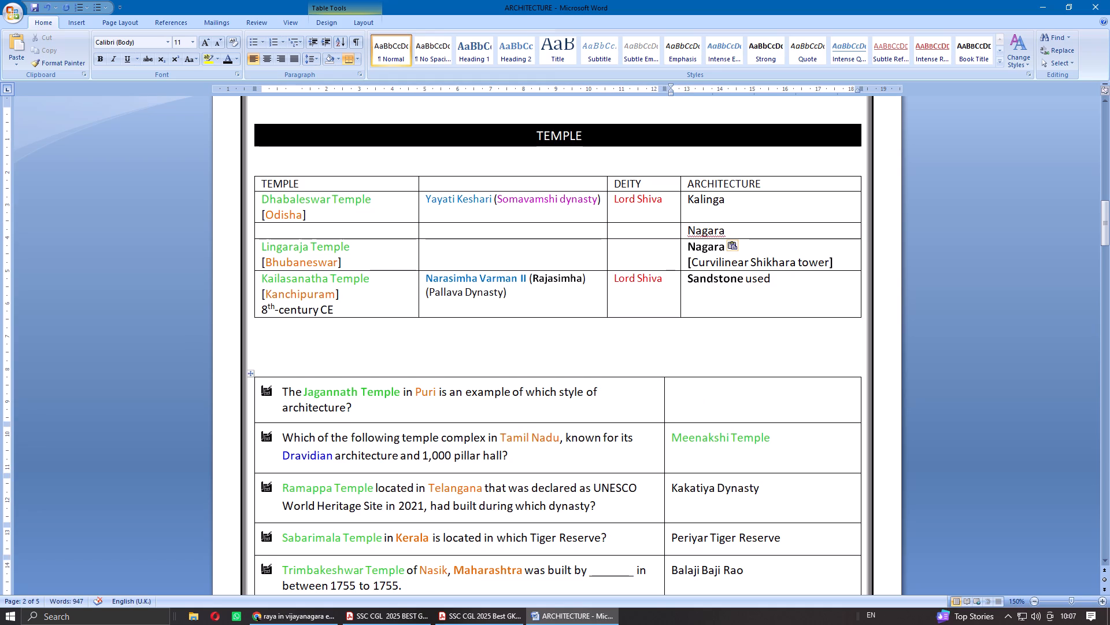
Move "Jagannath Temple" from the first question into the new row's TEMPLE cell and remove its bold formatting.
drag(304, 394, 337, 394)
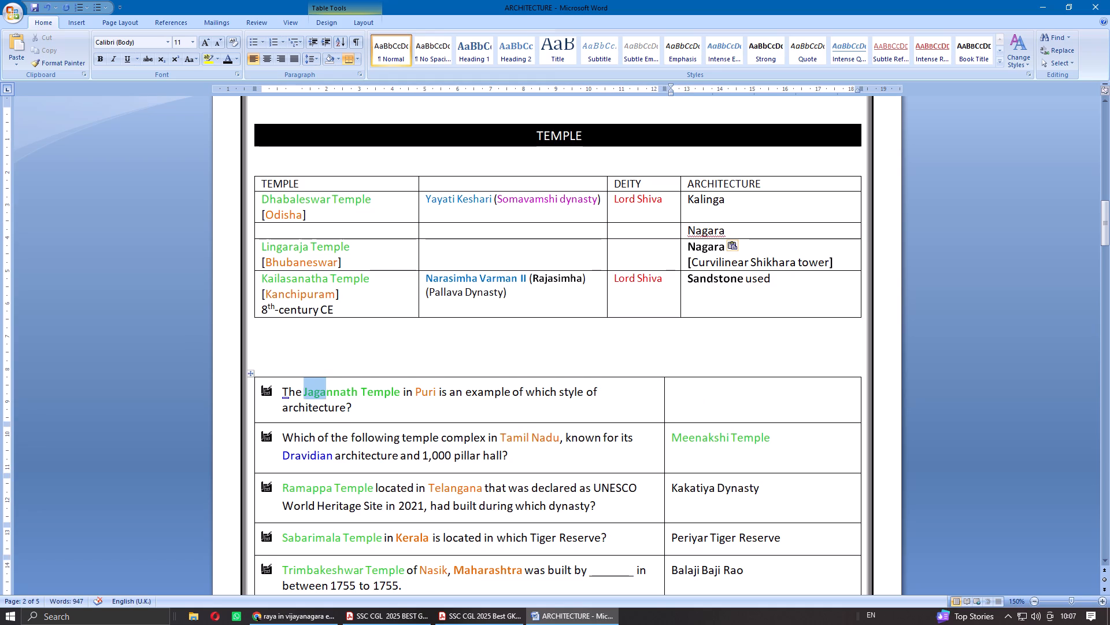
drag(337, 394, 388, 392)
key(ctrl+x)
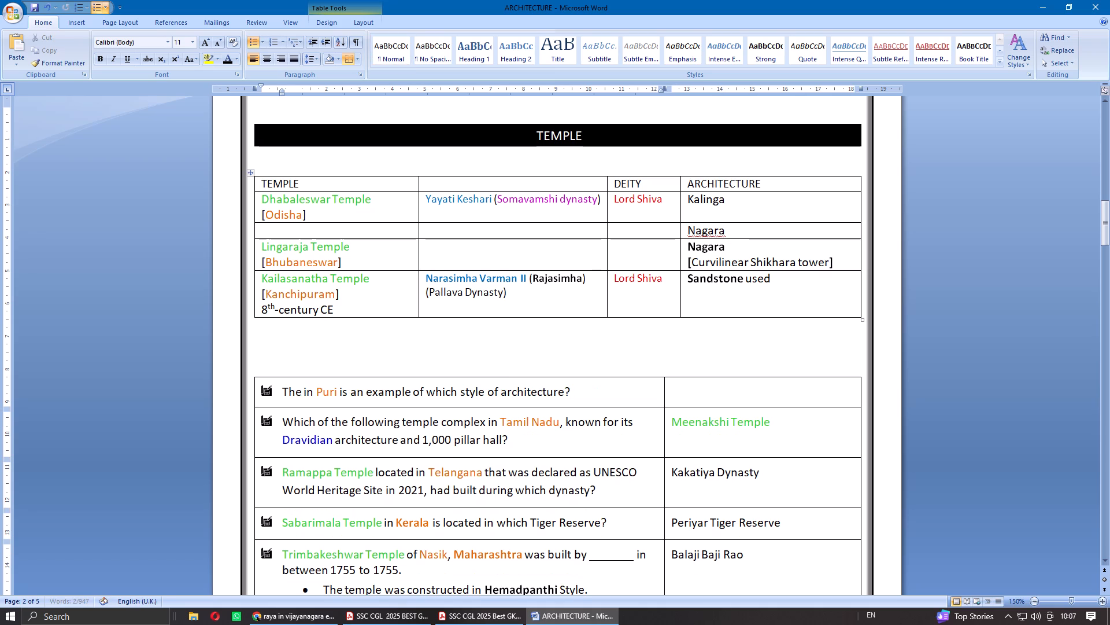
click(304, 234)
key(ctrl+v)
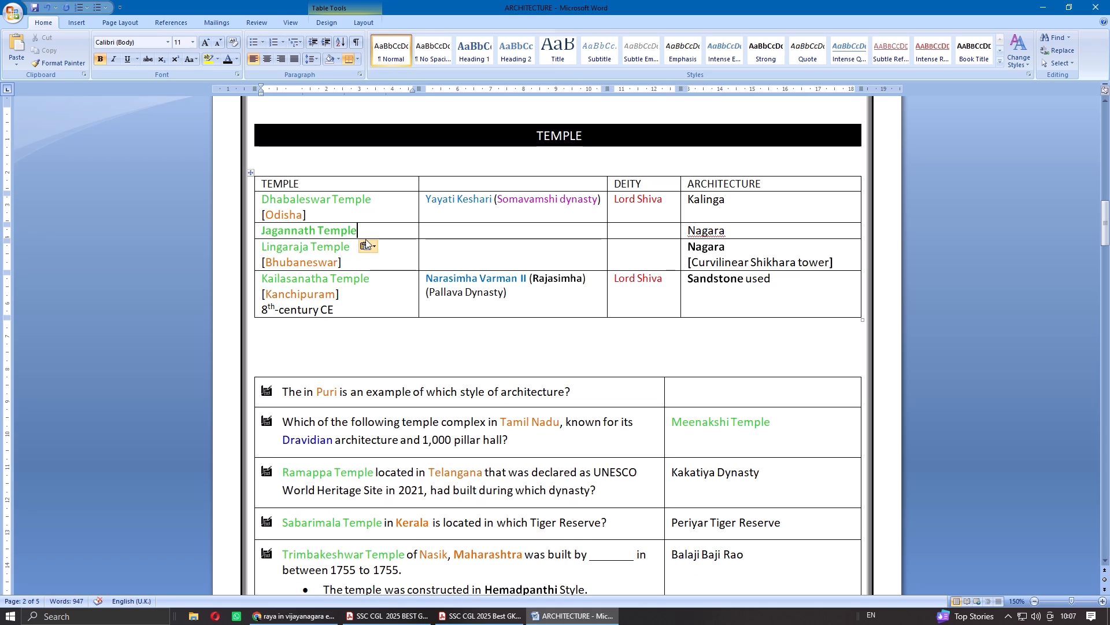
drag(370, 234, 258, 234)
key(ctrl+b)
click(391, 233)
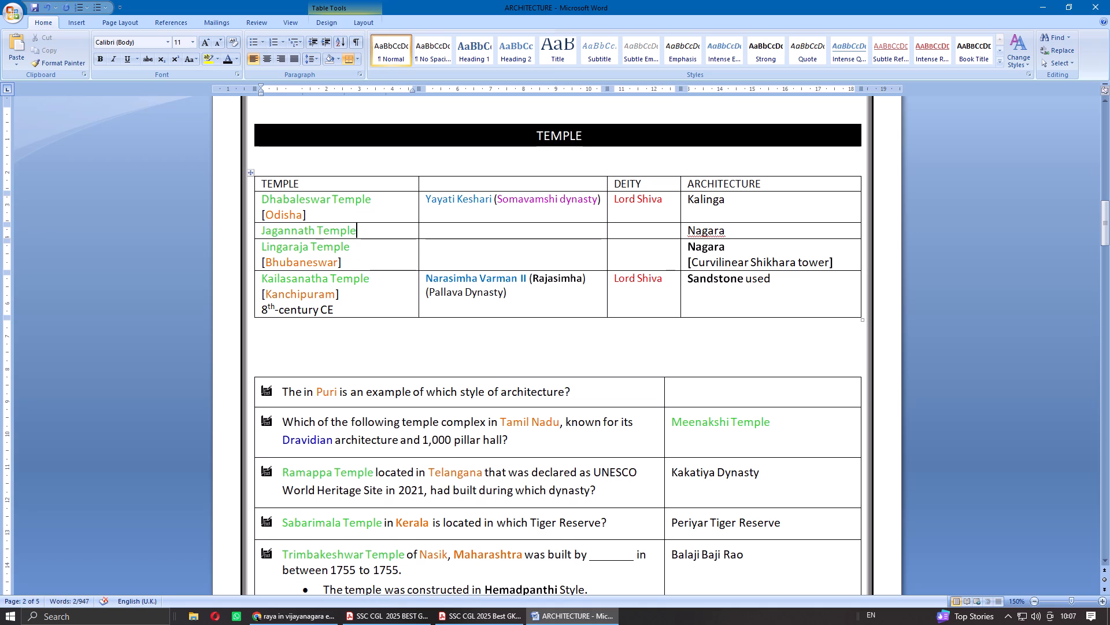
Move "Puri" from the first question into black square brackets on a new line below "Jagannath Temple".
key(shift+Return)
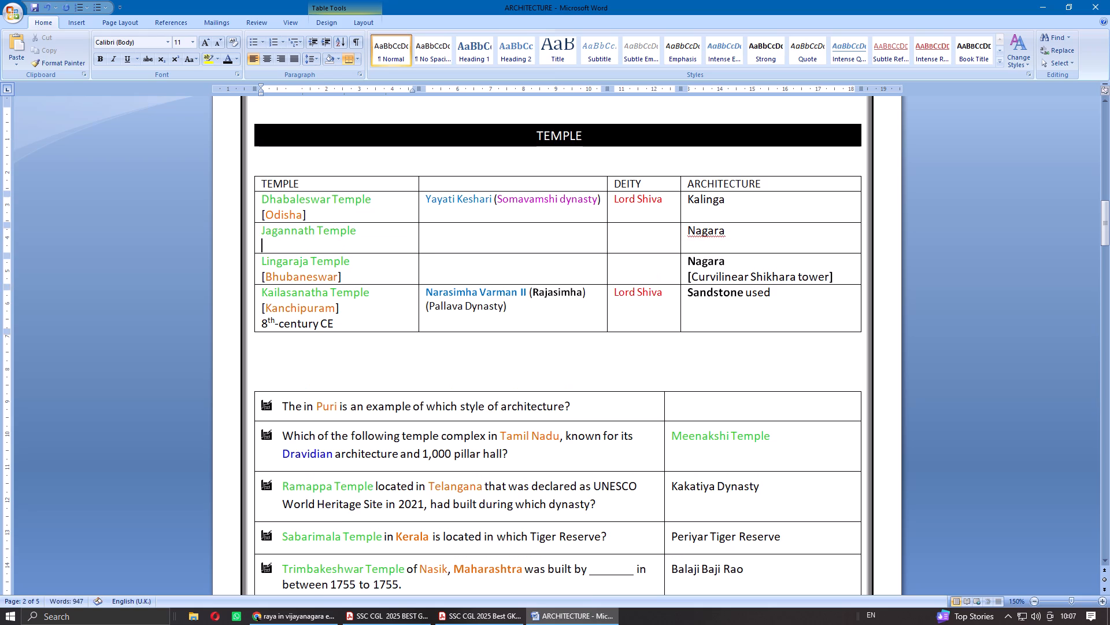
text([])
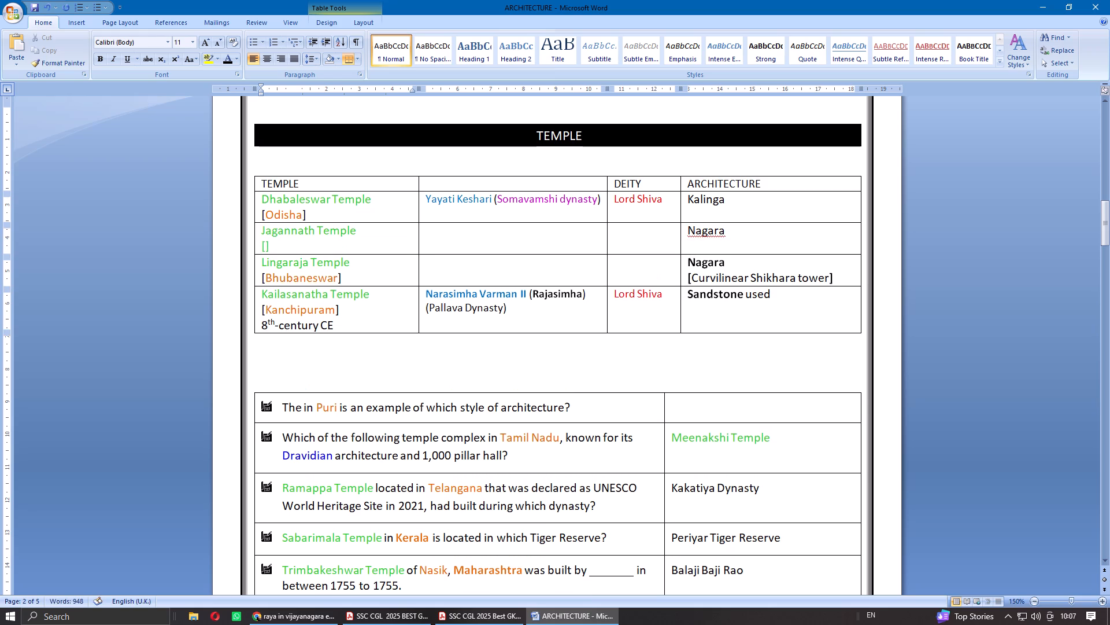
double_click(322, 405)
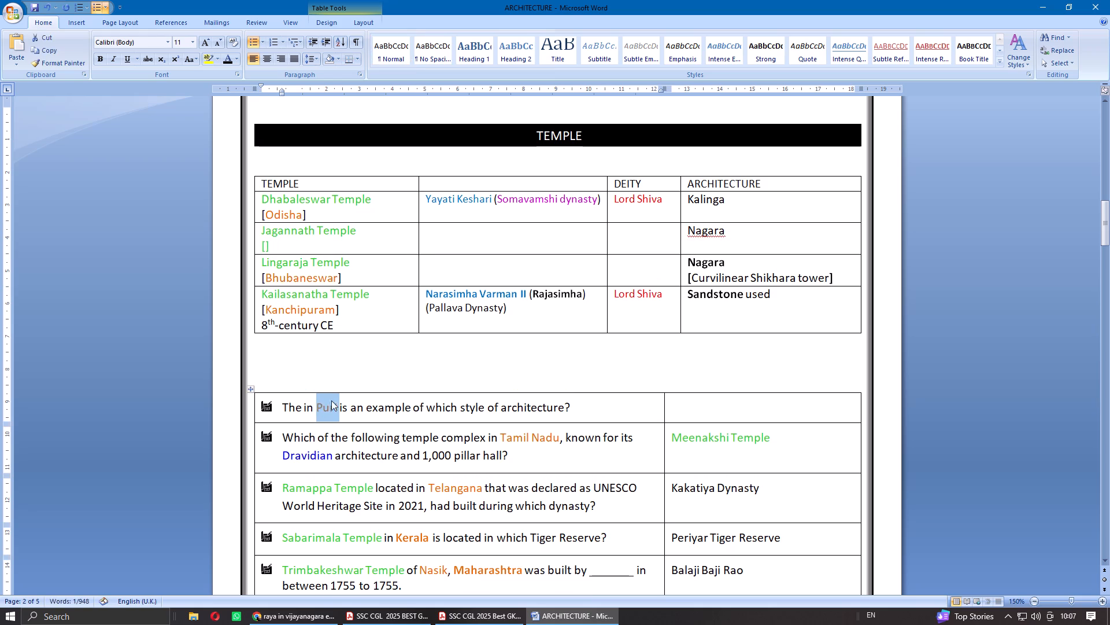
key(ctrl+x)
click(265, 244)
key(ctrl+v)
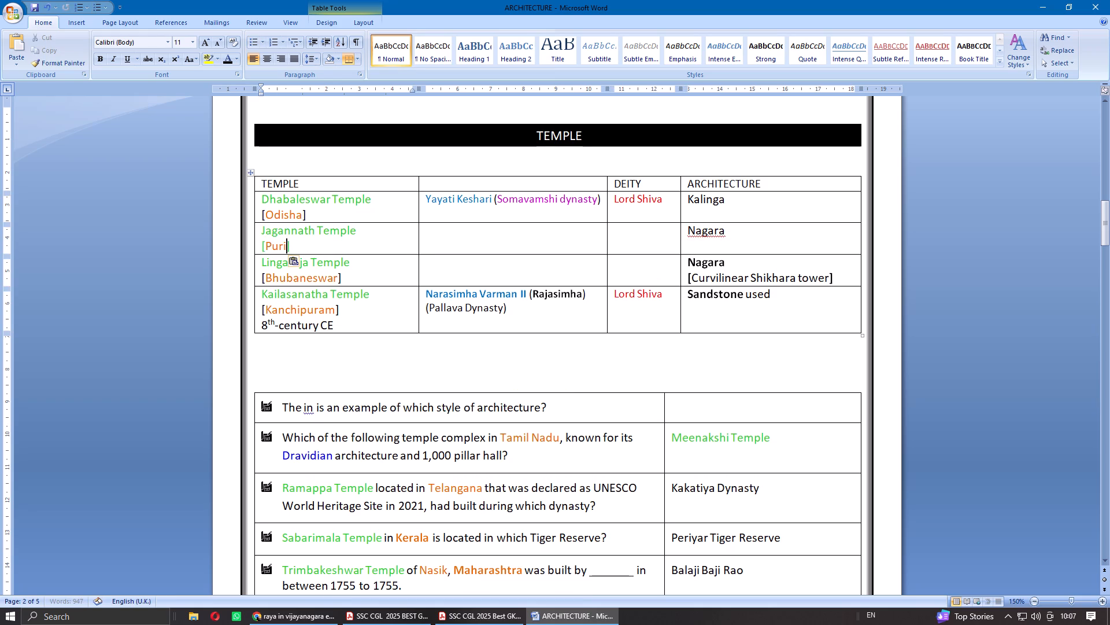
drag(295, 244, 284, 247)
click(288, 245)
drag(293, 245, 286, 245)
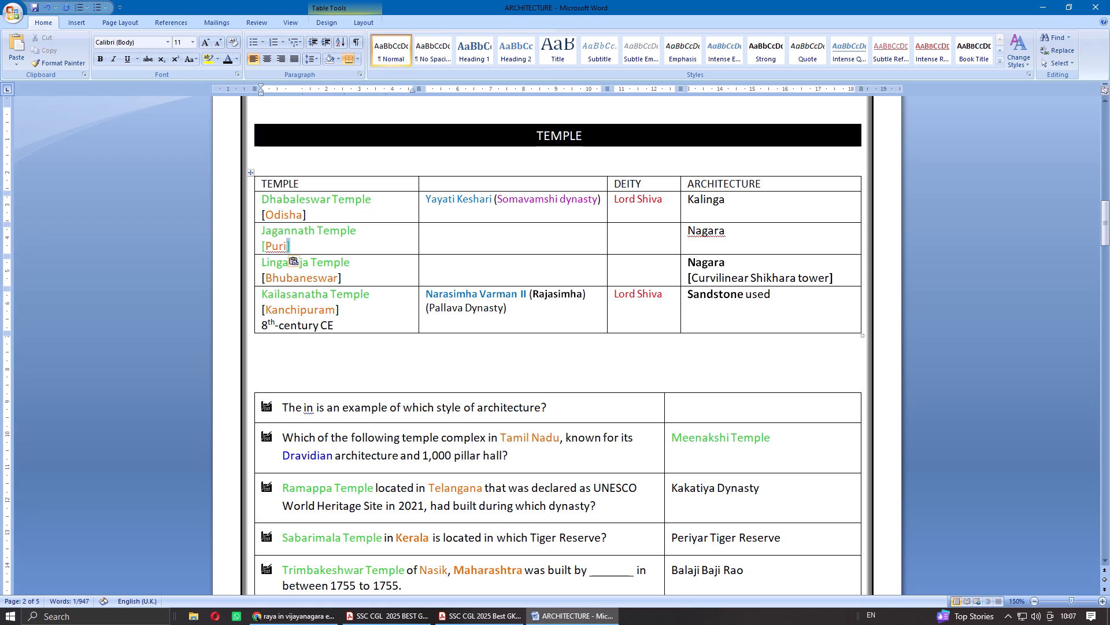
drag(286, 245, 287, 245)
ctrl+click(266, 247)
click(232, 64)
Turn off spelling and grammar checking for "[Puri]" in the Jagannath Temple row.
drag(299, 243, 269, 244)
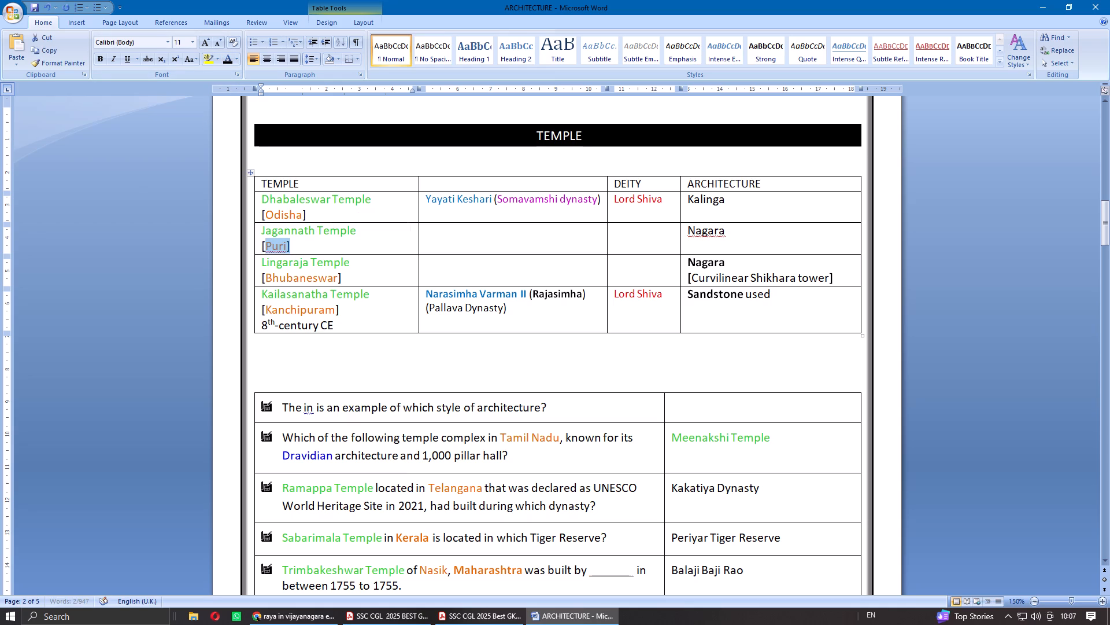
drag(269, 244, 257, 249)
click(149, 601)
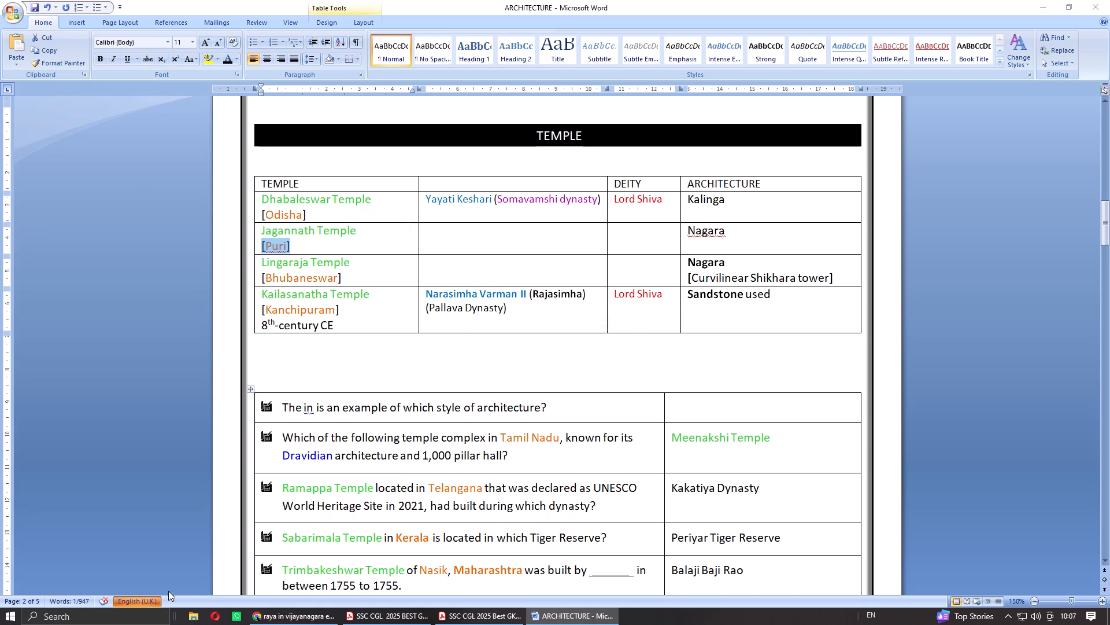
click(513, 344)
click(552, 367)
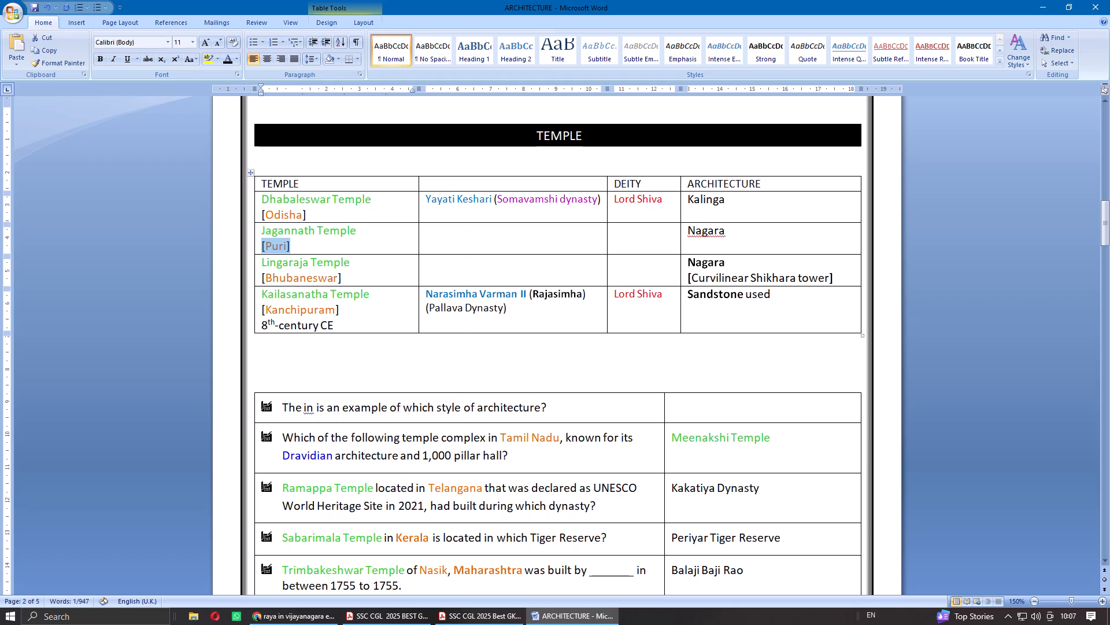
click(380, 271)
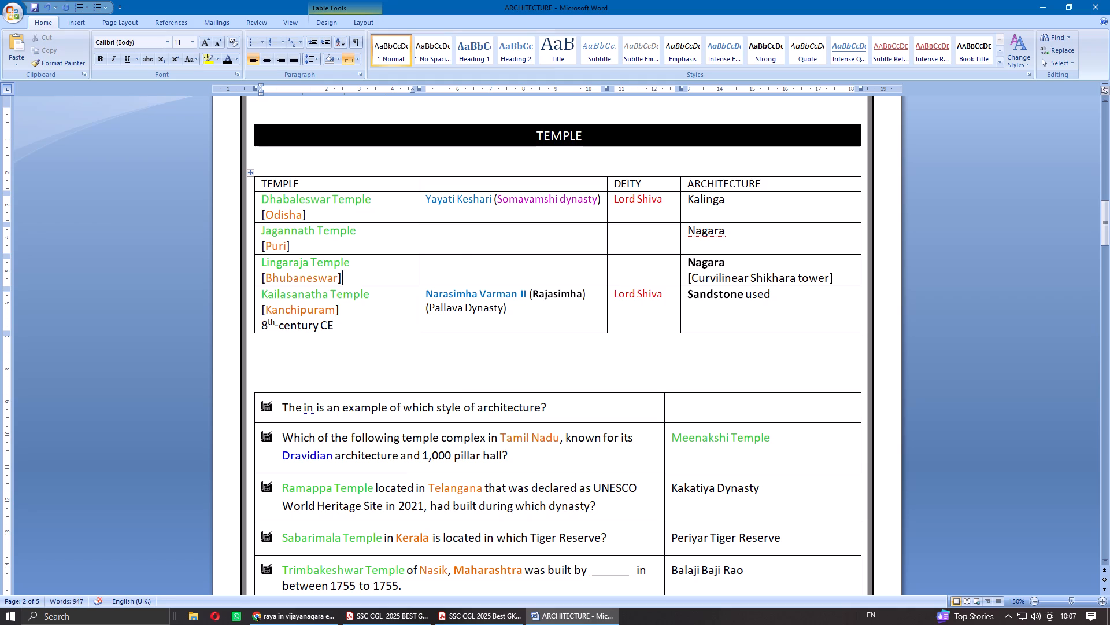
Delete the entire emptied question row that asks for an example of which style of architecture.
drag(706, 409, 633, 415)
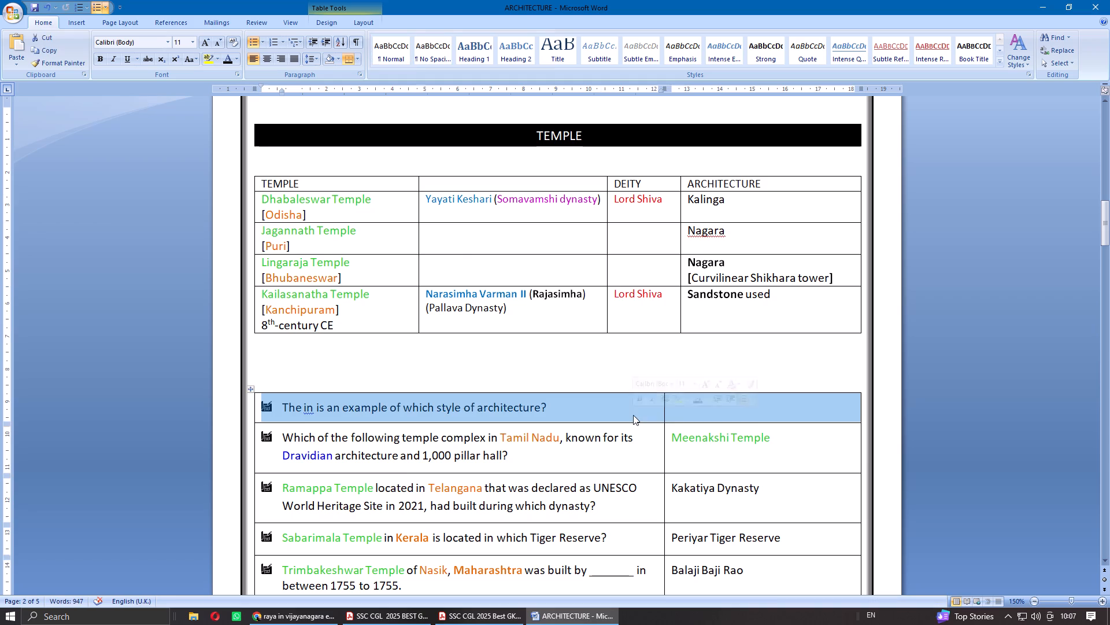
right_click(633, 415)
click(674, 473)
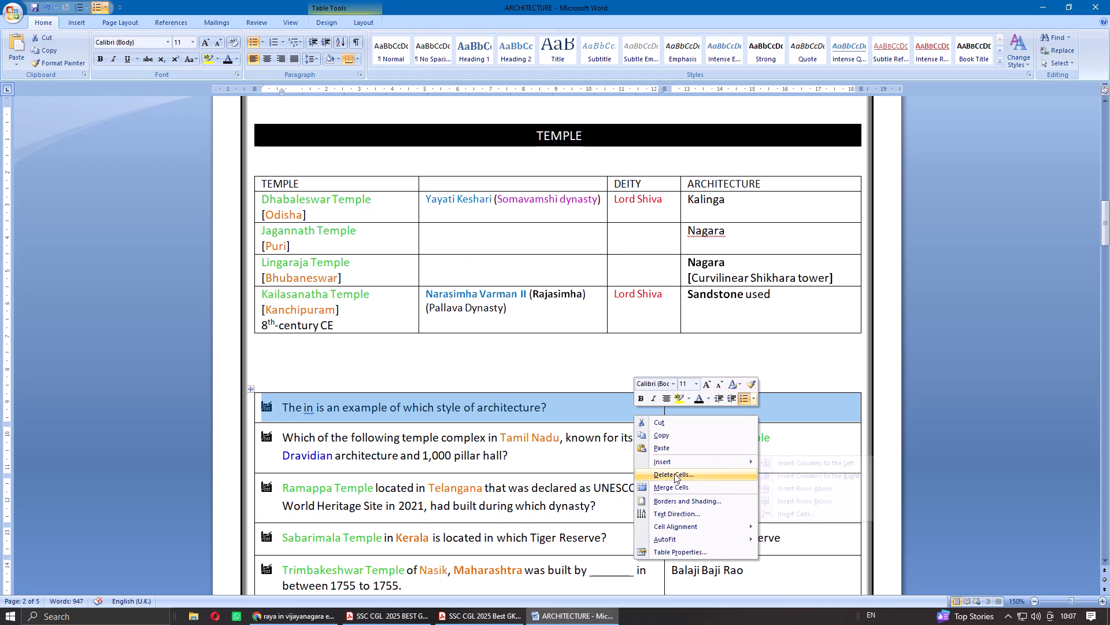
click(530, 302)
click(528, 325)
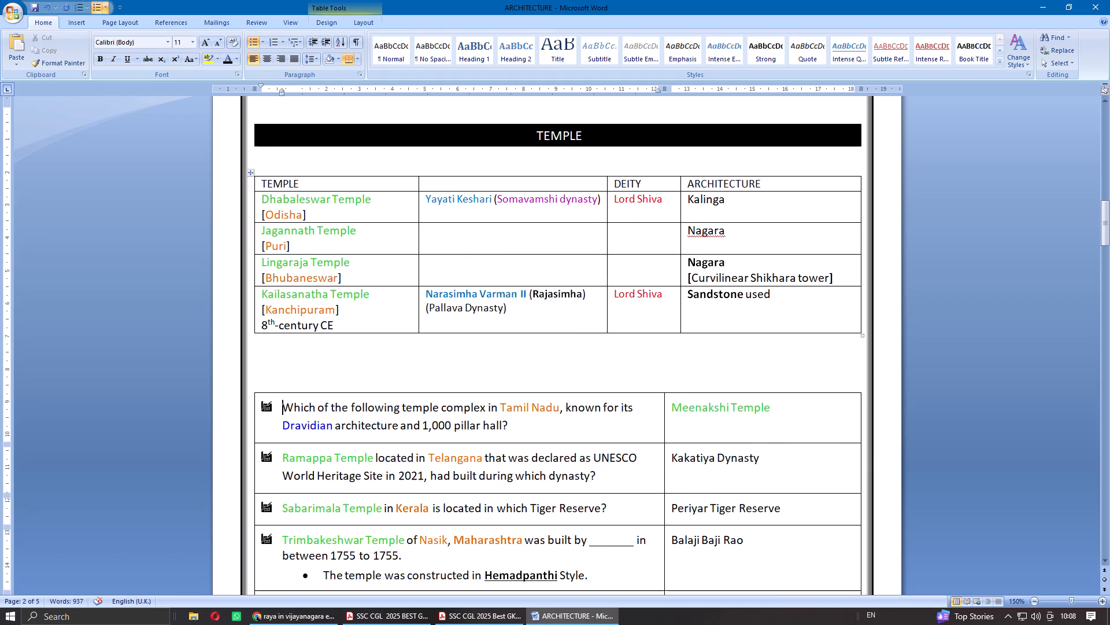
Switch to Chrome and search Google for "kanchipuram in which state".
scroll(554, 325, down, 2)
drag(780, 268, 698, 280)
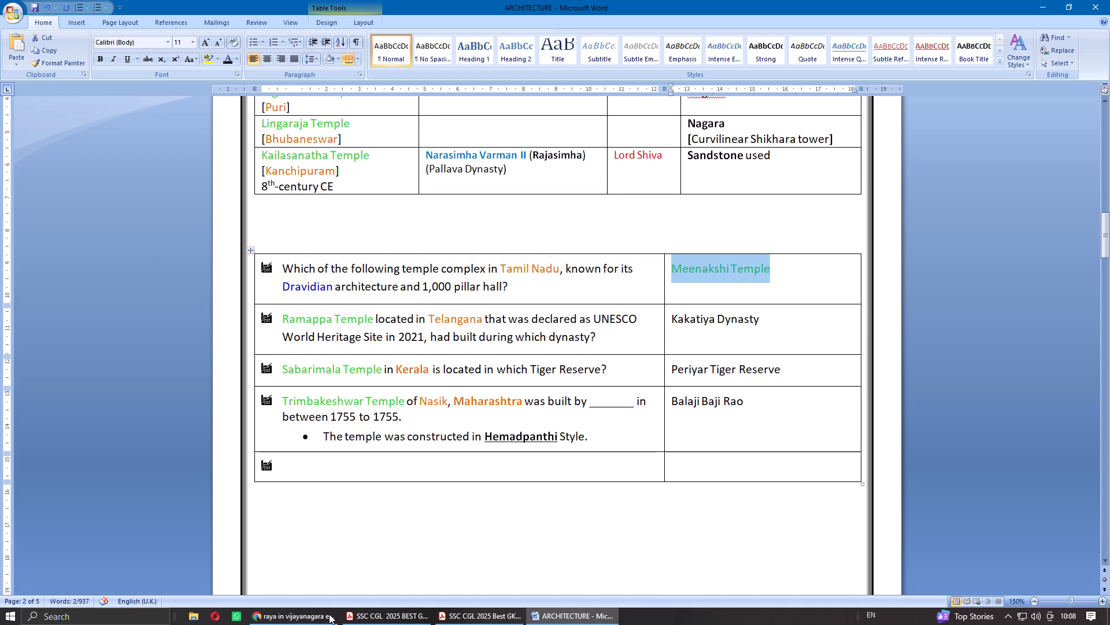
click(312, 623)
click(583, 79)
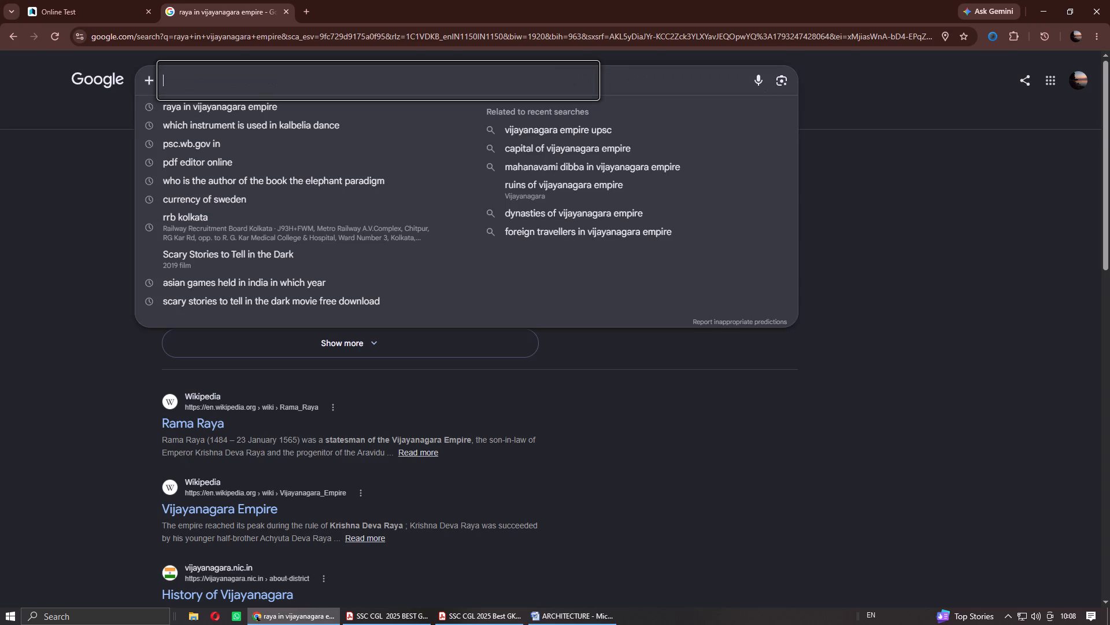
text(kanch)
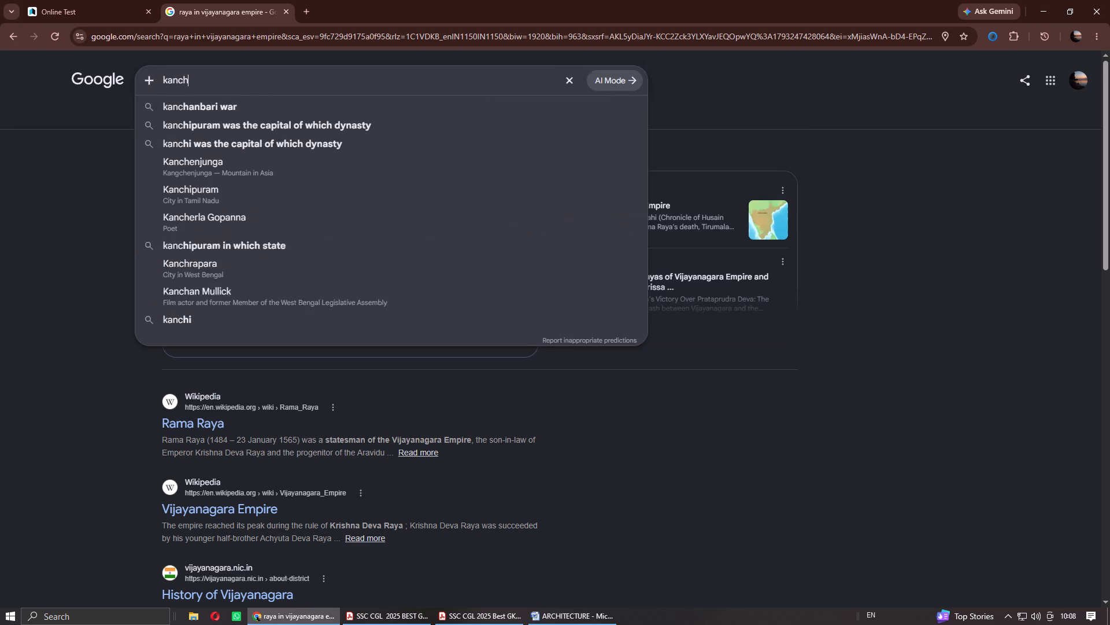
text(ipuram in)
key(space)
key(Down)
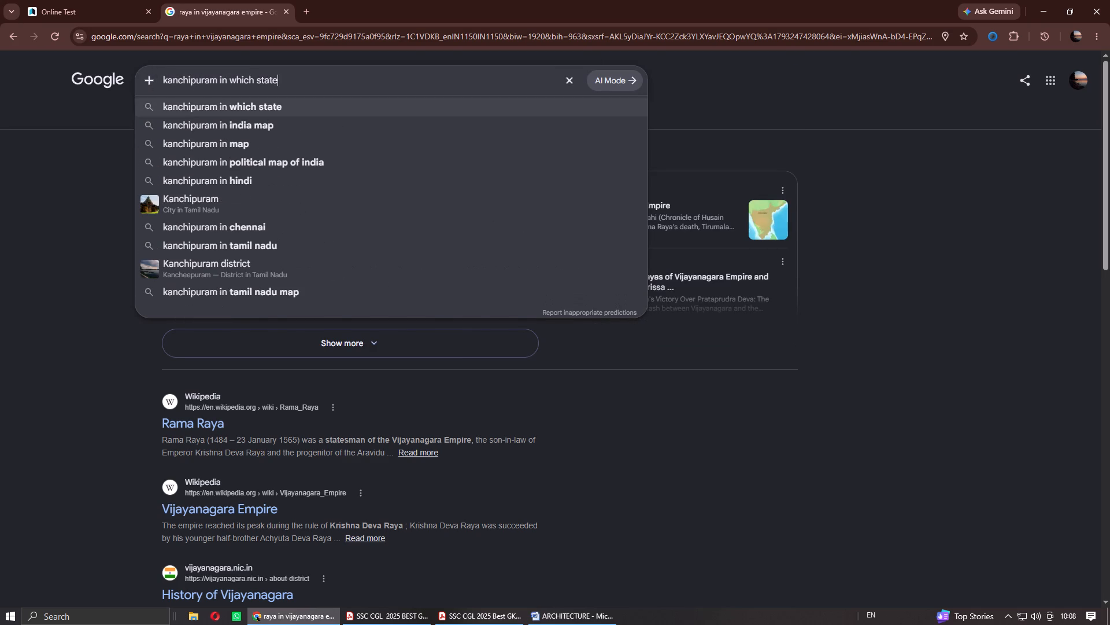
key(Return)
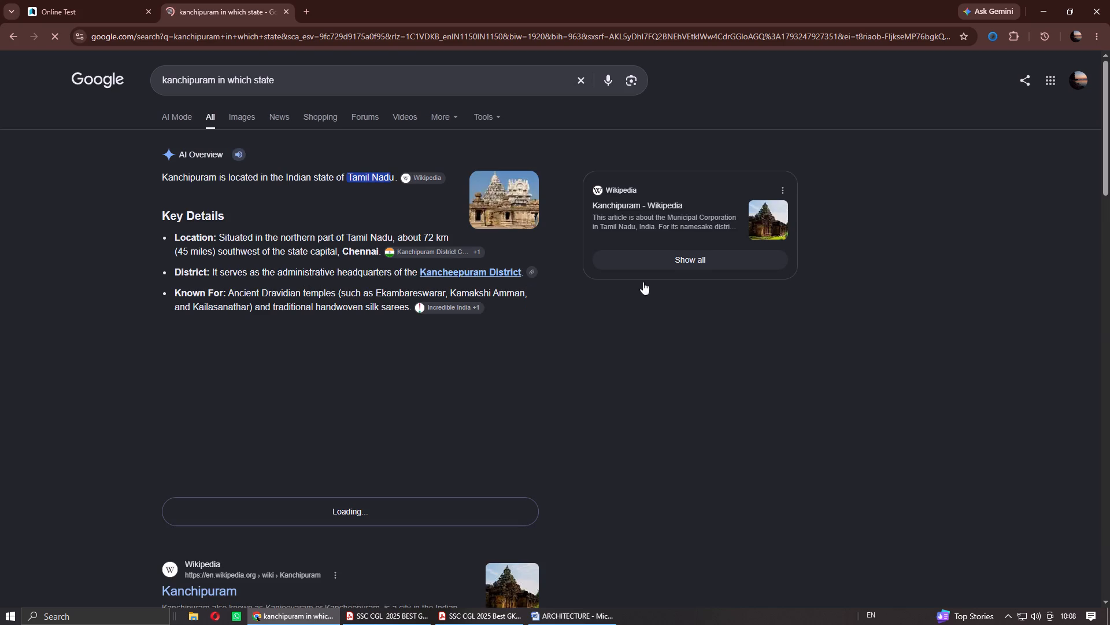
Back in Word, add a row below Kailasanatha Temple and move the answer "Meenakshi Temple" into its TEMPLE cell.
click(595, 624)
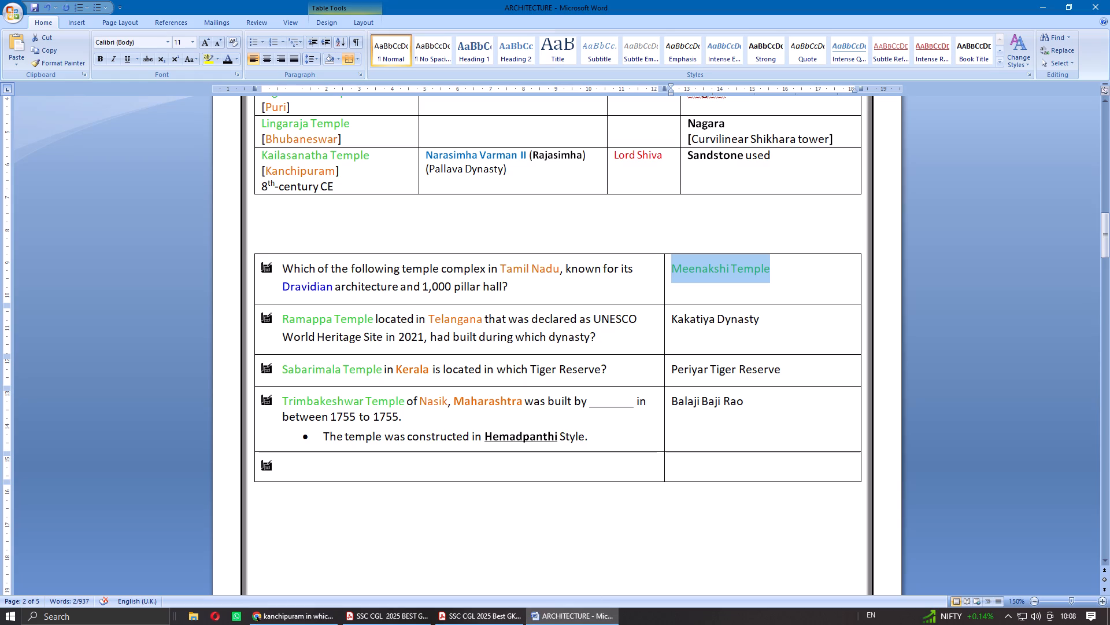
click(800, 168)
key(Tab)
scroll(684, 229, up, 2)
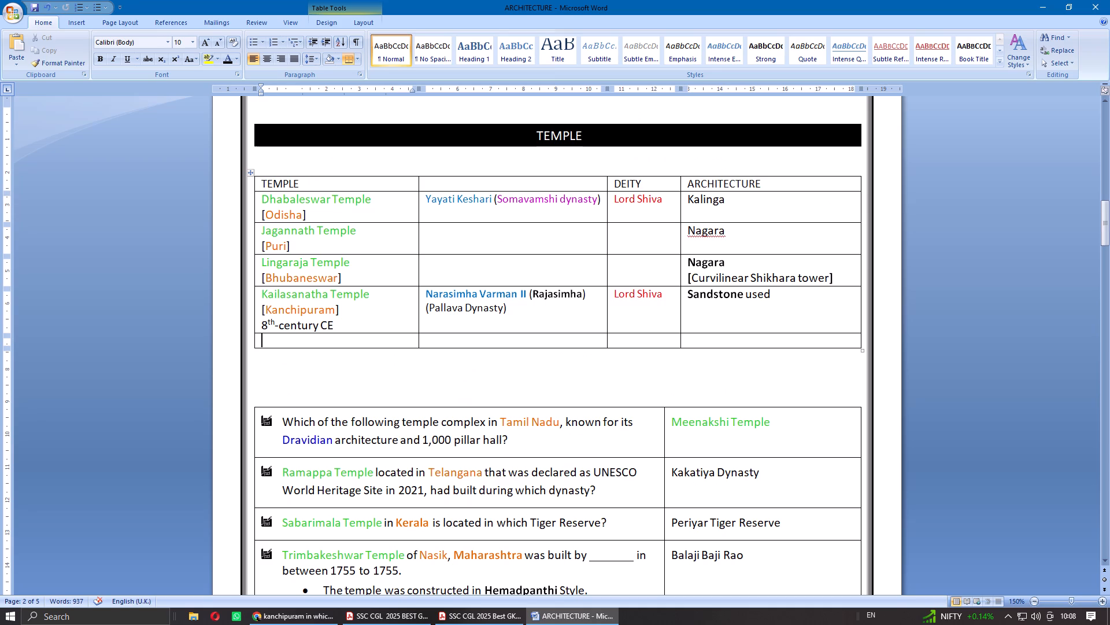
key(ctrl+v)
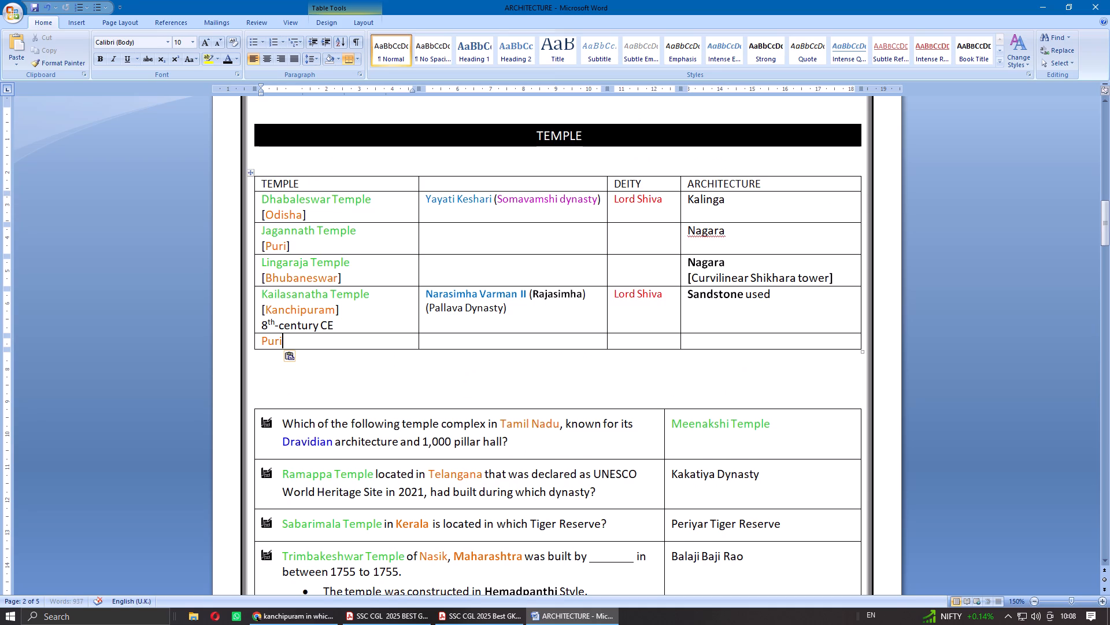
key(ctrl+z)
drag(777, 425, 713, 427)
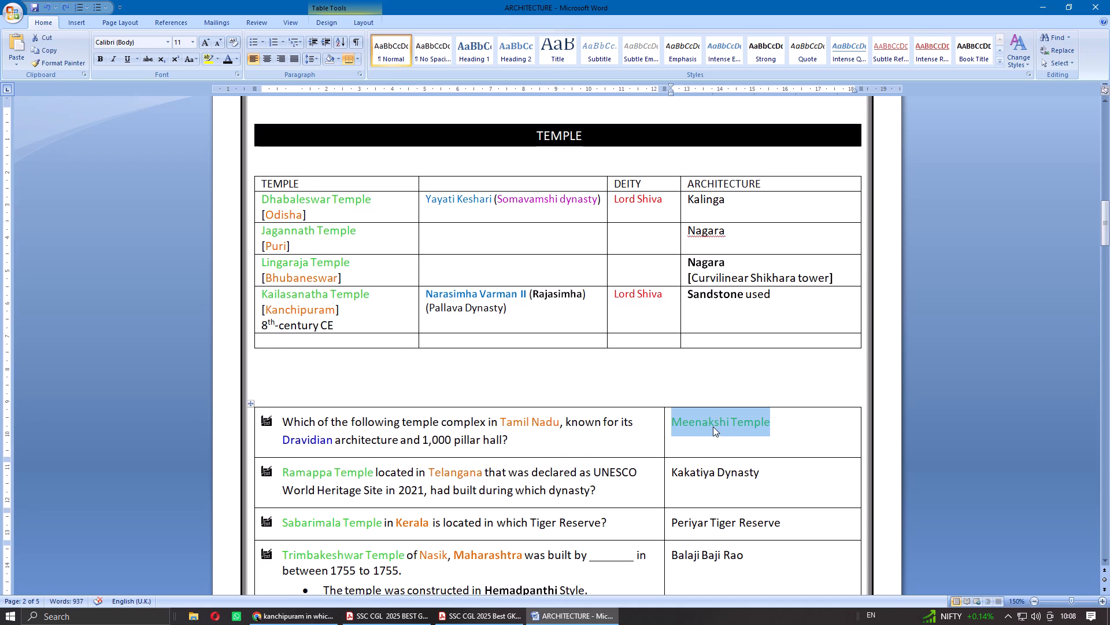
key(ctrl+x)
click(383, 340)
key(ctrl+v)
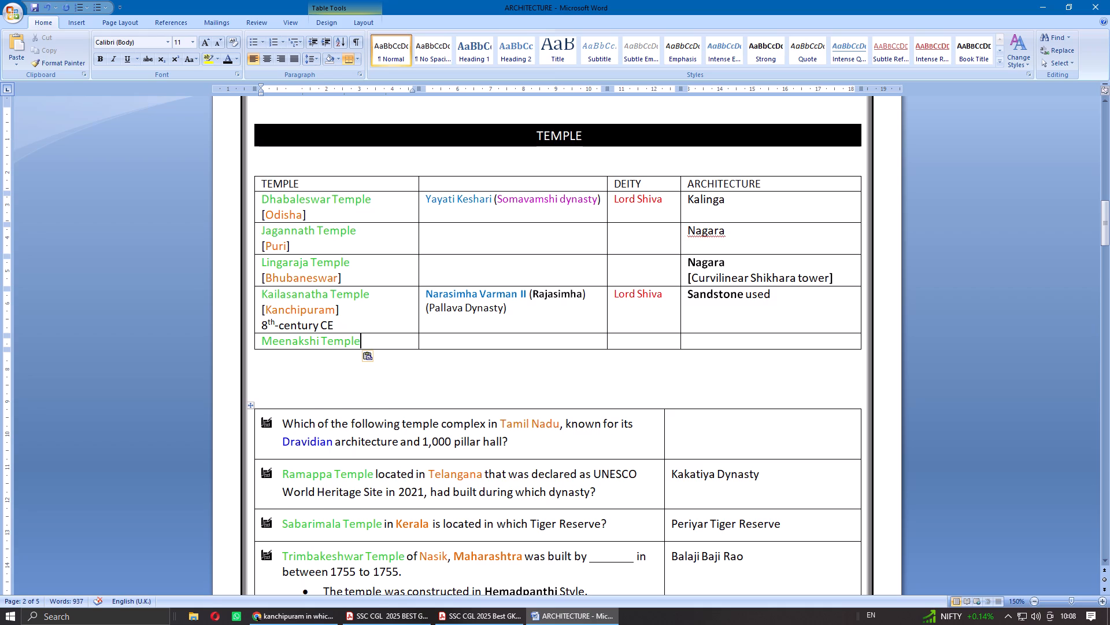
Move "Tamil Nadu" from the first question into black square brackets on a new line below "Meenakshi Temple".
key(shift+Return)
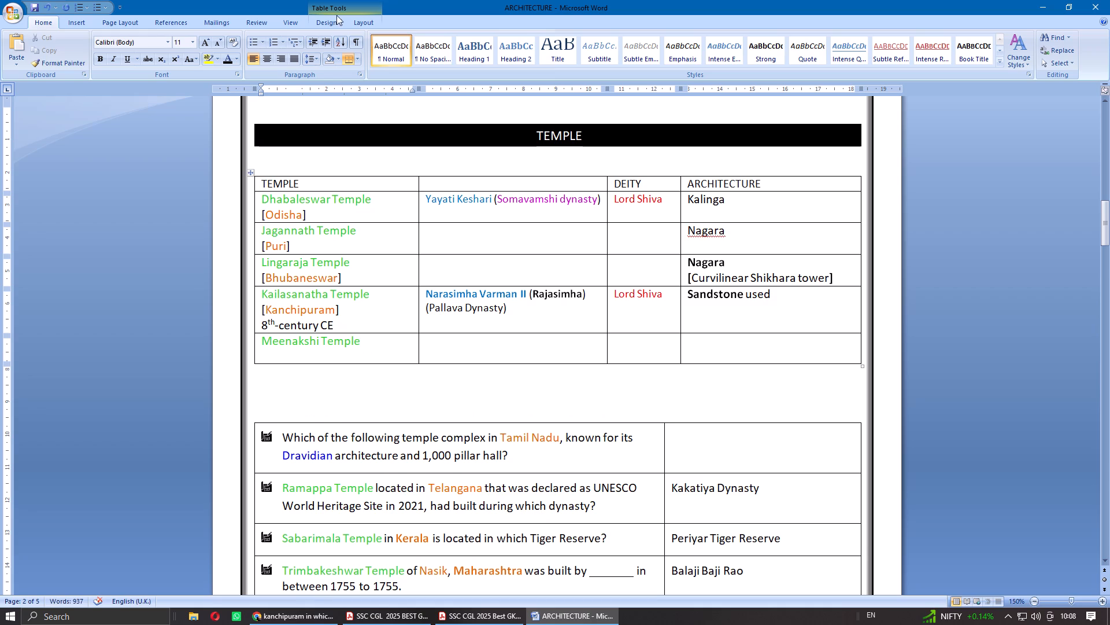
click(227, 59)
text([])
key(Left)
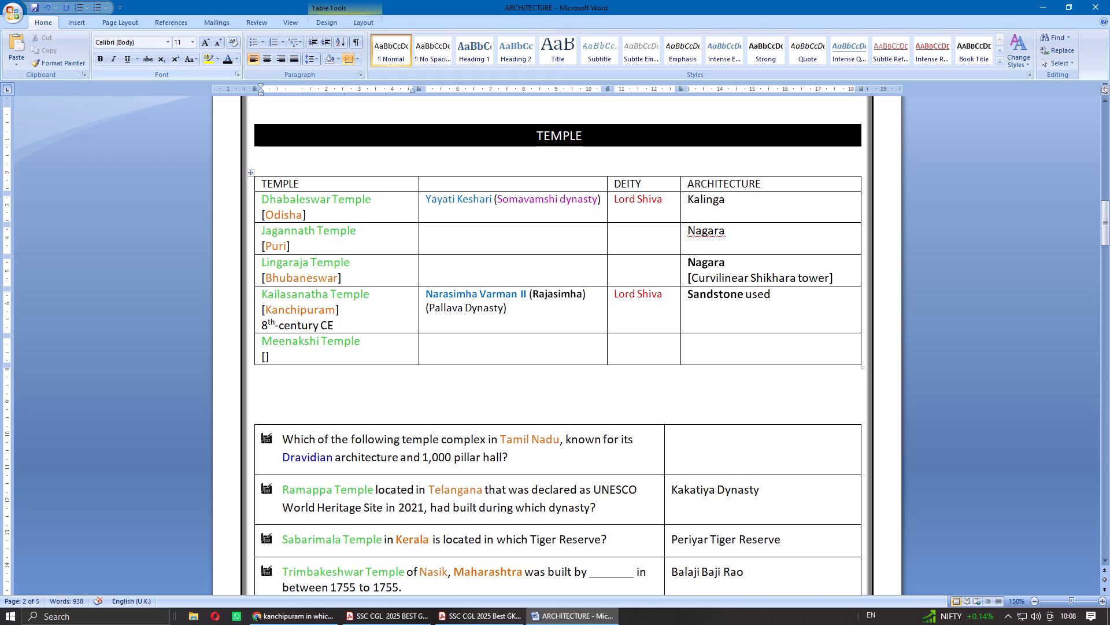
drag(501, 440, 549, 439)
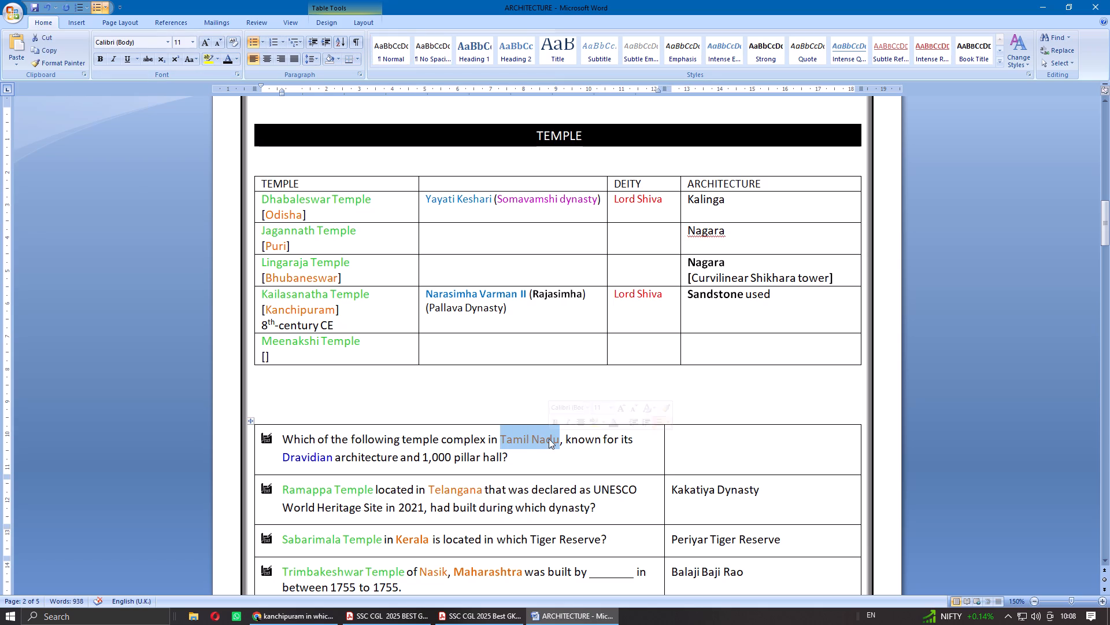
key(ctrl+x)
click(267, 356)
key(ctrl+v)
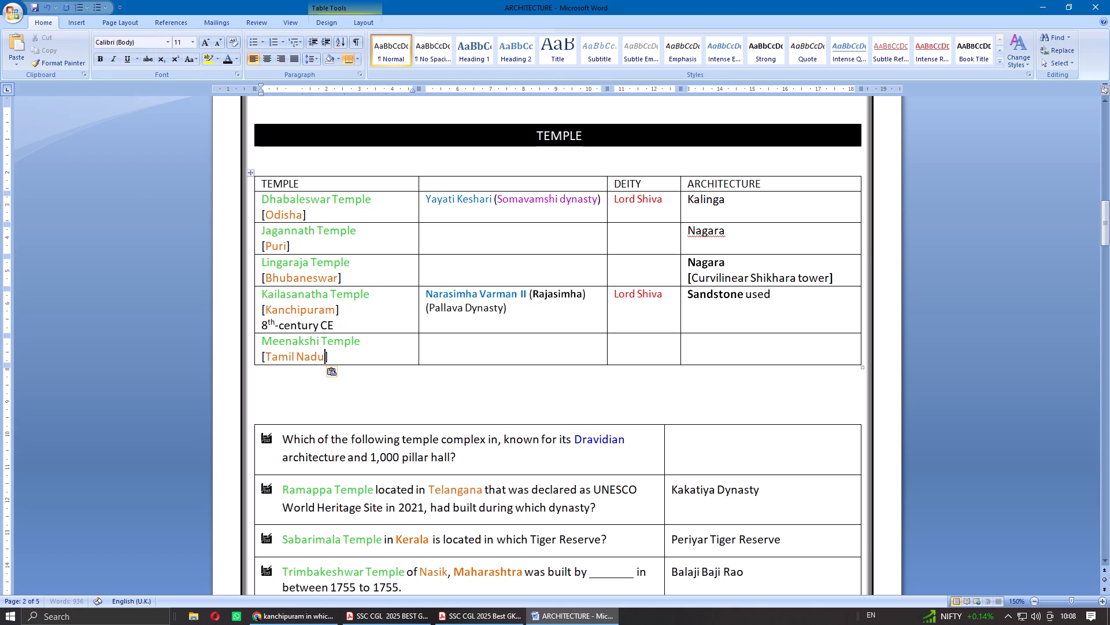
Recolour "Dravidian" in the first question black and move it into the Meenakshi Temple row's ARCHITECTURE cell.
click(487, 339)
scroll(554, 373, down, 1)
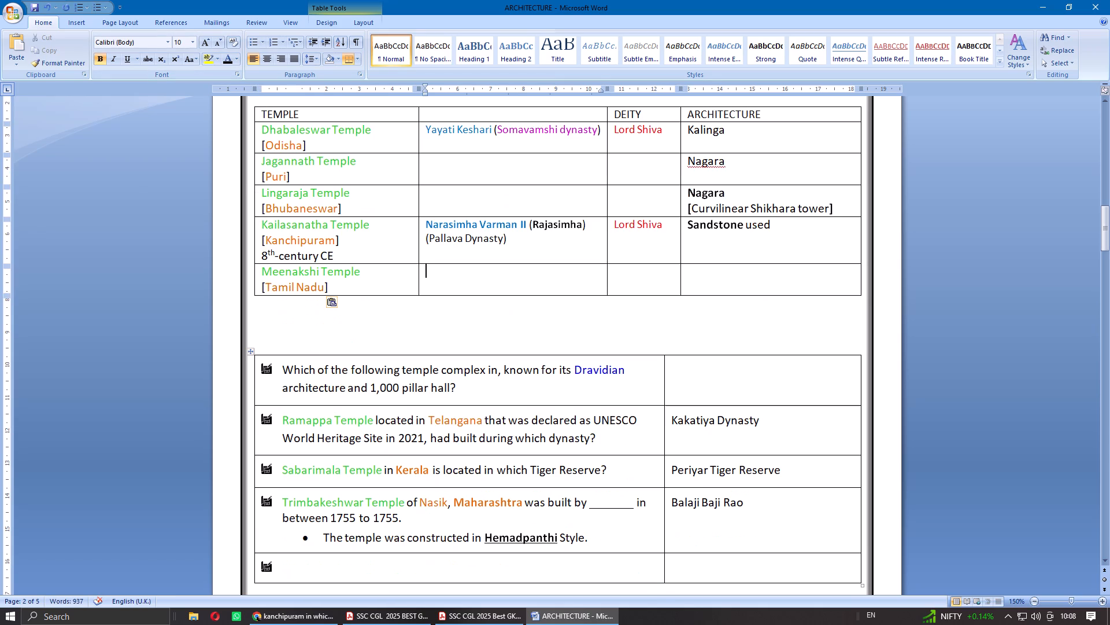
drag(576, 370, 602, 370)
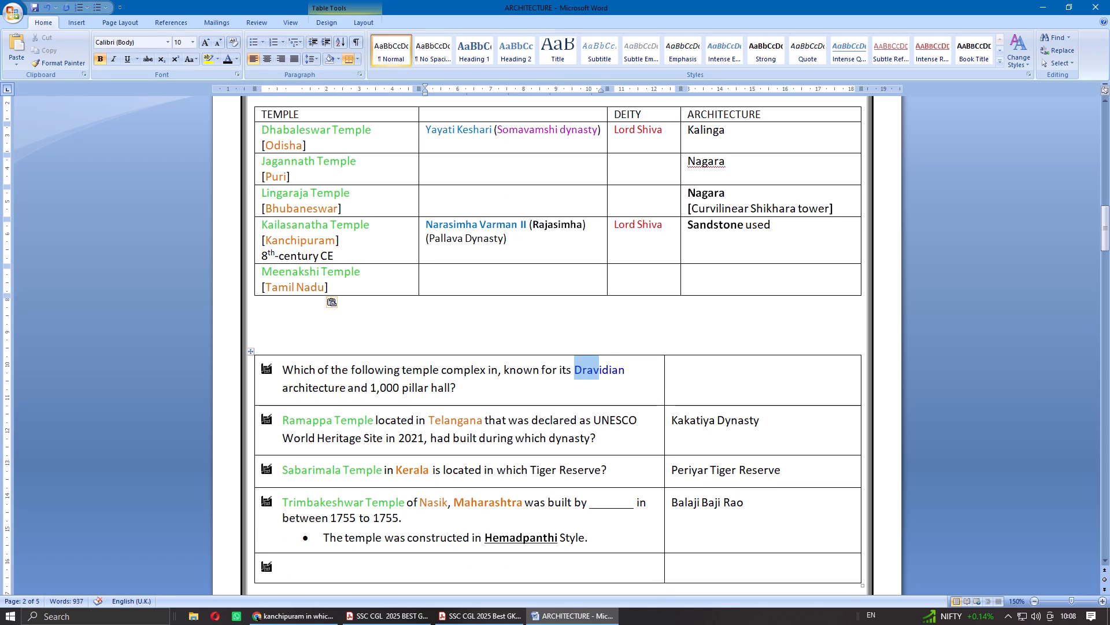
drag(602, 370, 624, 372)
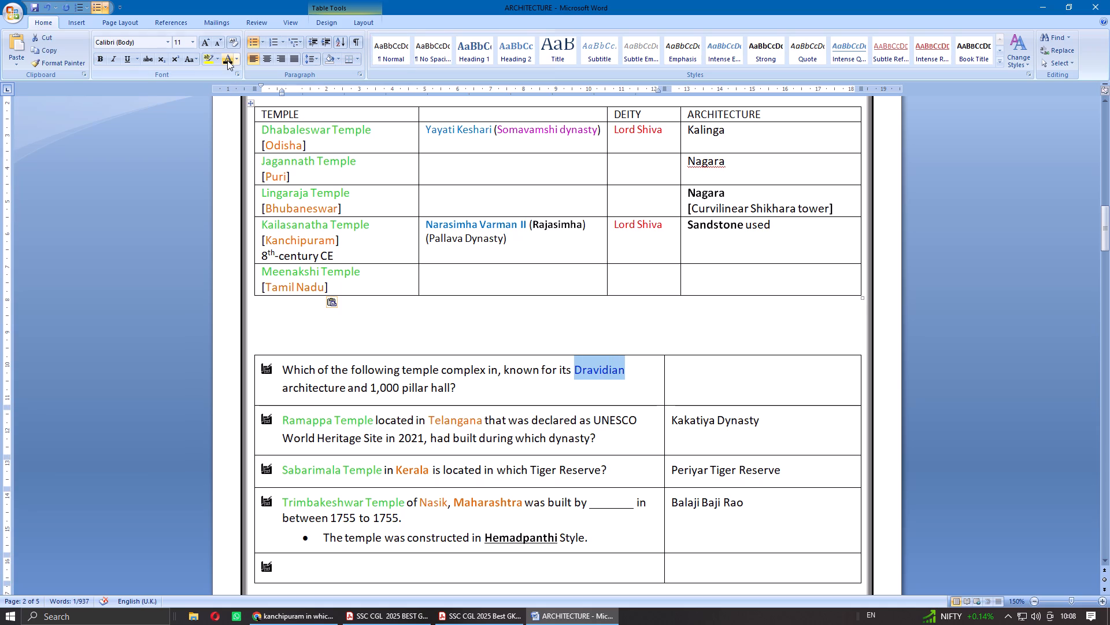
click(227, 60)
click(582, 388)
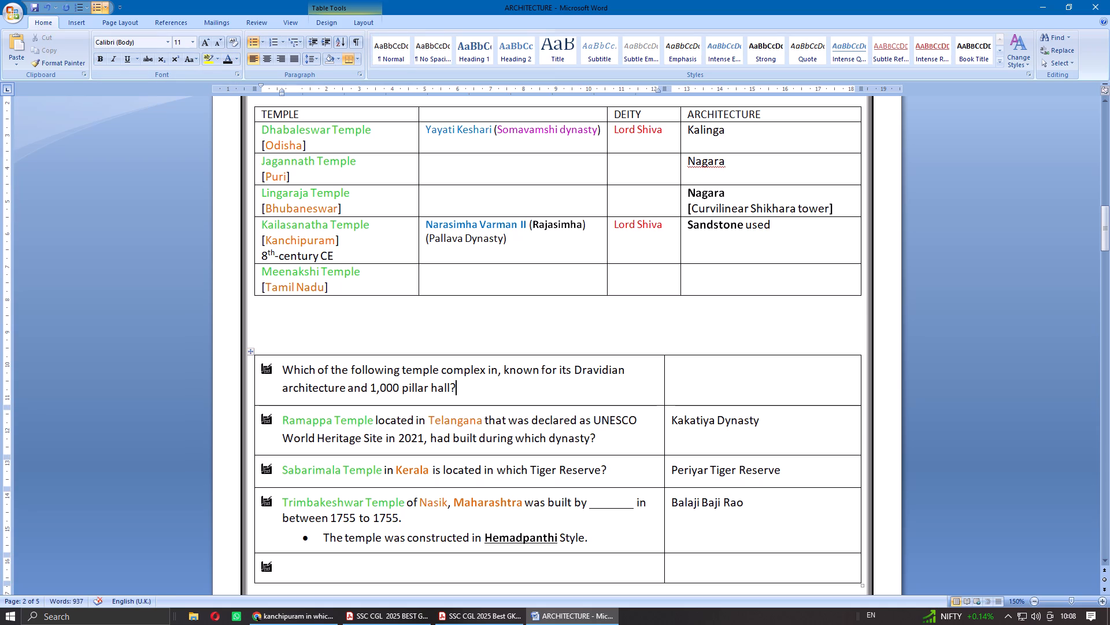
scroll(576, 371, up, 1)
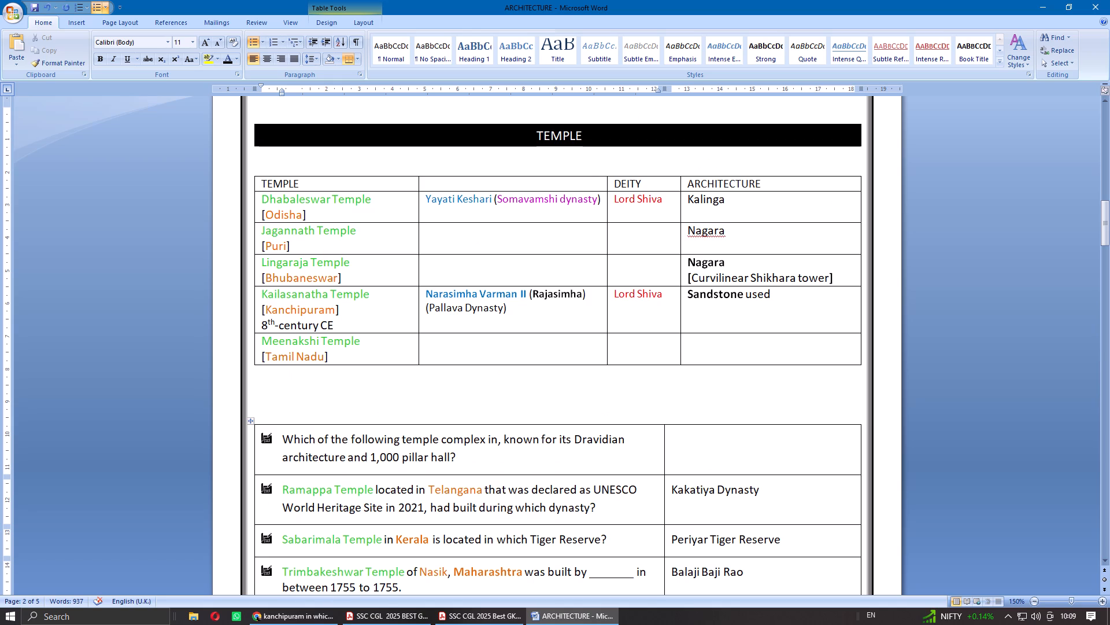
drag(577, 439, 627, 437)
key(ctrl+x)
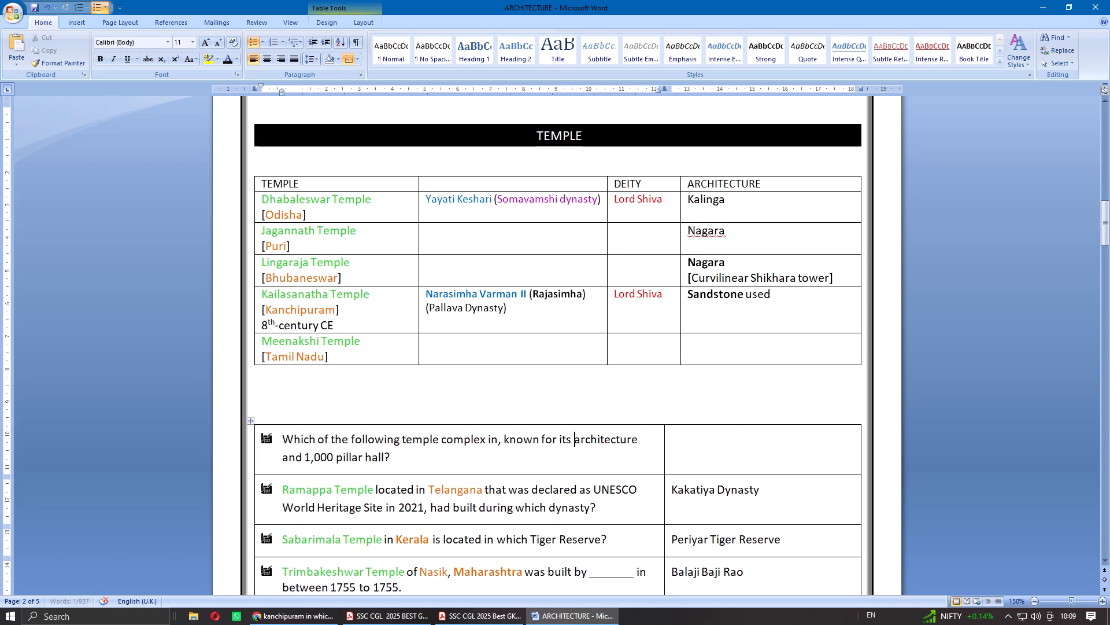
click(722, 339)
key(ctrl+v)
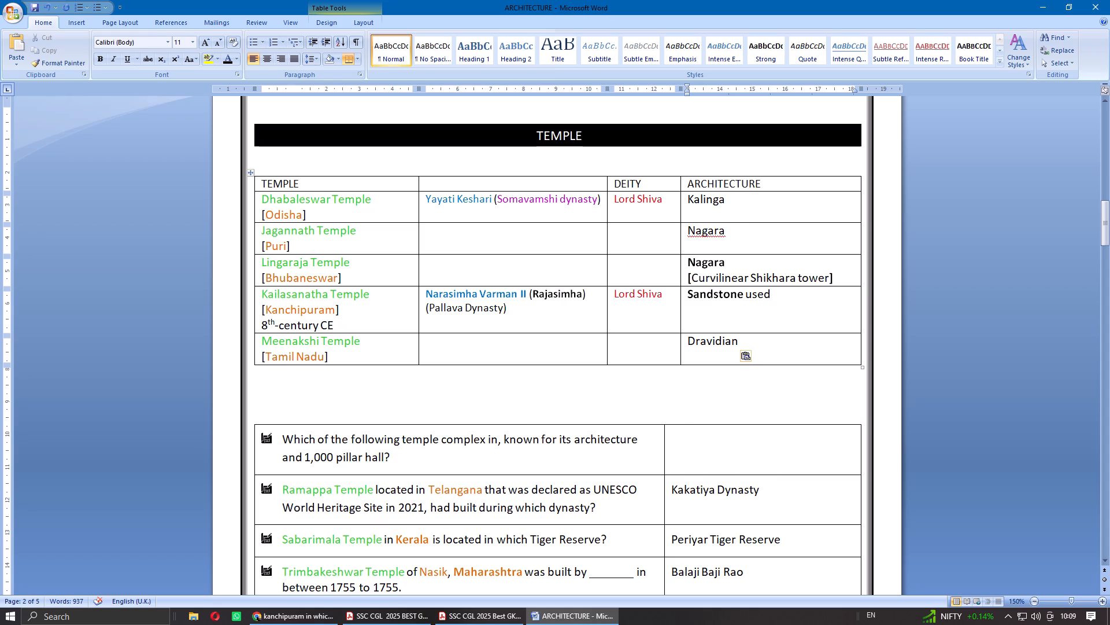
Add a row below Meenakshi Temple and move "Ramappa Temple" from the second question into its TEMPLE cell.
scroll(769, 348, down, 1)
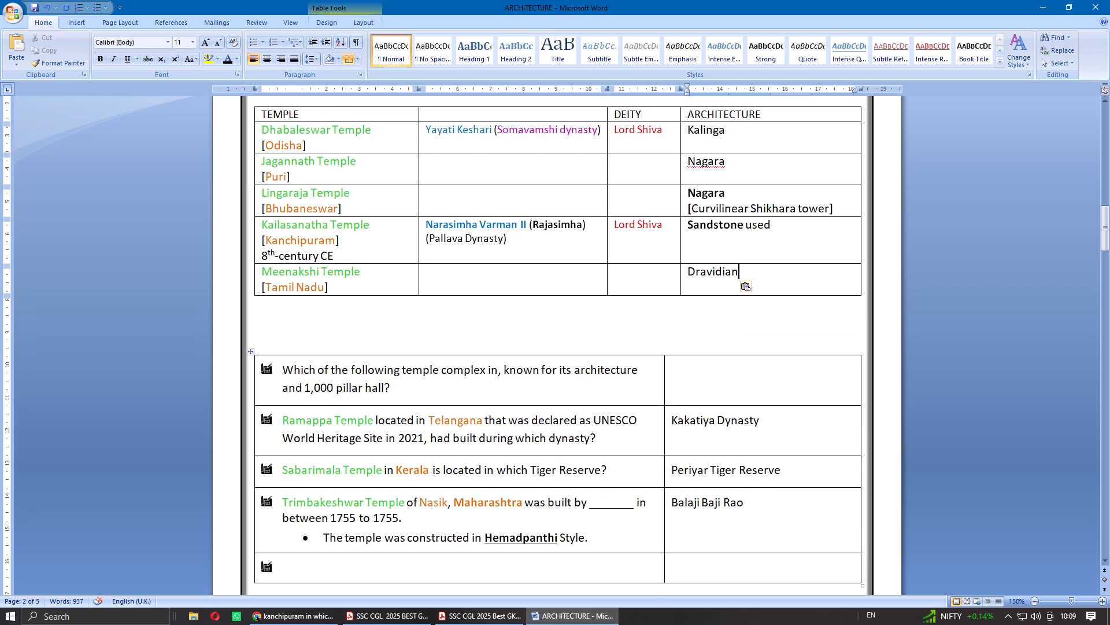
scroll(721, 360, down, 1)
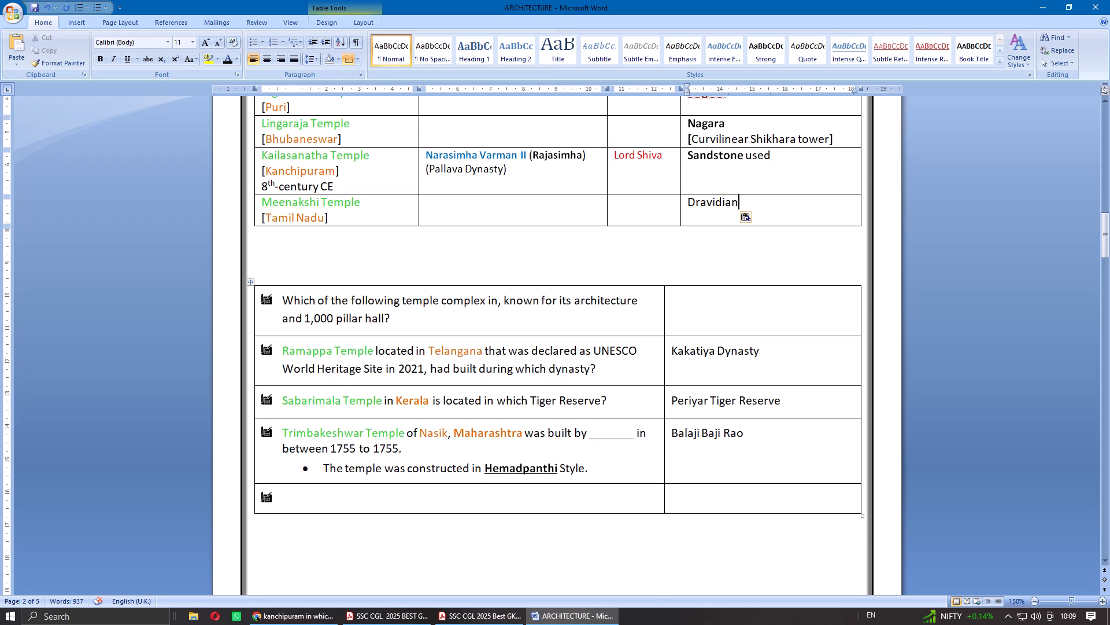
drag(282, 350, 365, 350)
key(ctrl+x)
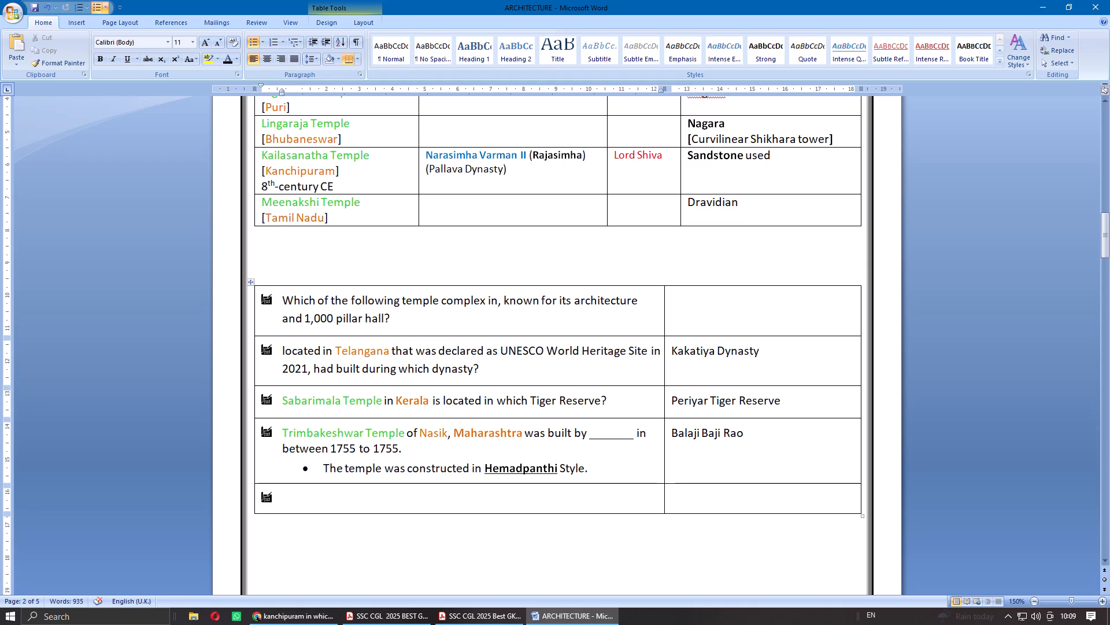
click(771, 215)
key(Tab)
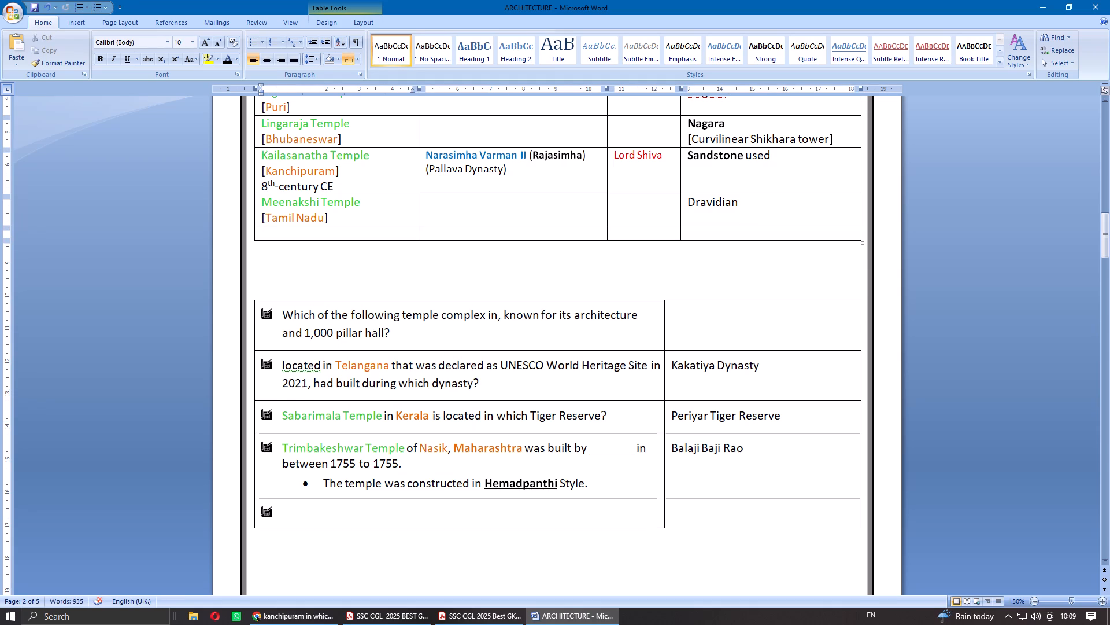
key(ctrl+v)
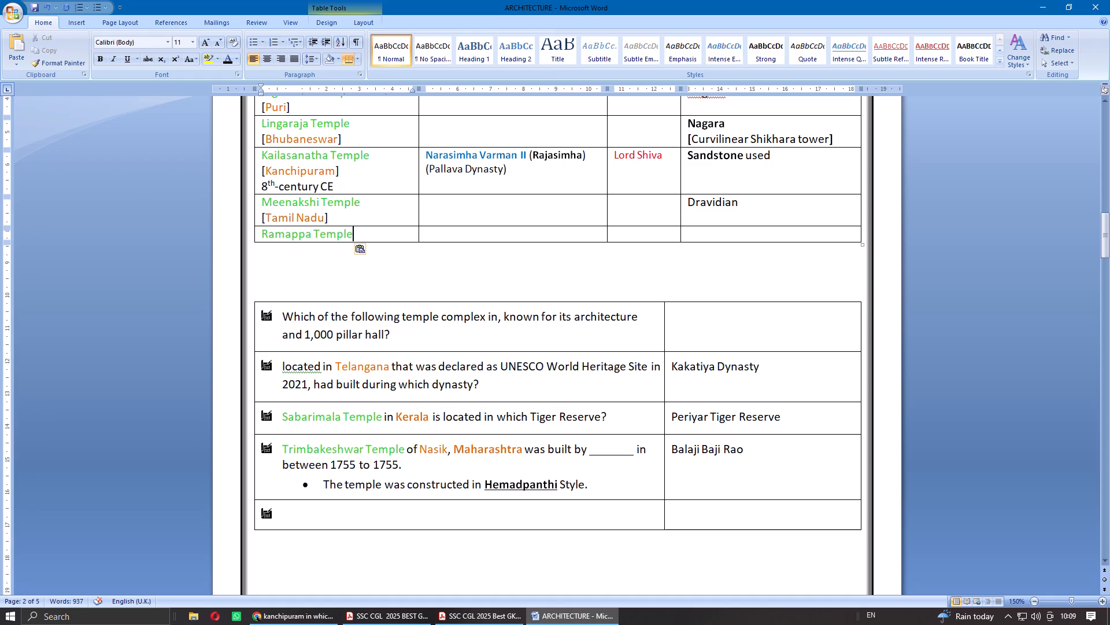
Move "Telangana" from the second question into black square brackets on a new line below "Ramappa Temple".
key(shift+Return)
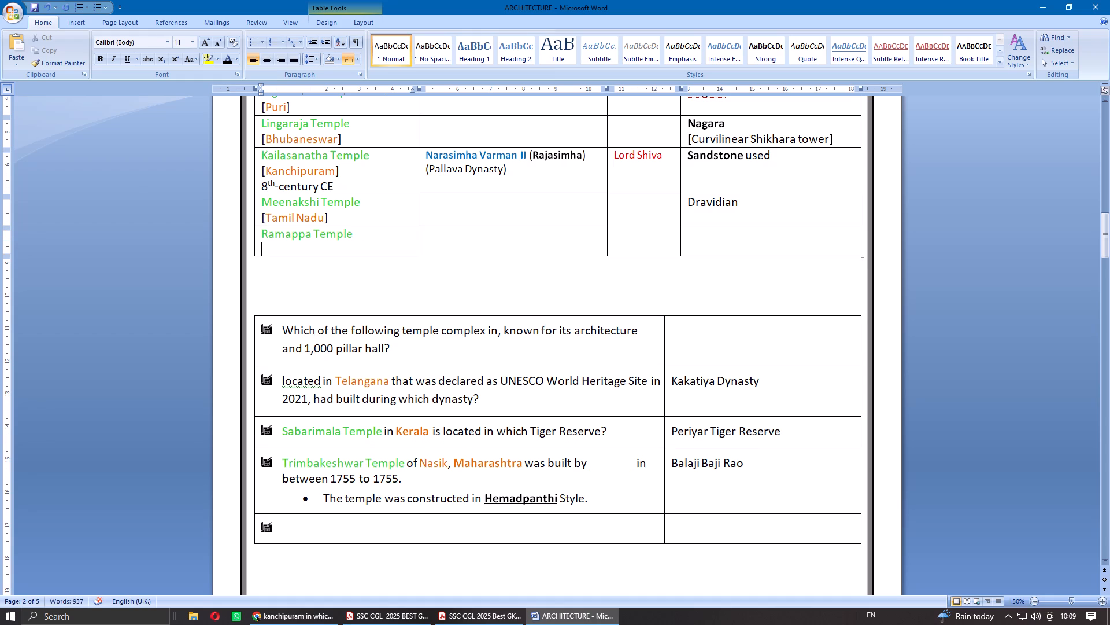
click(227, 61)
text([])
key(Left)
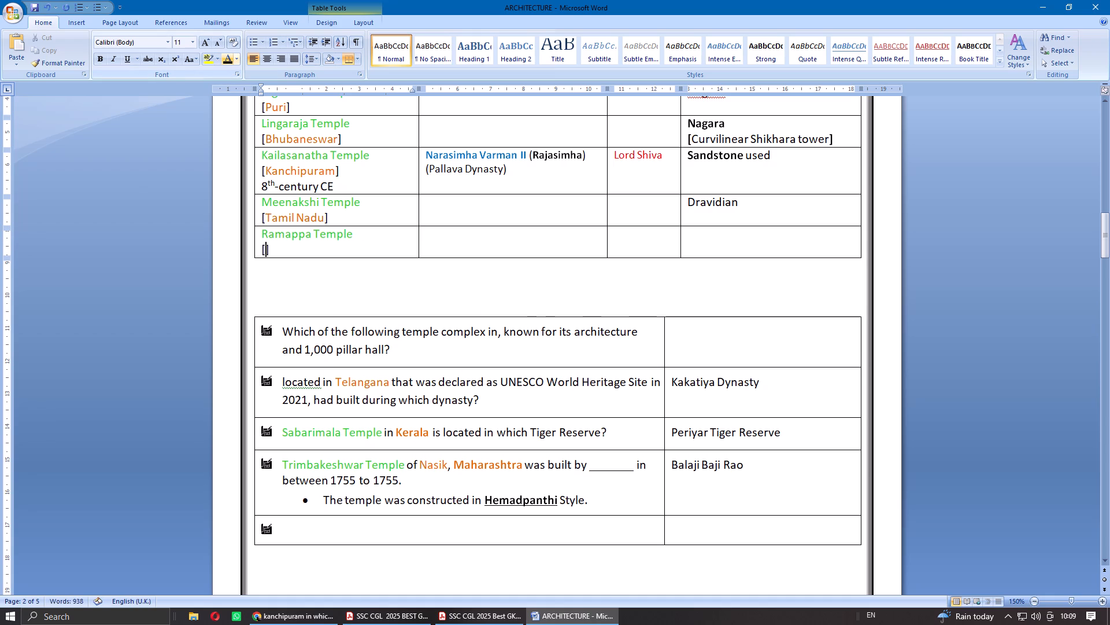
double_click(369, 380)
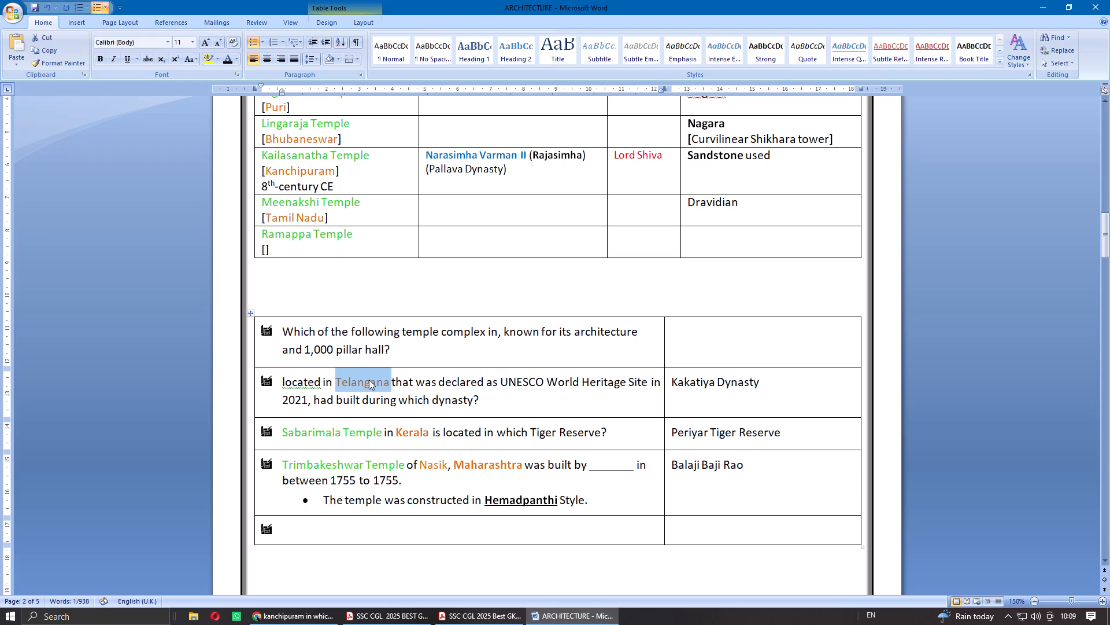
key(ctrl+x)
click(266, 251)
key(ctrl+v)
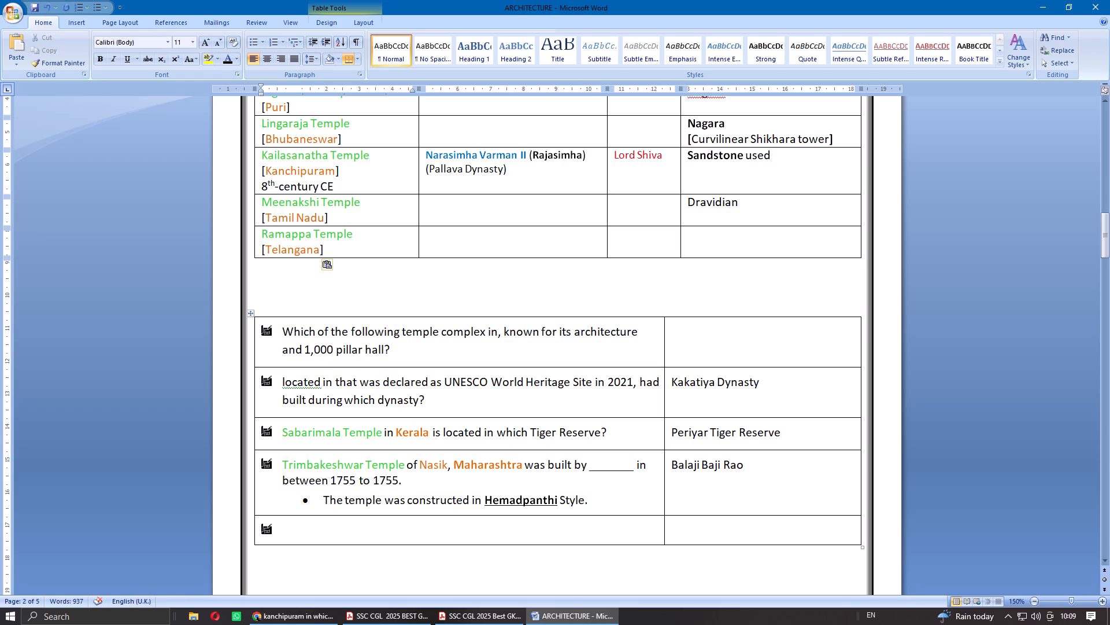
Move the answer "Kakatiya Dynasty" into the second column of the Ramappa Temple row.
drag(673, 384, 746, 384)
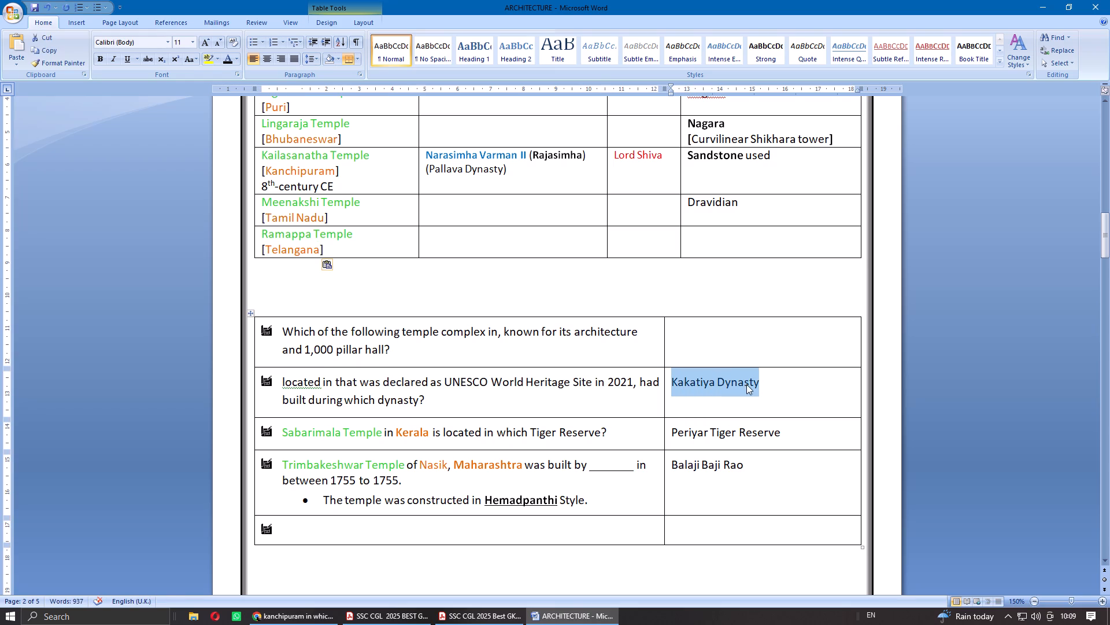
key(ctrl+x)
click(520, 238)
key(ctrl+v)
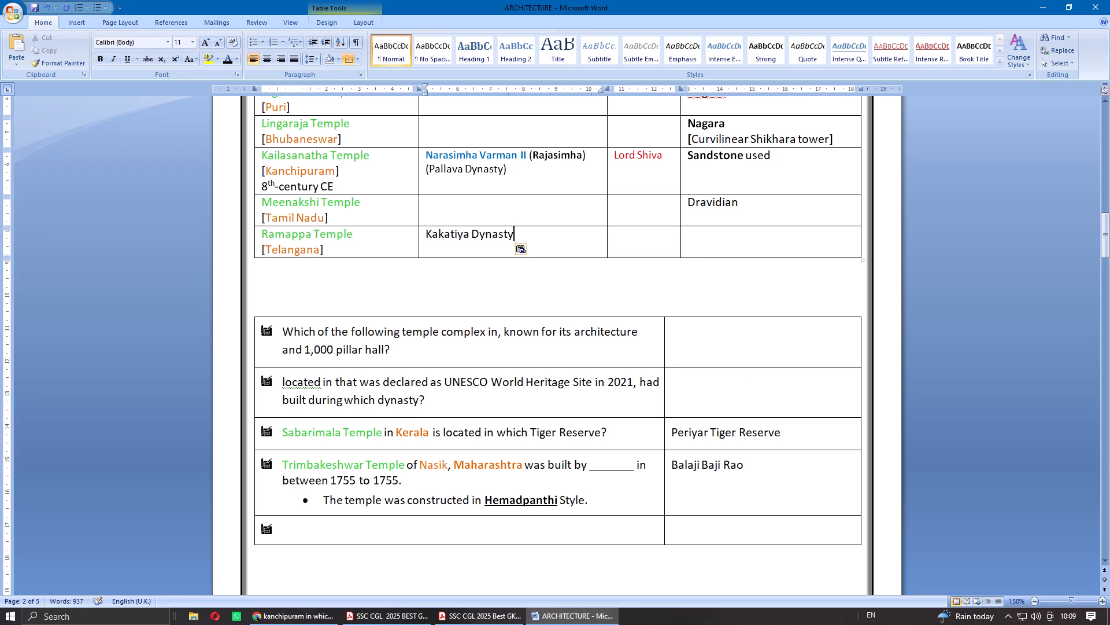
scroll(575, 267, up, 2)
scroll(575, 267, down, 2)
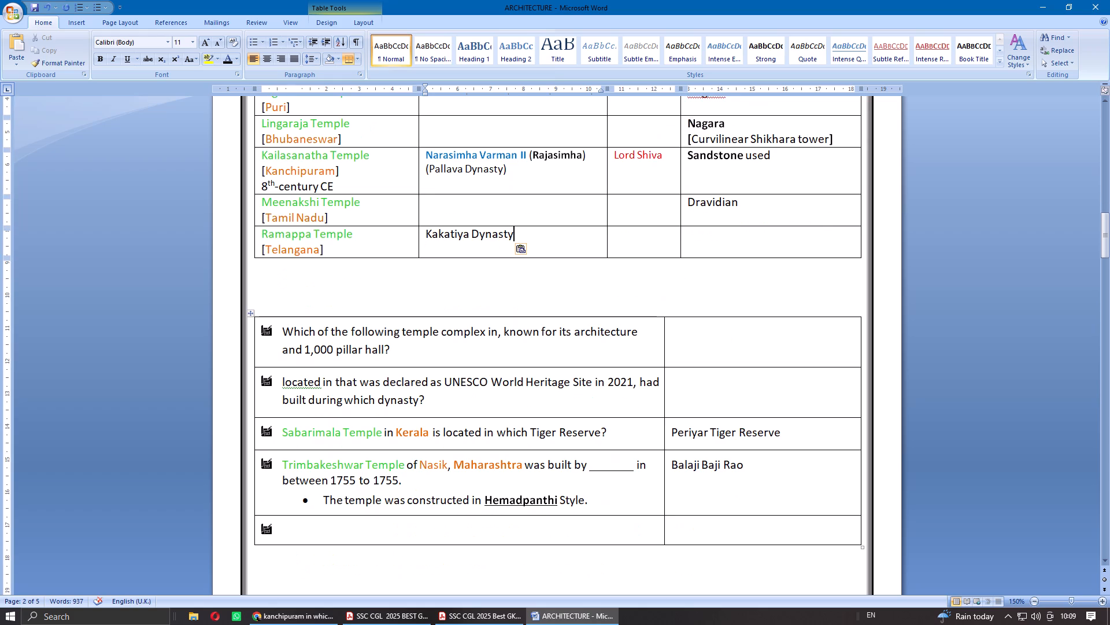
Cut "UNESCO World Heritage Site in 2021" from the second question and add two blank rows below the Ramappa Temple row.
scroll(643, 351, up, 2)
scroll(643, 351, down, 2)
click(446, 383)
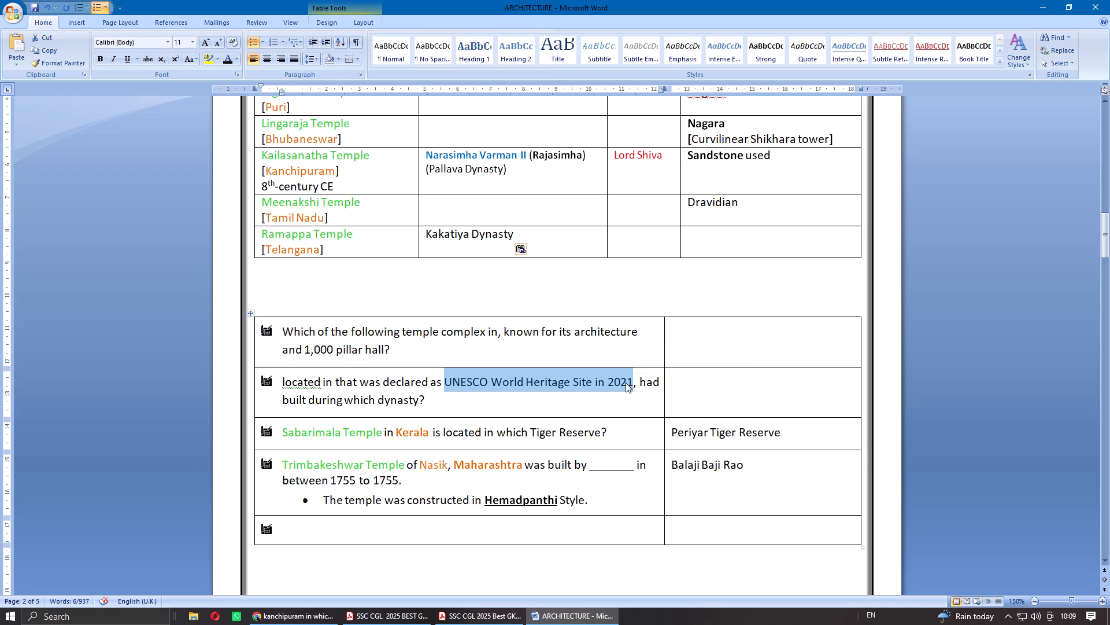
key(ctrl+x)
click(695, 247)
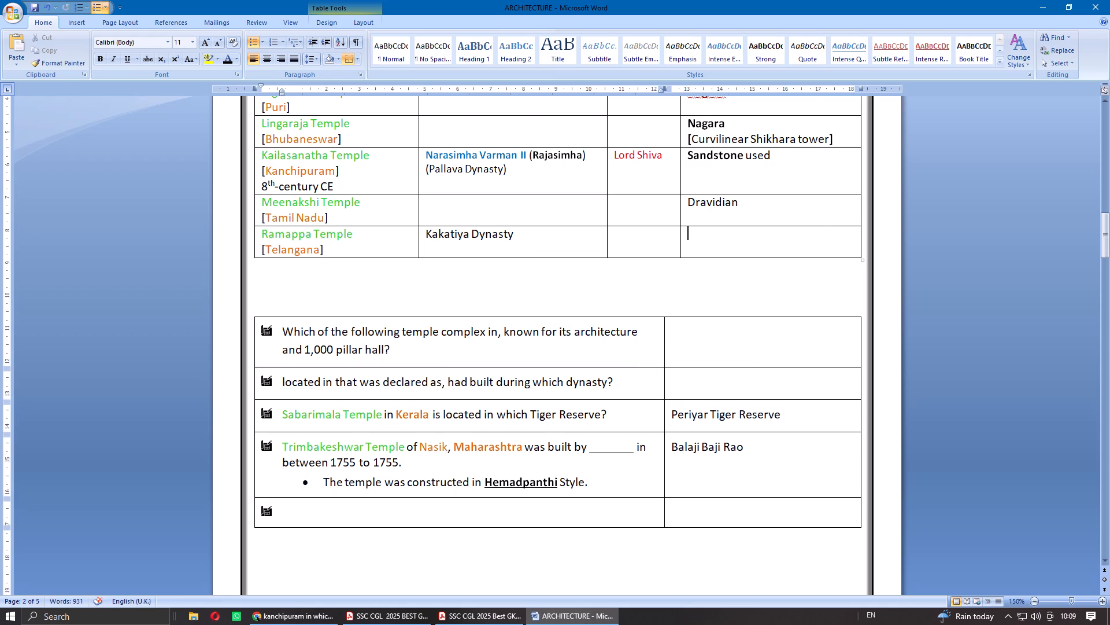
right_click(695, 247)
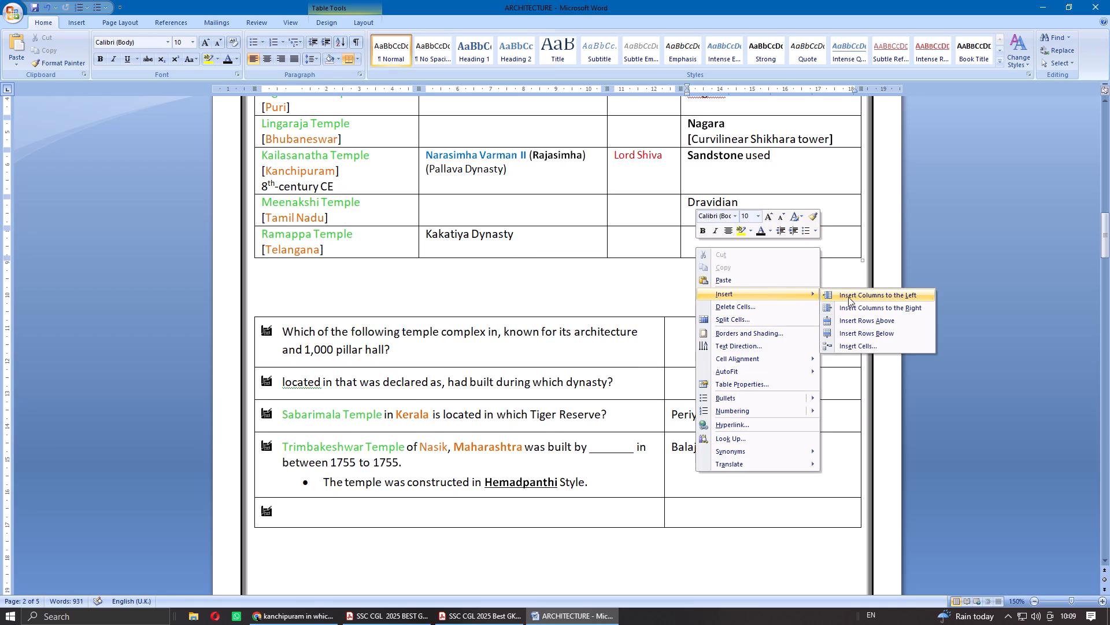
click(861, 333)
click(656, 263)
key(Tab)
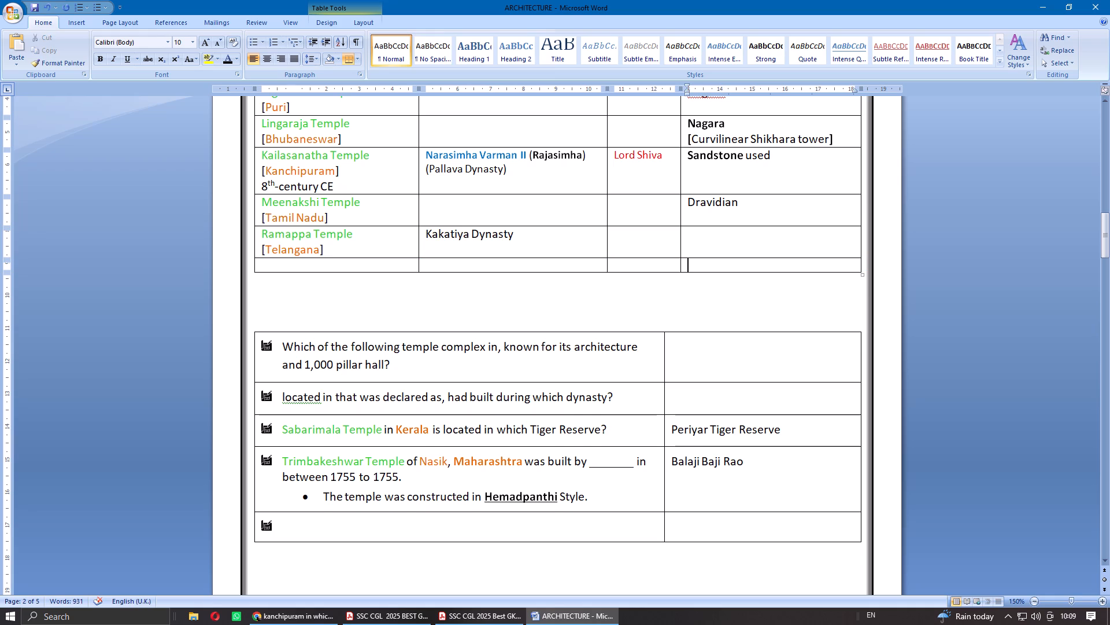
key(Tab)
Merge the cells of the first blank row below Ramappa Temple and paste the UNESCO text into it.
drag(404, 268, 730, 266)
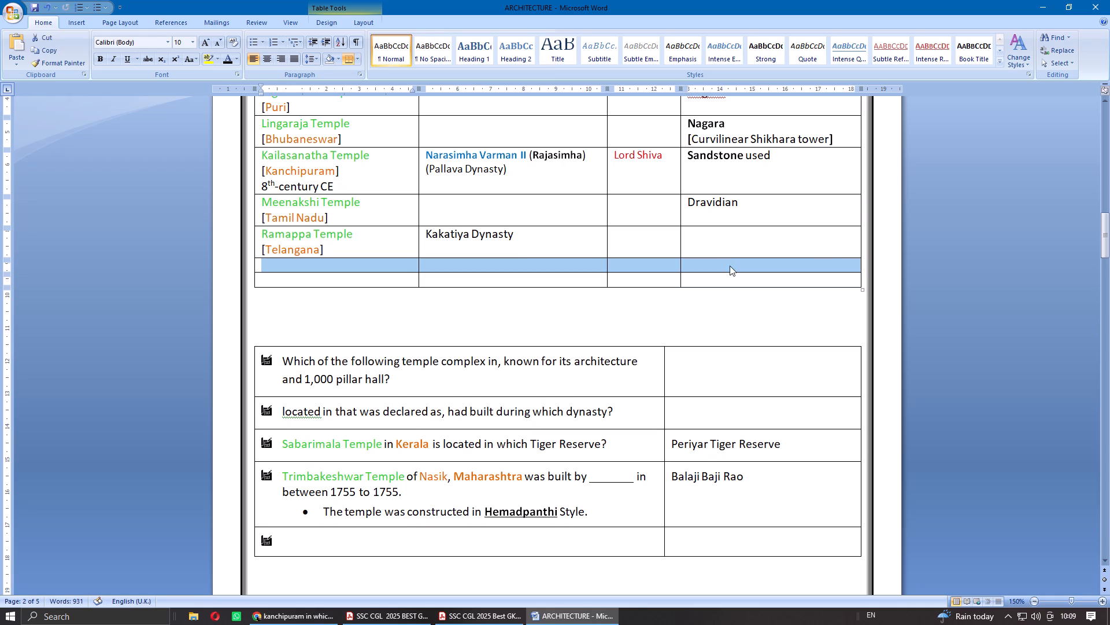
right_click(730, 266)
click(772, 337)
click(360, 264)
key(ctrl+v)
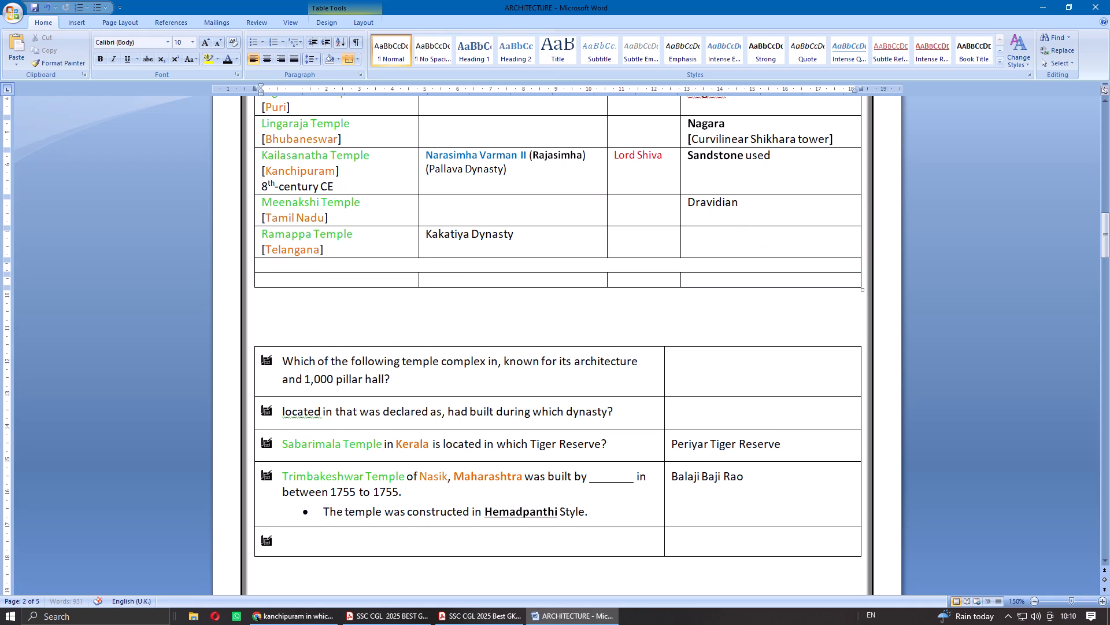
click(483, 267)
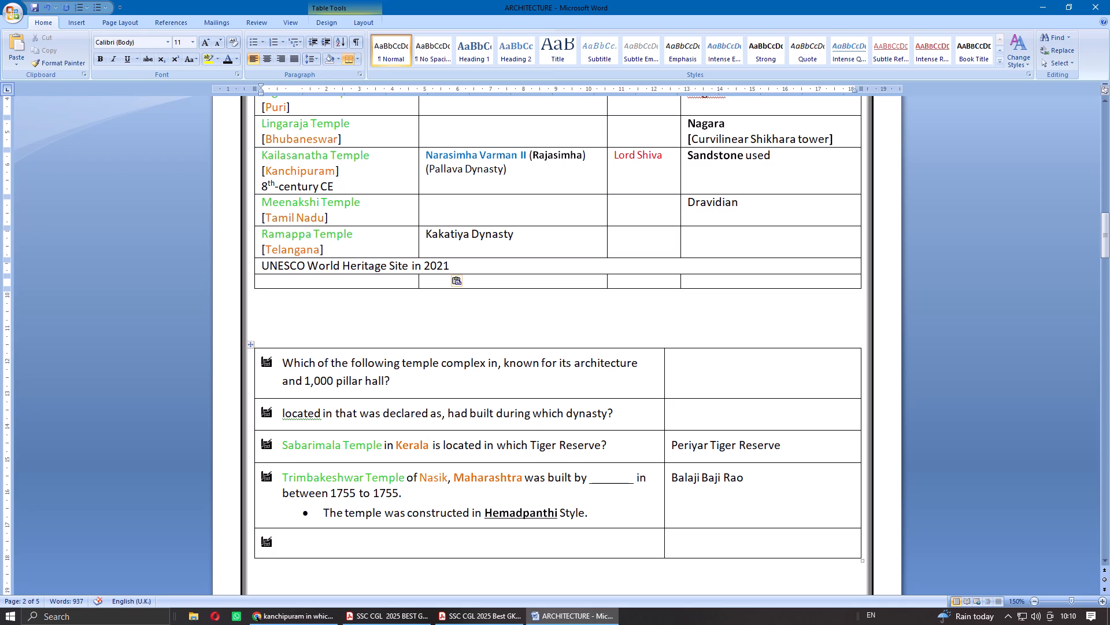
Cut the first question's remaining text and search Google in Chrome for it.
drag(401, 380, 304, 364)
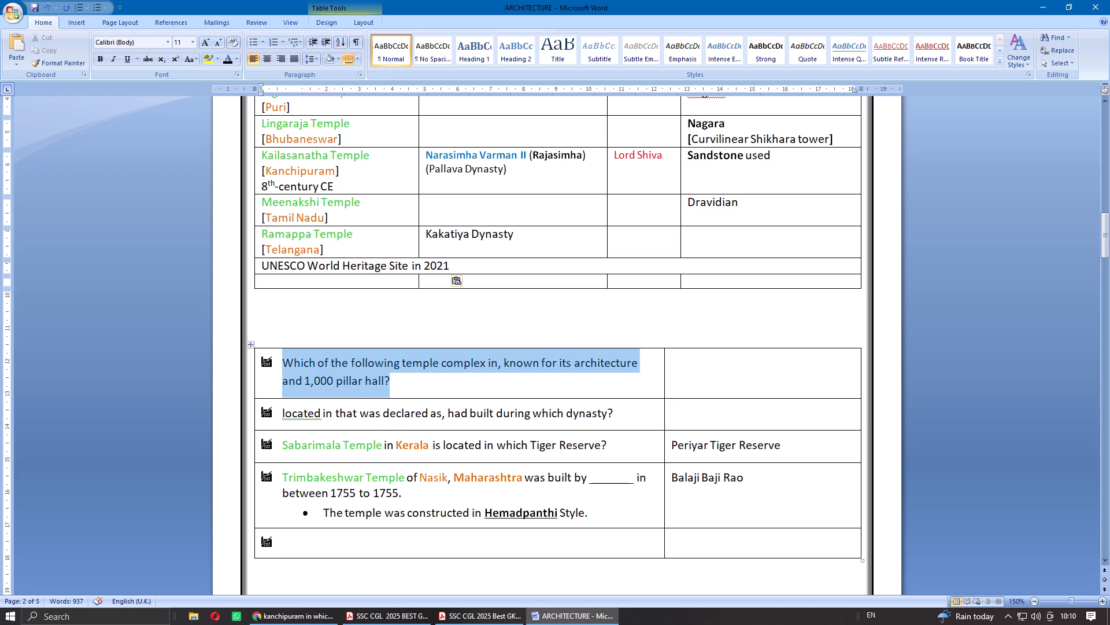
drag(304, 364, 298, 362)
key(ctrl+x)
click(326, 617)
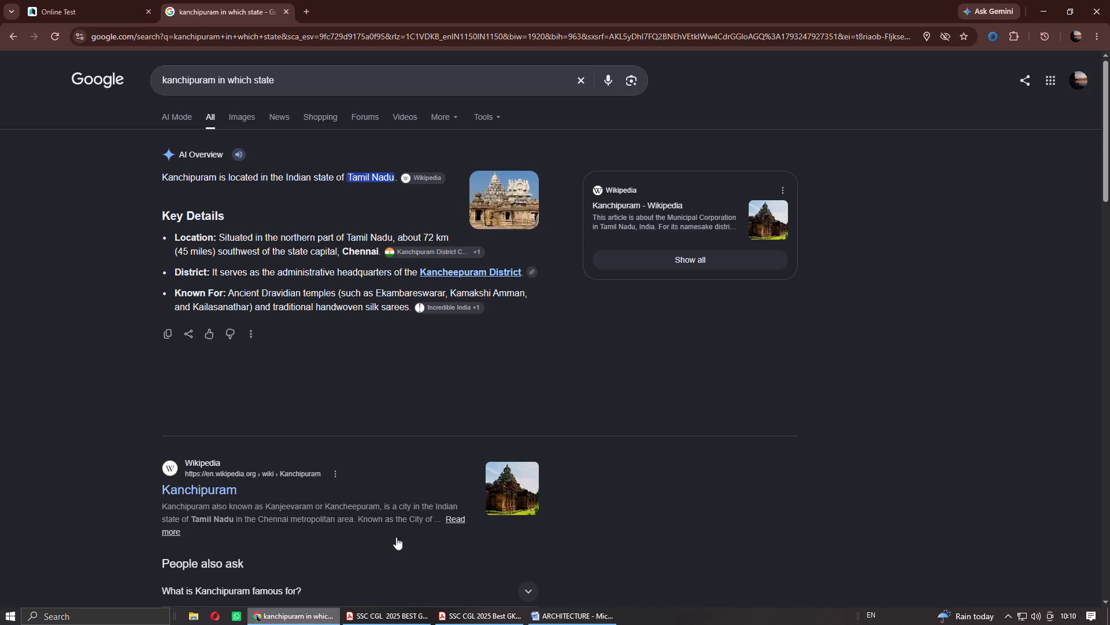
click(578, 80)
key(ctrl+v)
key(ctrl+Return)
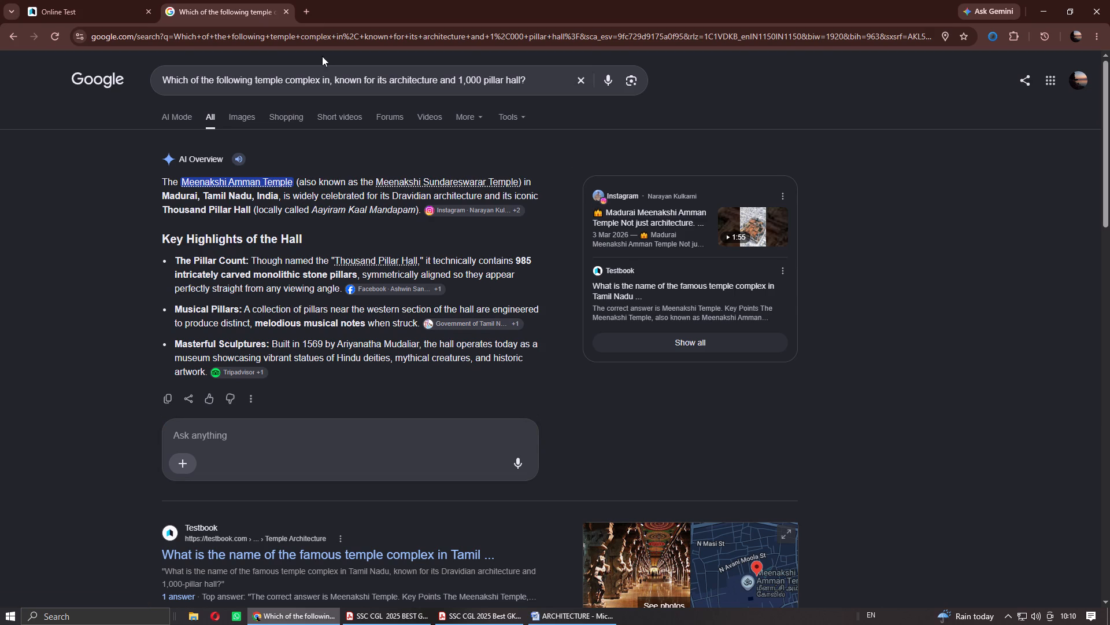
Search Google in a new browser tab for "meenakshi temple in".
click(312, 9)
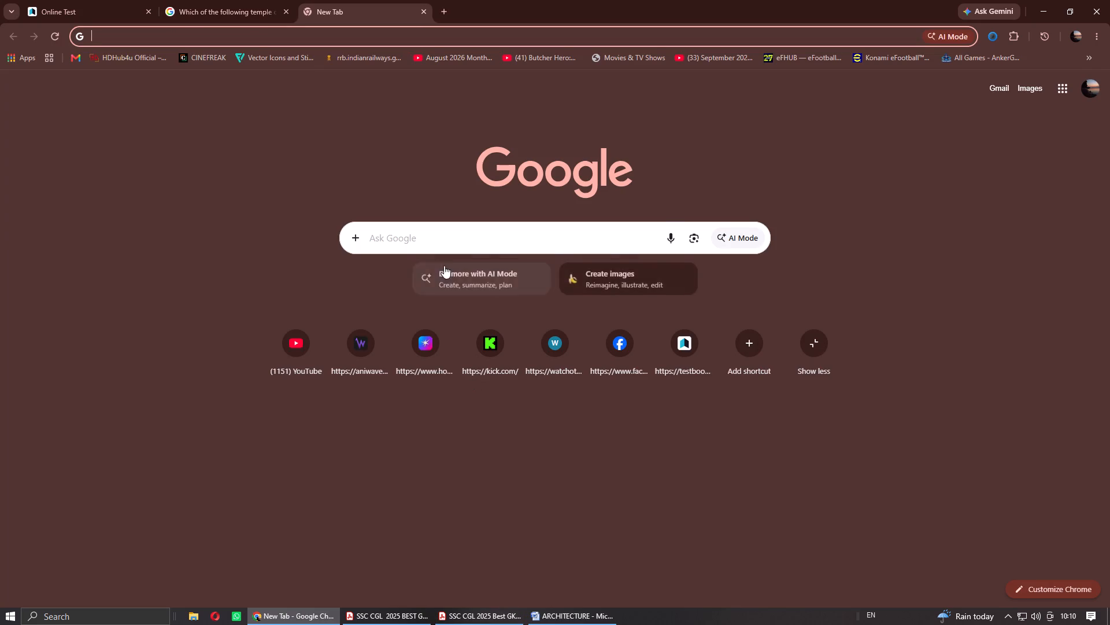
click(453, 238)
text(neeba)
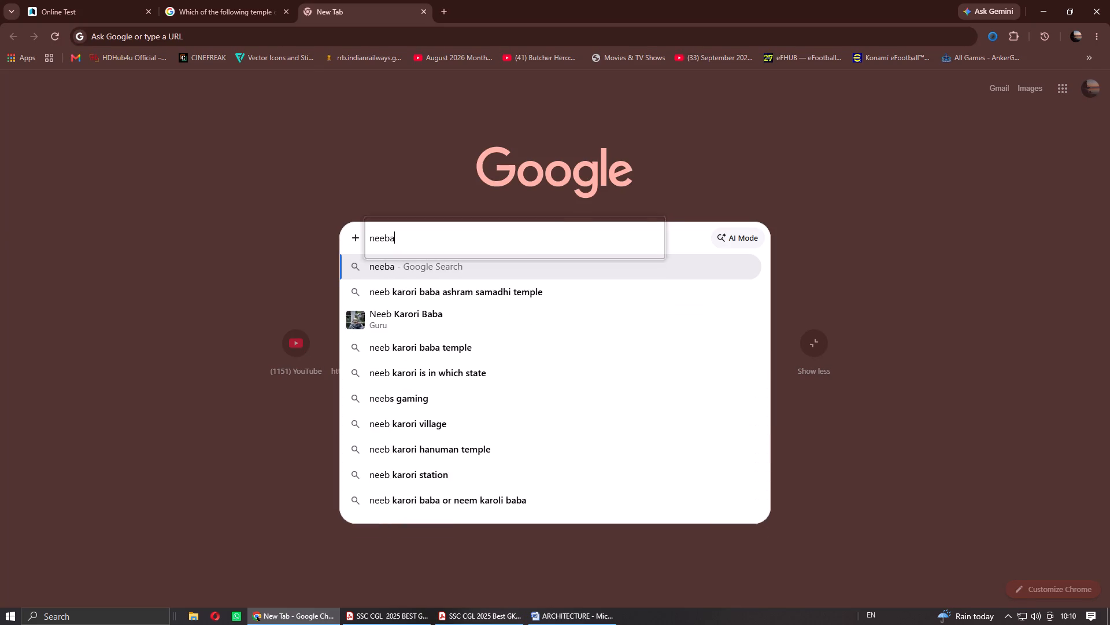
key(BackSpace)
key(BackSpace)
key(BackSpace)
key(BackSpace)
key(m)
key(BackSpace)
key(BackSpace)
text(meenakshi temple in)
key(Return)
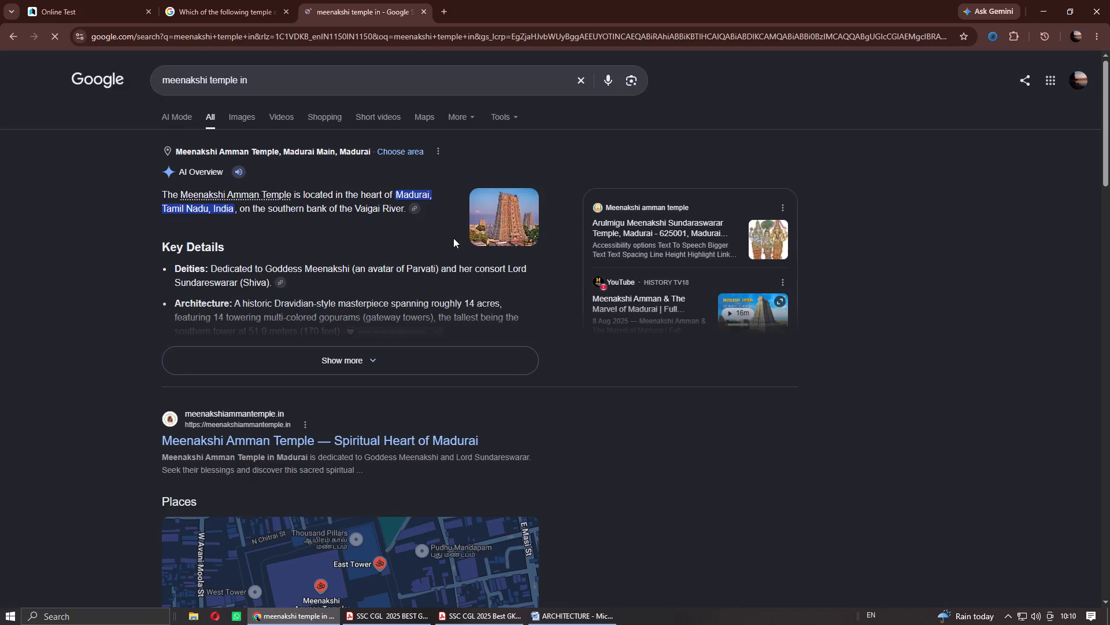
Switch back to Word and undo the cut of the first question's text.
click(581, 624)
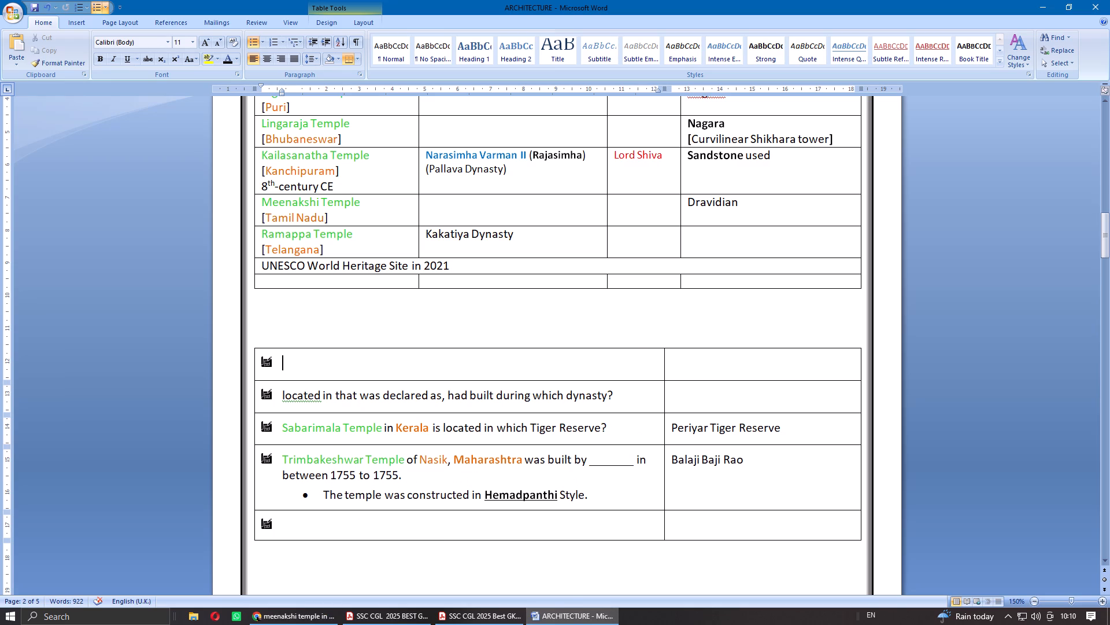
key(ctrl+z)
Move "1,000 pillar hall" from the first question into square brackets on a new line below "Dravidian" in the Meenakshi Temple row.
click(453, 384)
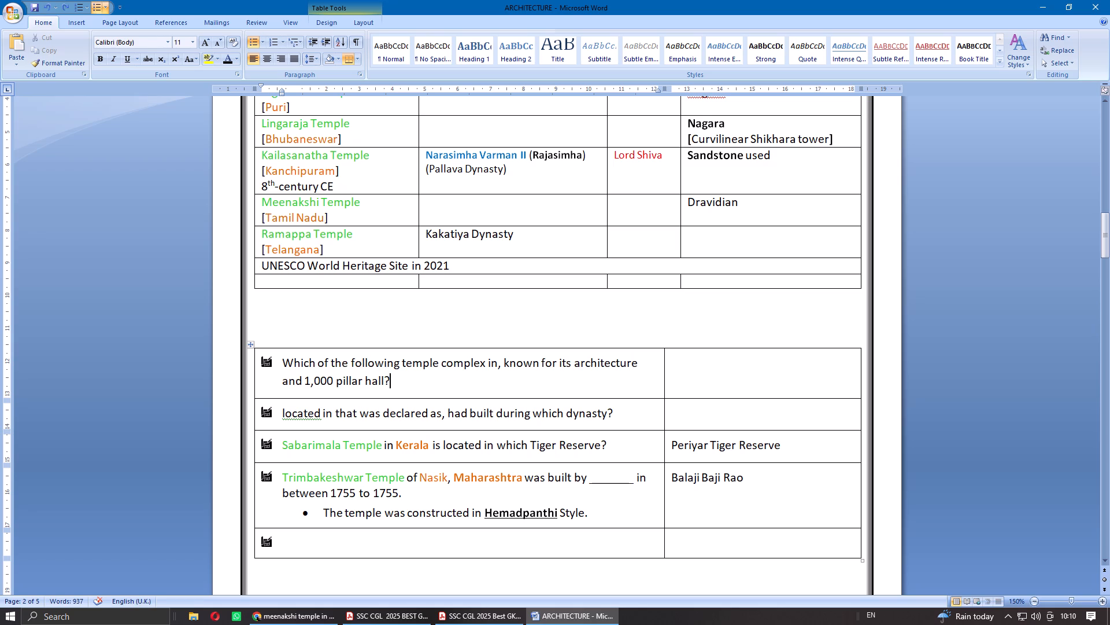
drag(305, 382, 380, 381)
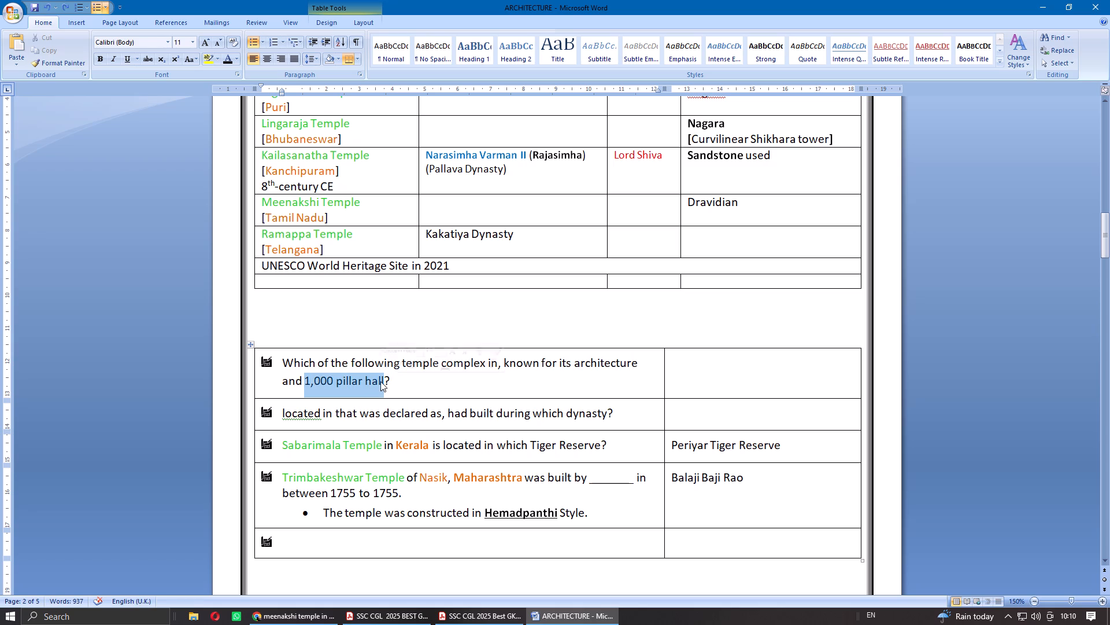
key(ctrl+x)
click(776, 207)
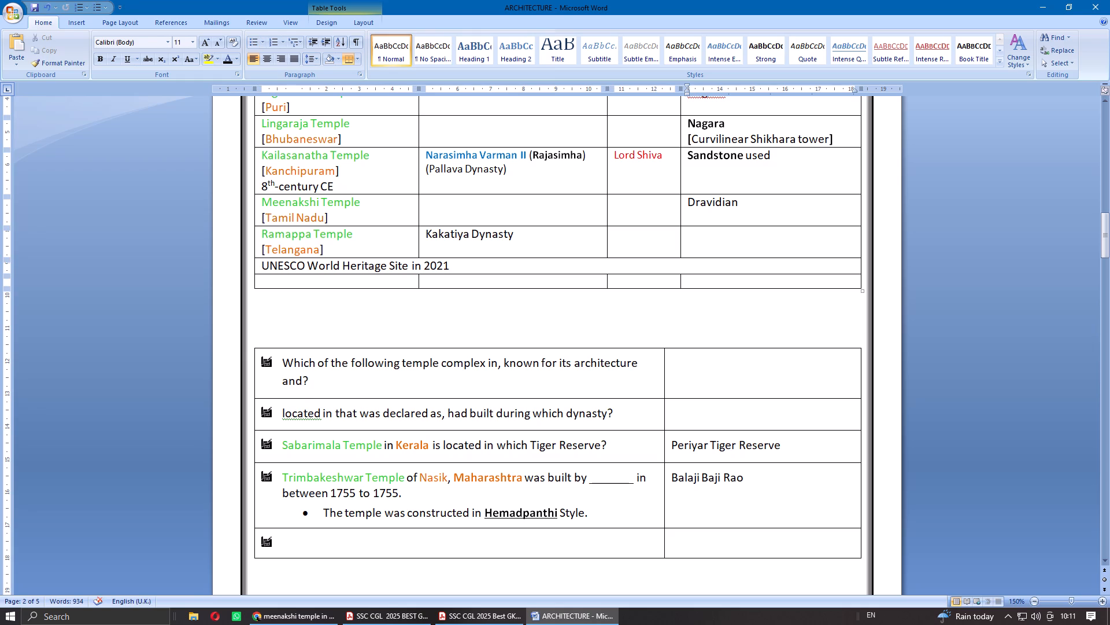
key(shift+Return)
text([])
key(Left)
key(ctrl+v)
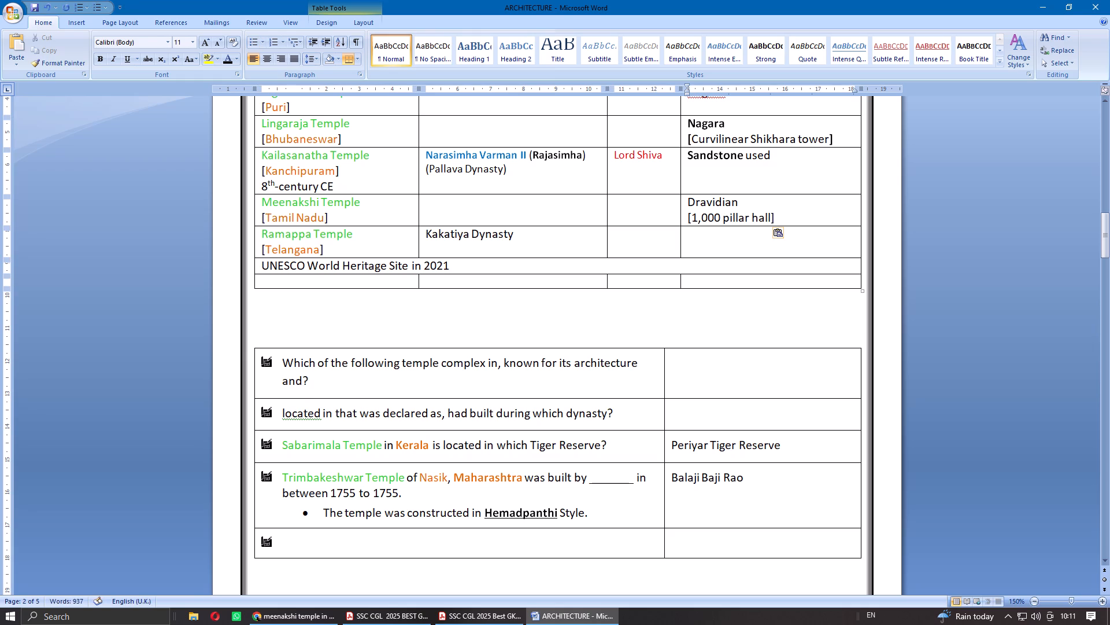
click(790, 216)
Delete the entire rows of the two used questions, about the temple complex and about the dynasty.
drag(682, 372, 644, 372)
right_click(625, 382)
click(662, 440)
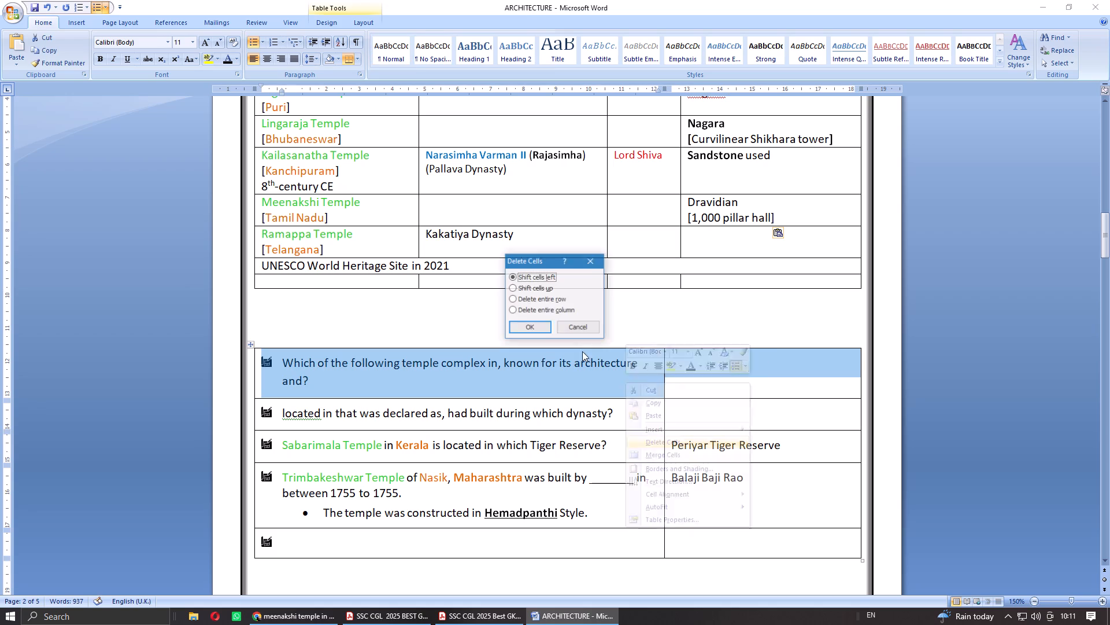
click(545, 303)
click(538, 325)
right_click(653, 370)
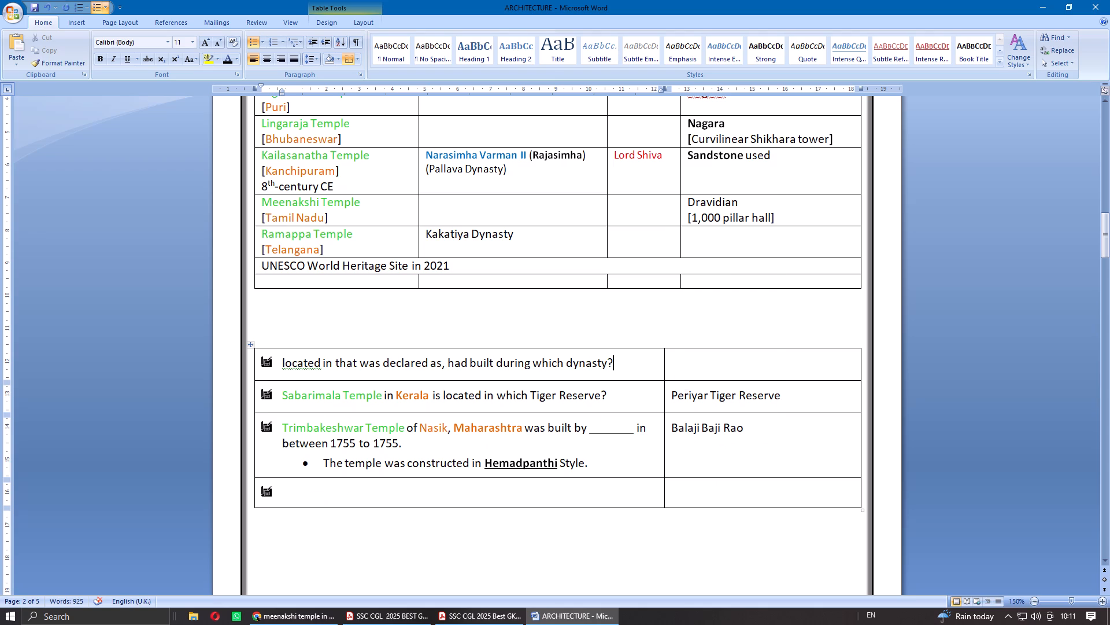
click(695, 247)
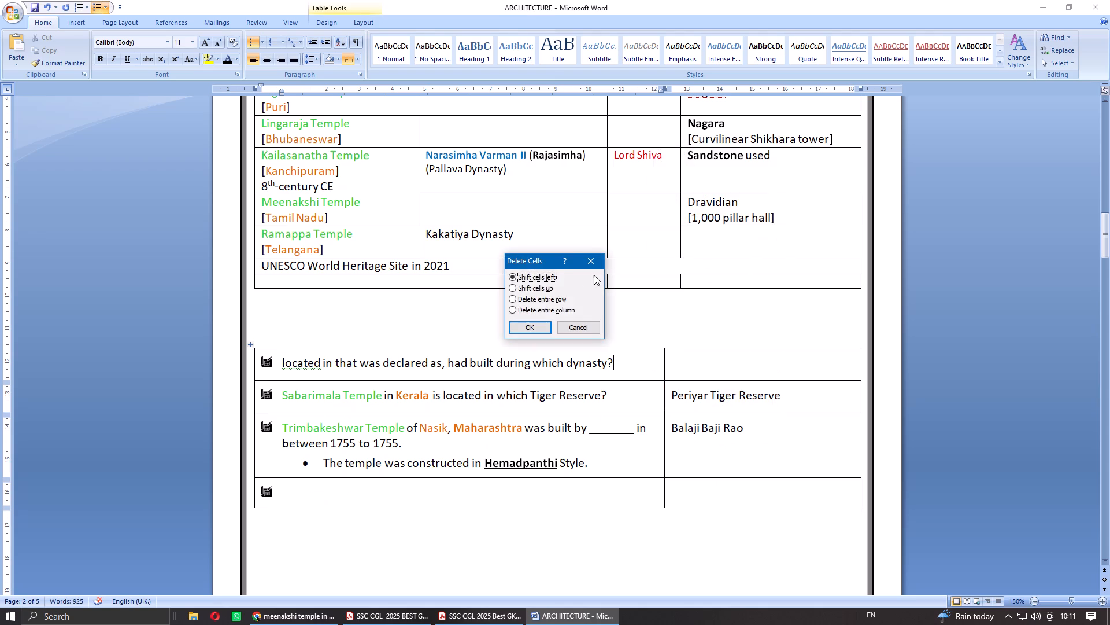
click(539, 302)
click(536, 326)
Add a row below Lingaraja Temple and move "Sabarimala Temple" from its question into the new TEMPLE cell.
scroll(505, 271, up, 2)
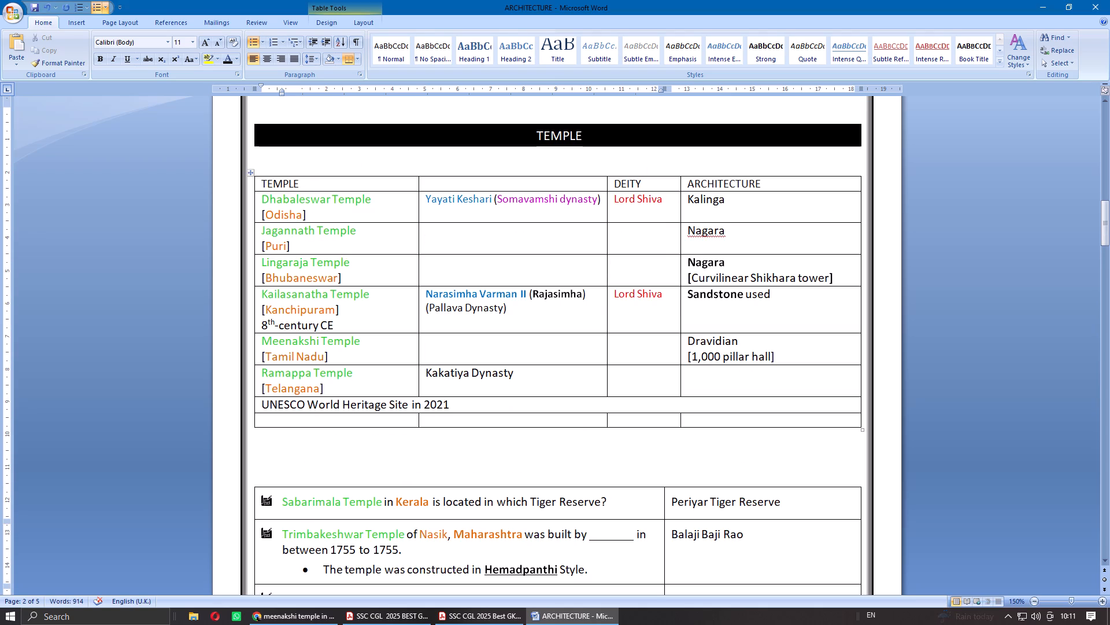
right_click(388, 274)
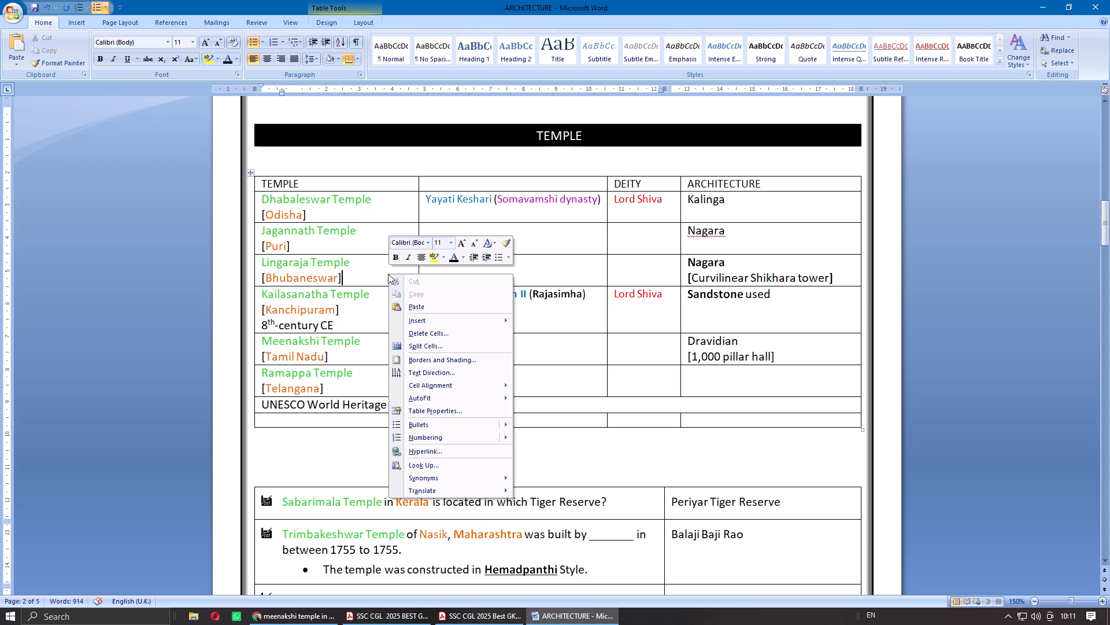
click(545, 363)
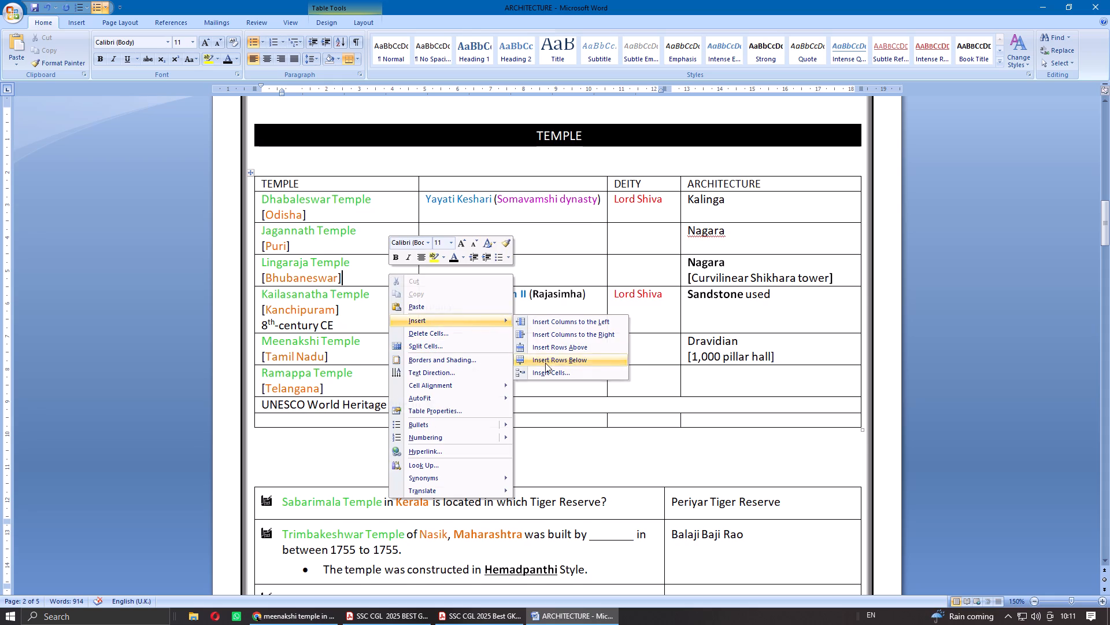
scroll(541, 381, down, 1)
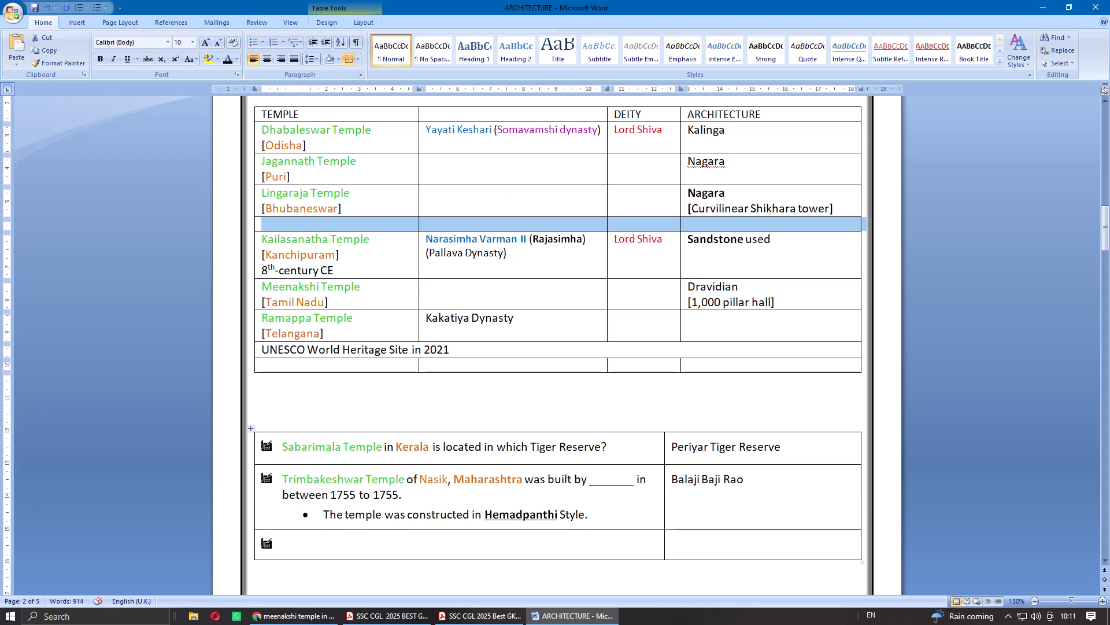
click(327, 451)
drag(283, 444, 373, 444)
key(ctrl+x)
click(297, 224)
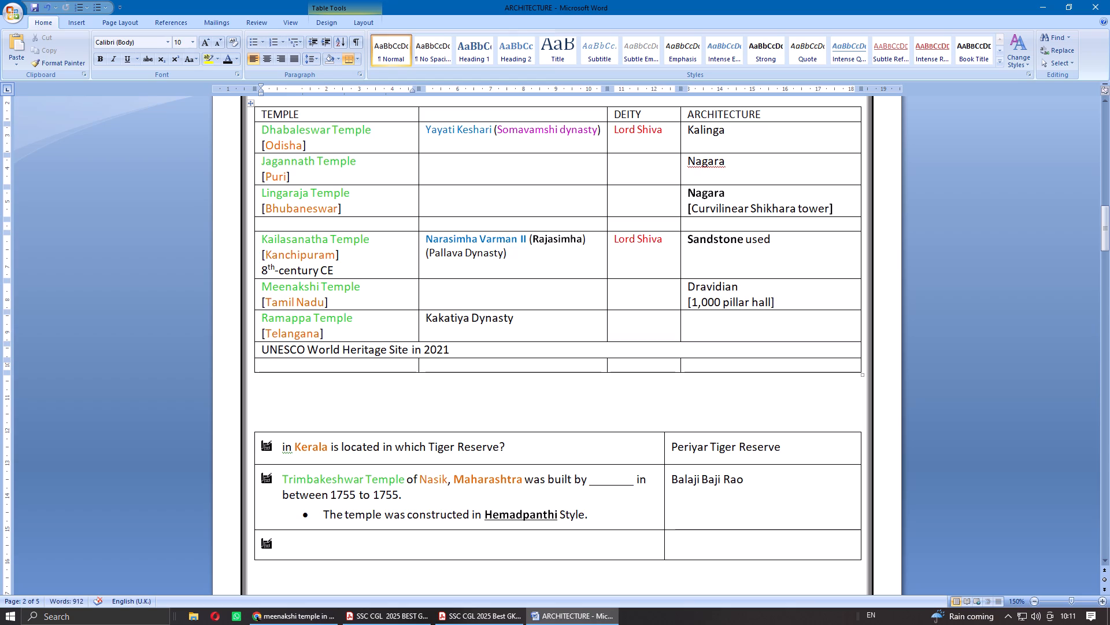
key(ctrl+v)
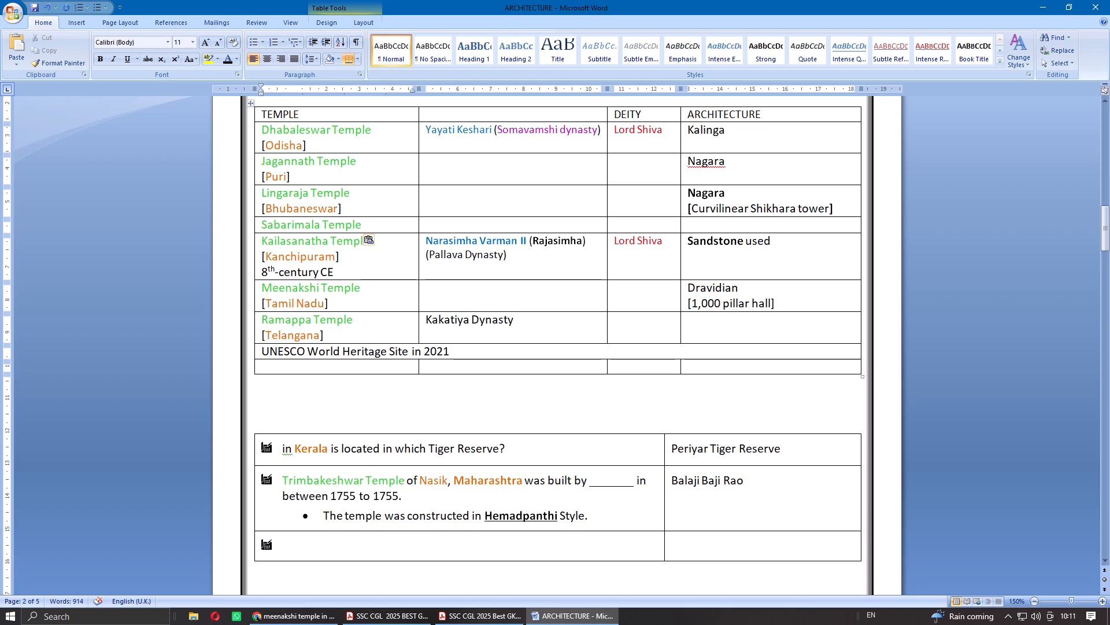
Move "Kerala" from the Tiger Reserve question into black square brackets on a new line below "Sabarimala Temple".
key(shift+Return)
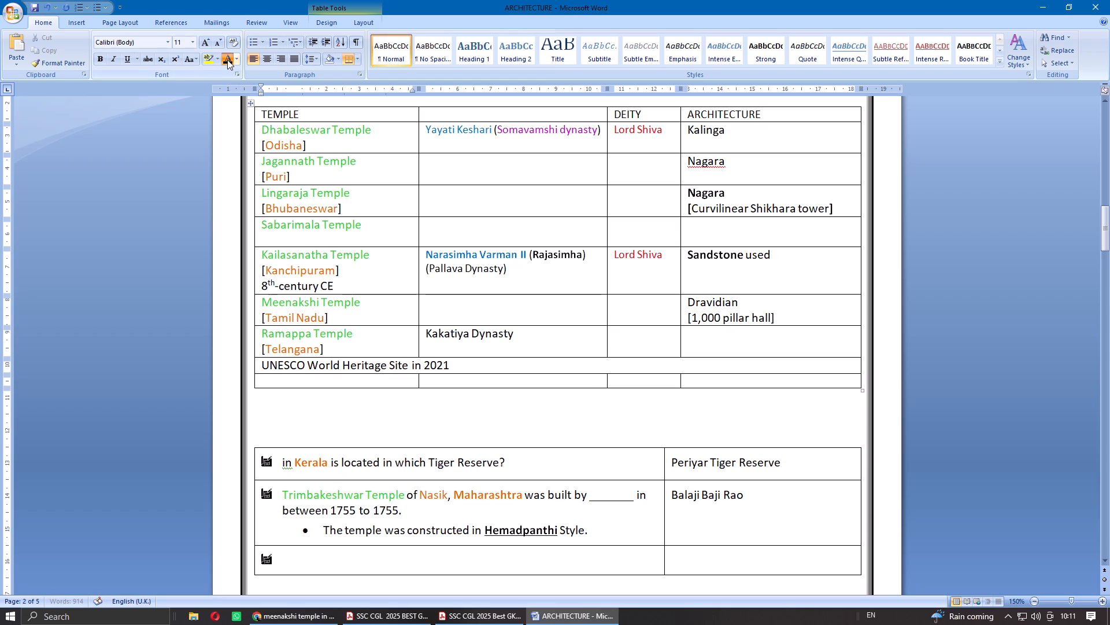
click(228, 60)
text([])
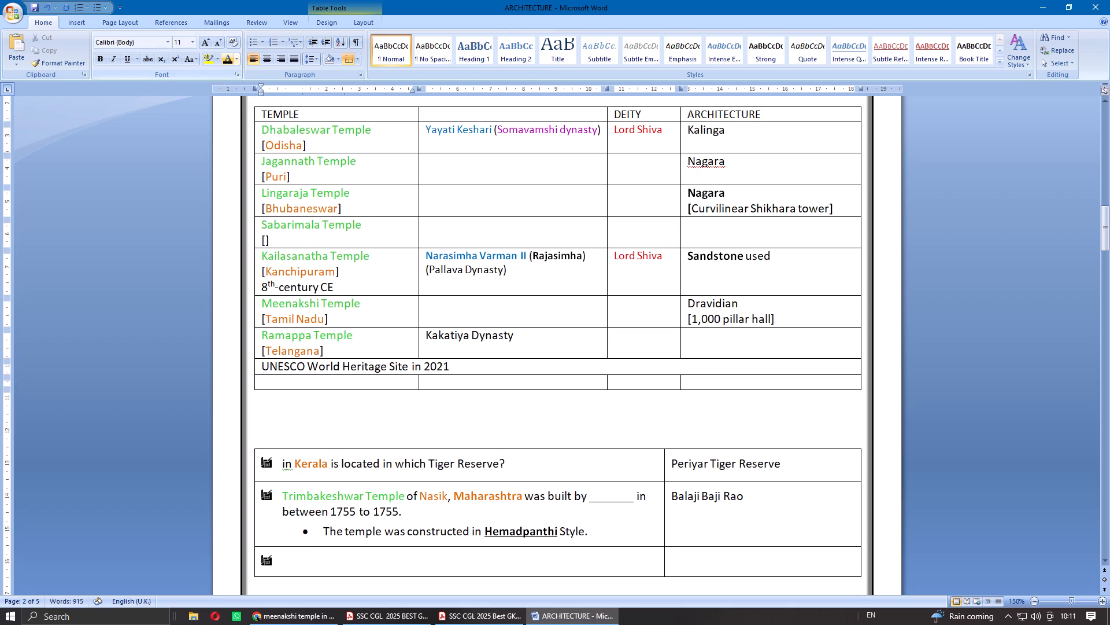
key(Left)
double_click(313, 465)
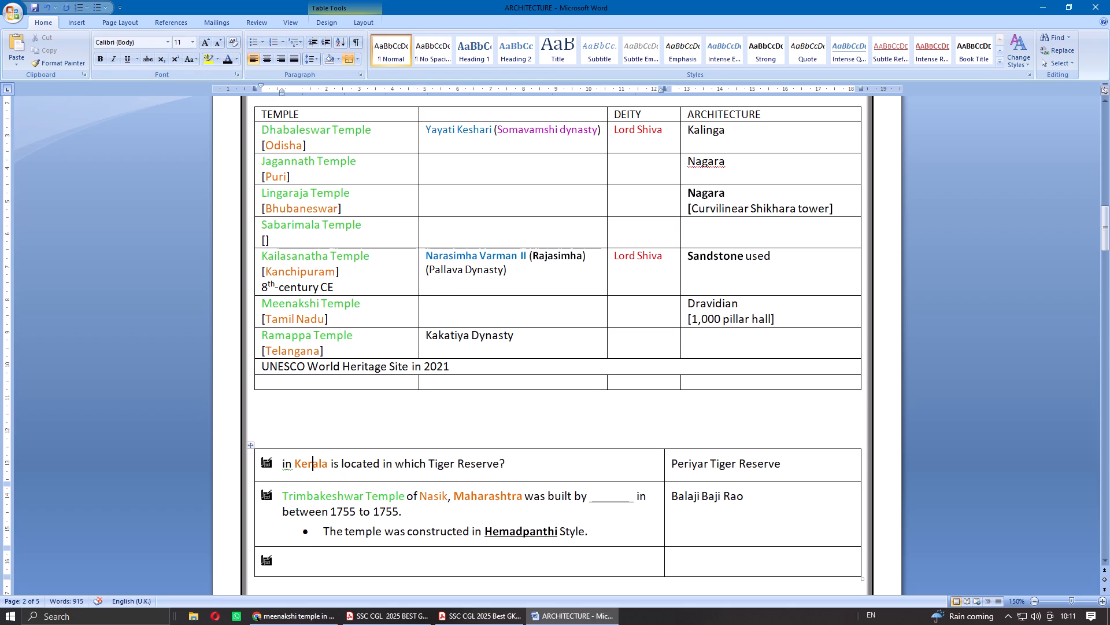
key(ctrl+x)
click(264, 240)
key(ctrl+v)
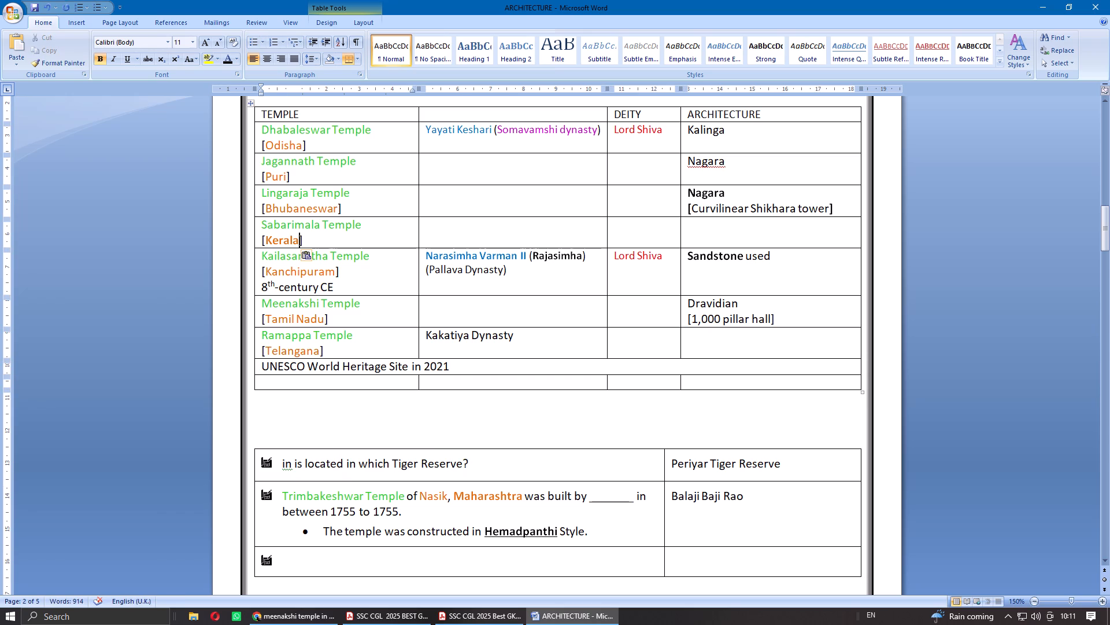
click(386, 235)
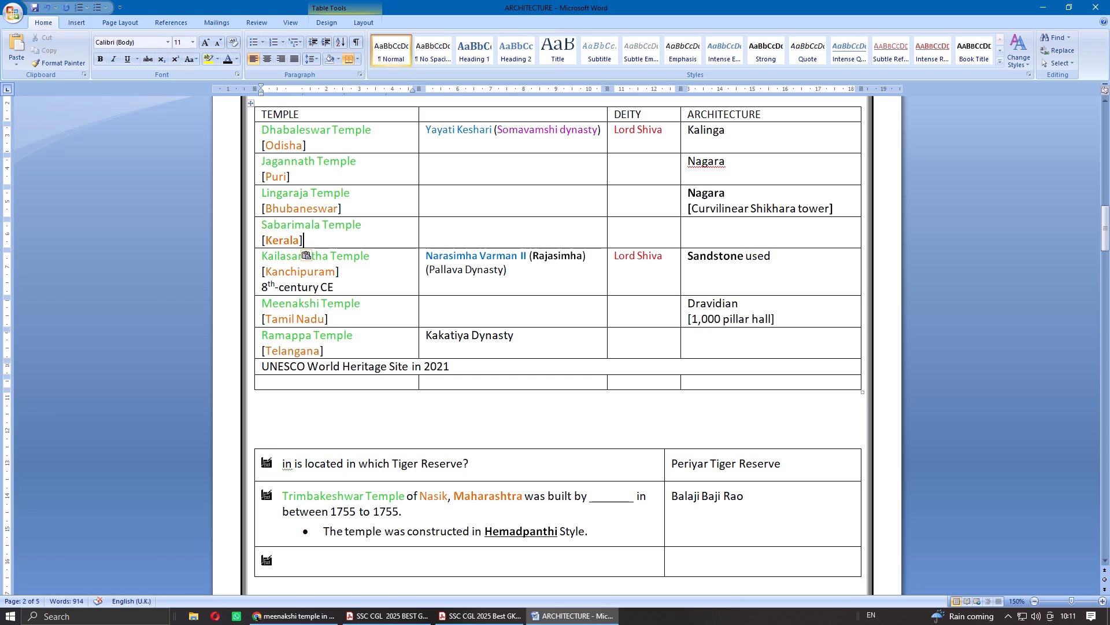
Colour "Periyar Tiger Reserve" bright purple in the answer cell and move it into new square brackets after "[Kerala]" in the Sabarimala Temple row.
click(386, 235)
key(space)
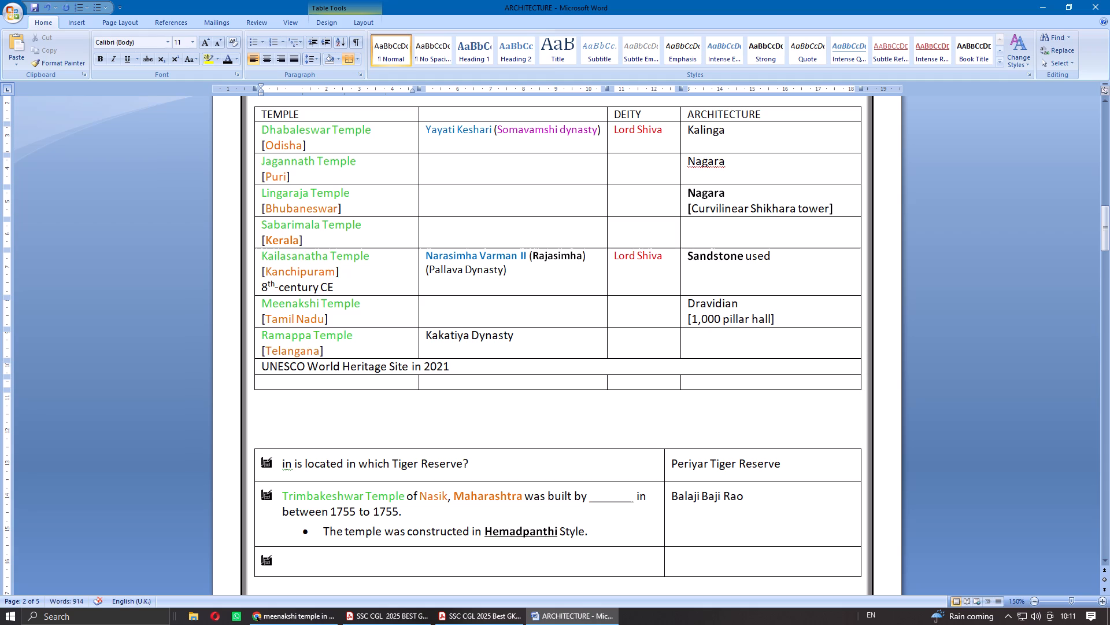
text([])
key(Left)
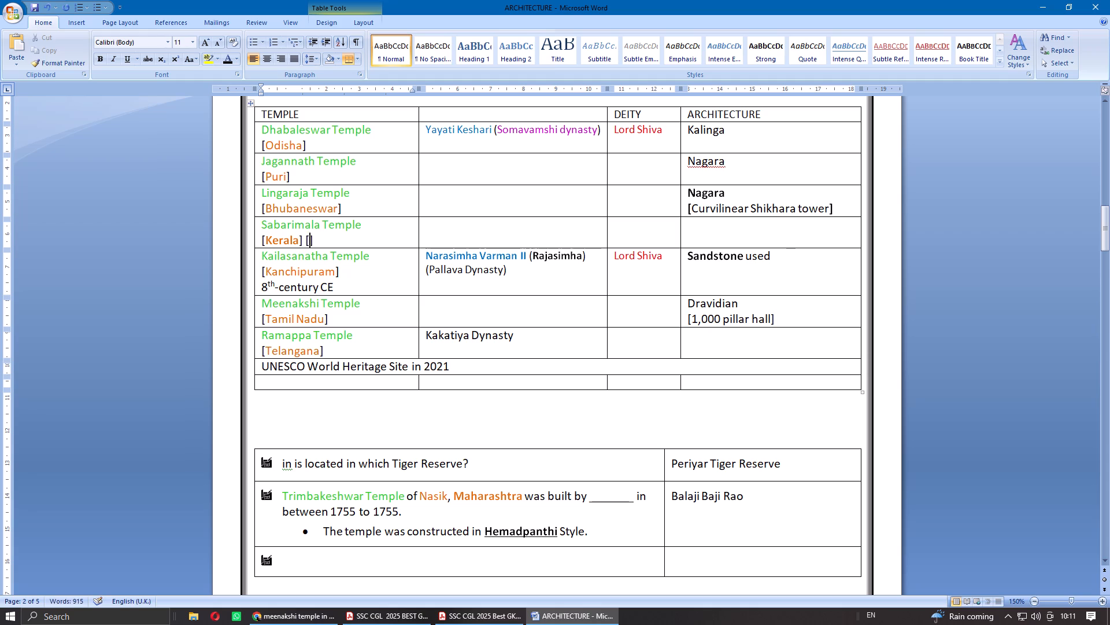
drag(793, 468, 693, 468)
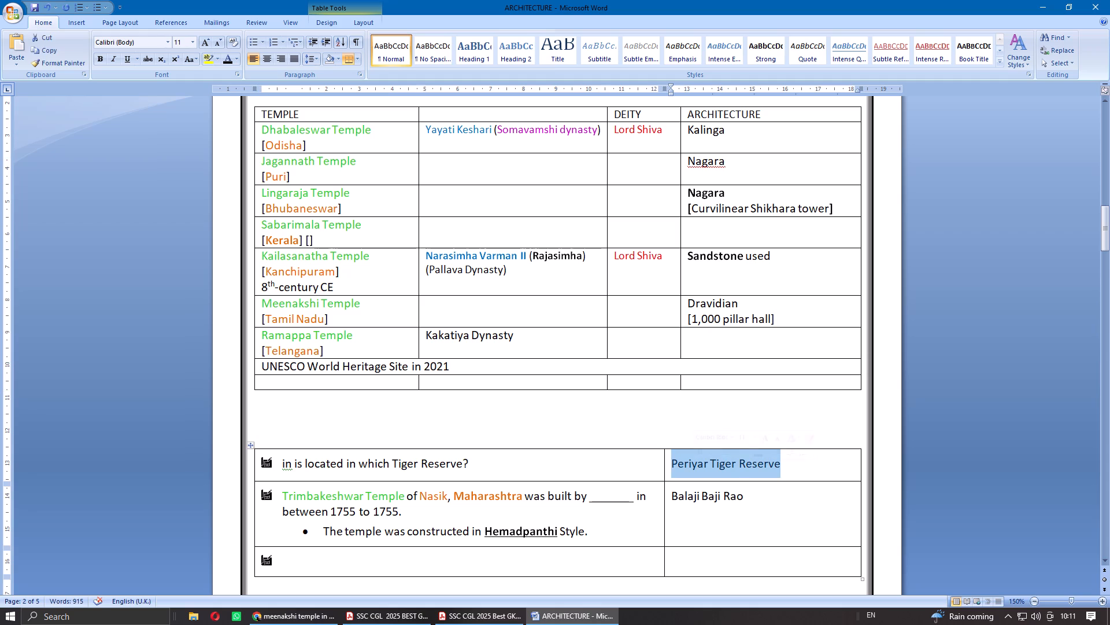
click(235, 57)
click(264, 190)
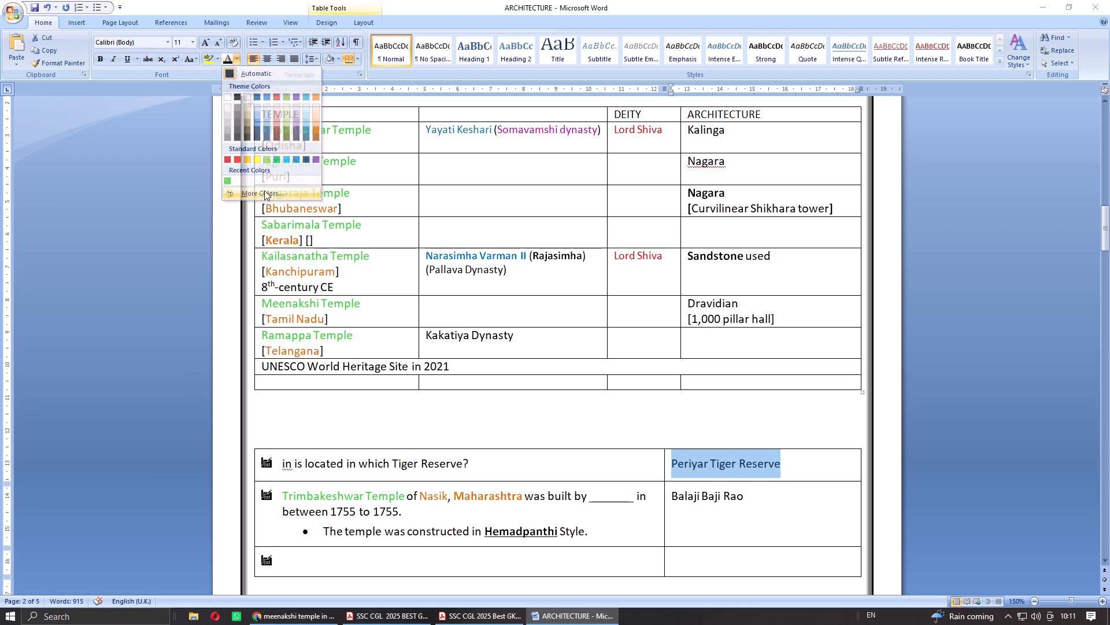
click(163, 91)
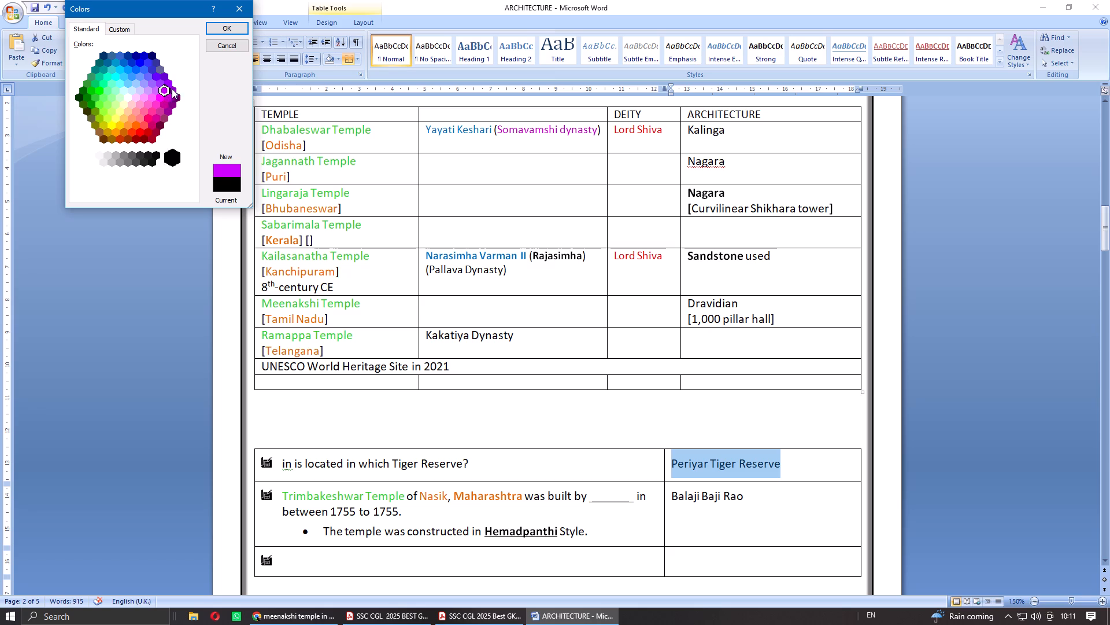
click(223, 28)
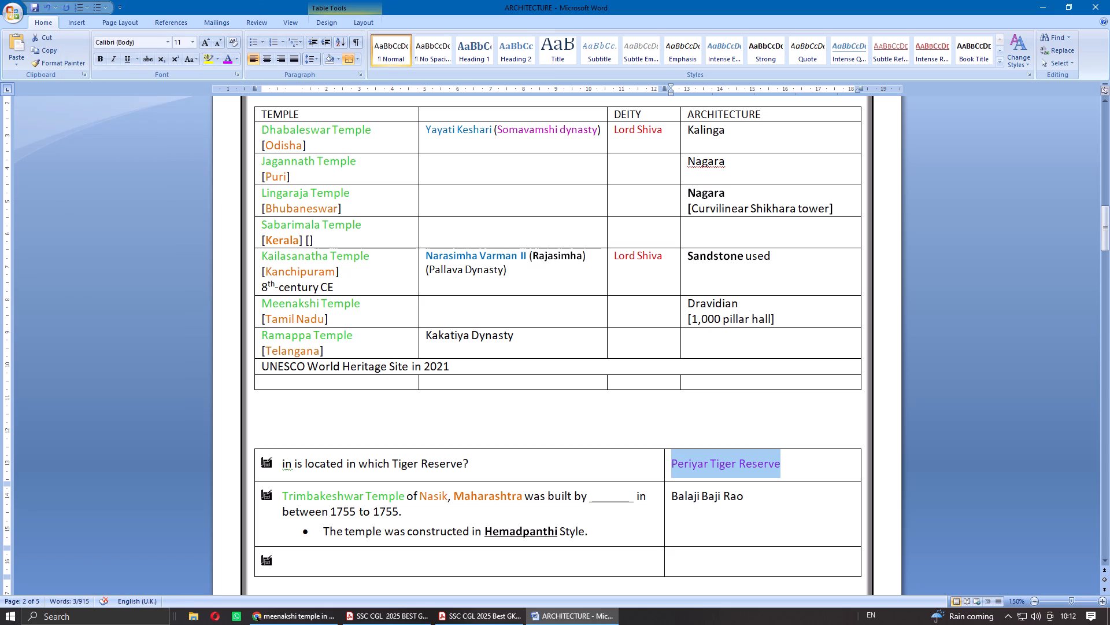
key(ctrl+x)
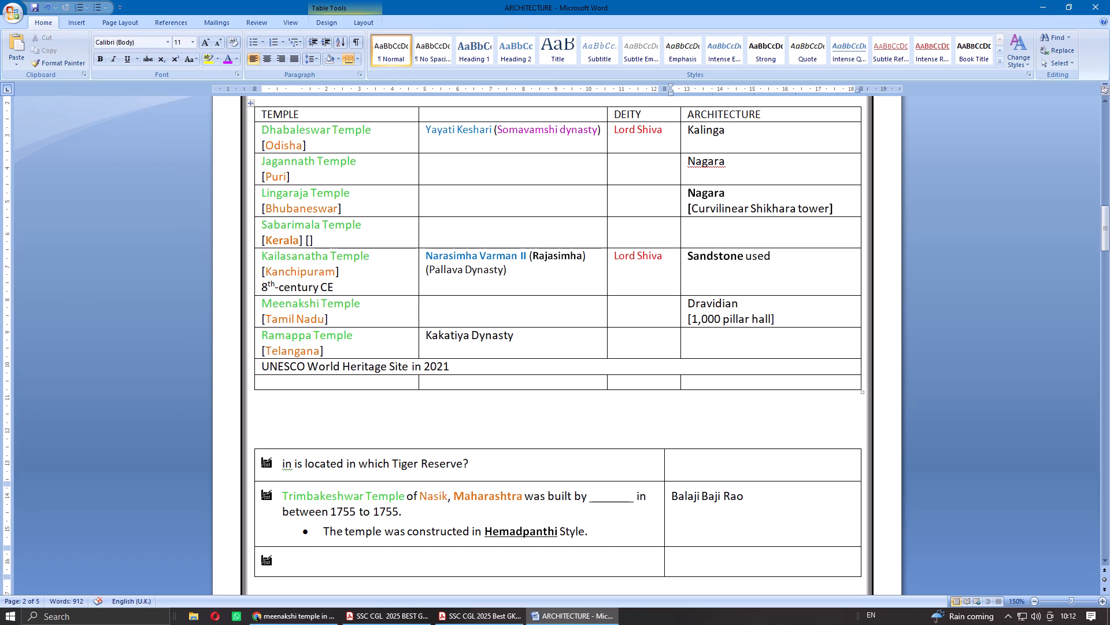
click(311, 239)
key(ctrl+v)
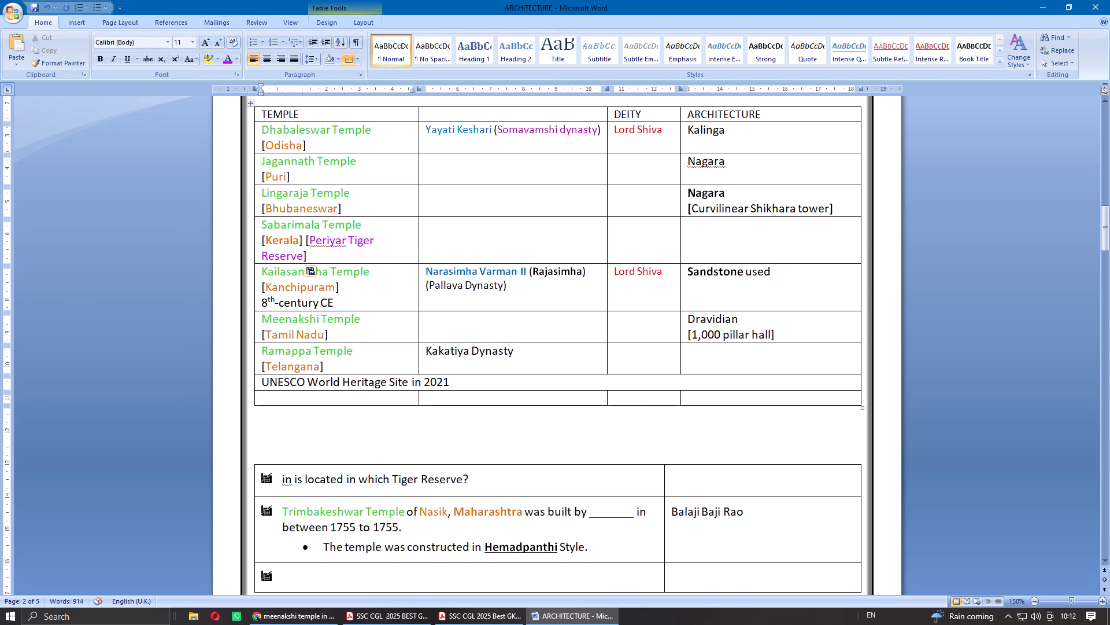
Turn off spelling and grammar checking for "Periyar" in the Sabarimala Temple cell.
drag(305, 241, 337, 240)
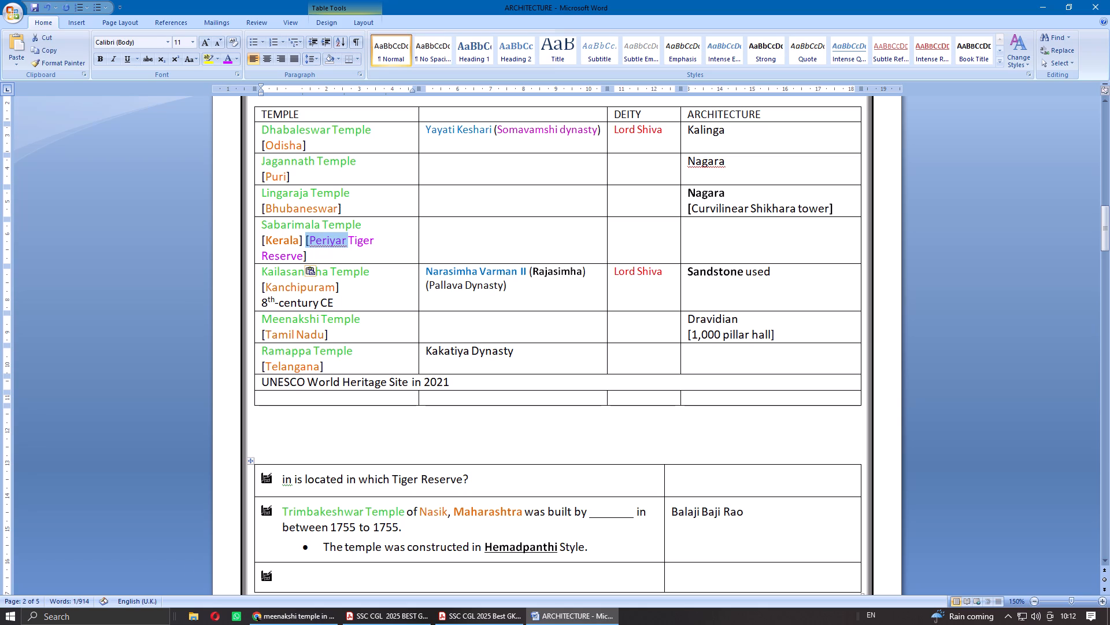
click(139, 595)
click(538, 341)
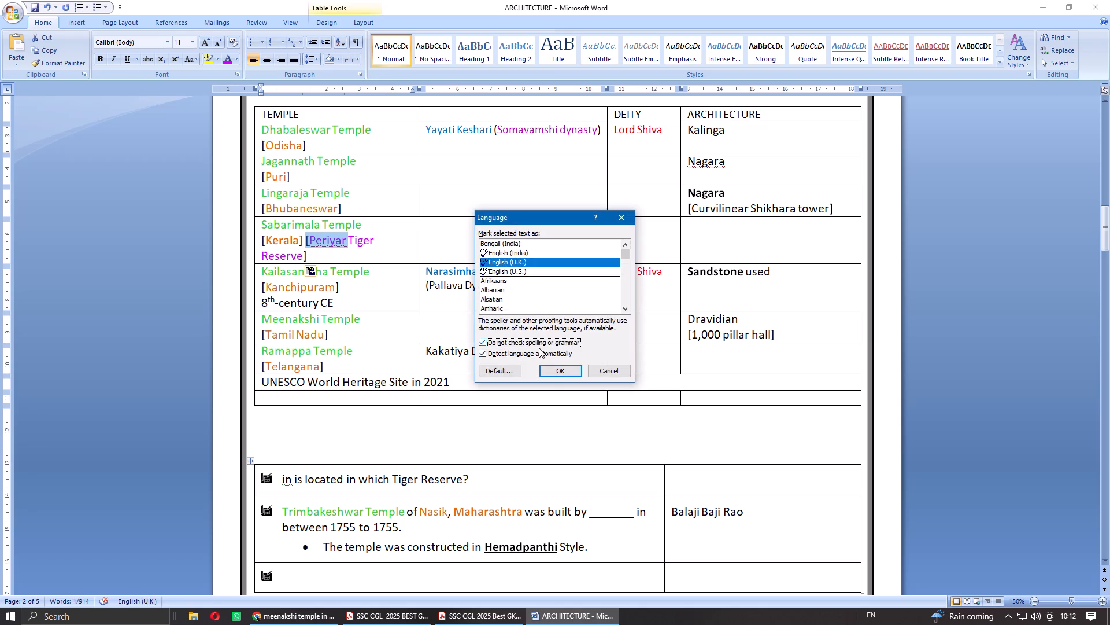
click(552, 374)
click(506, 241)
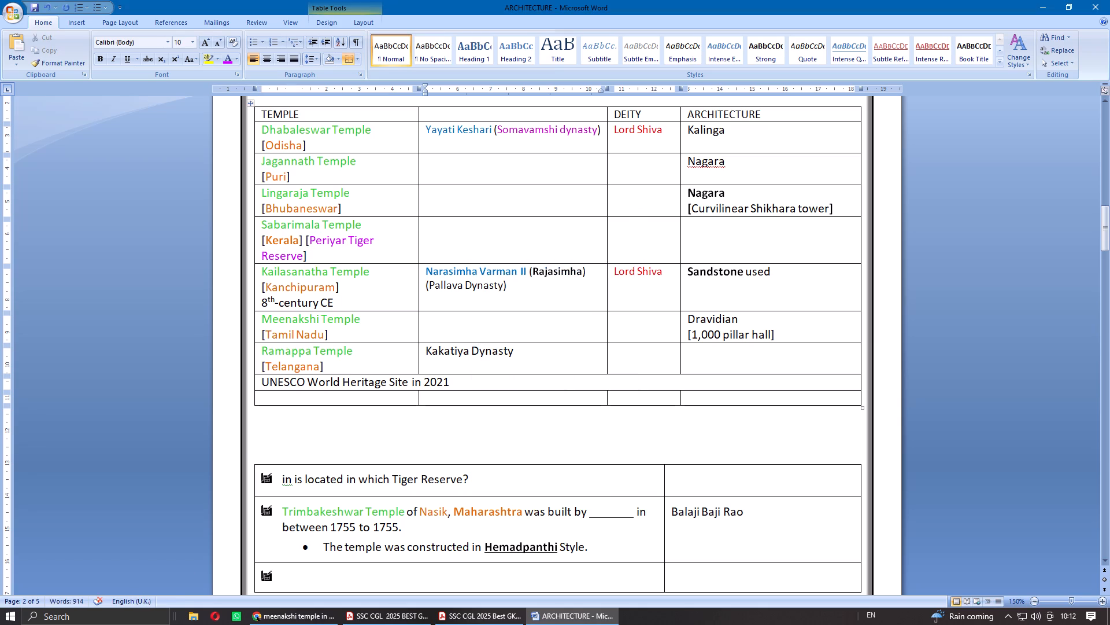
Put "[Periyar Tiger Reserve]" on its own line below "[Kerala]", removing the space between them.
click(305, 242)
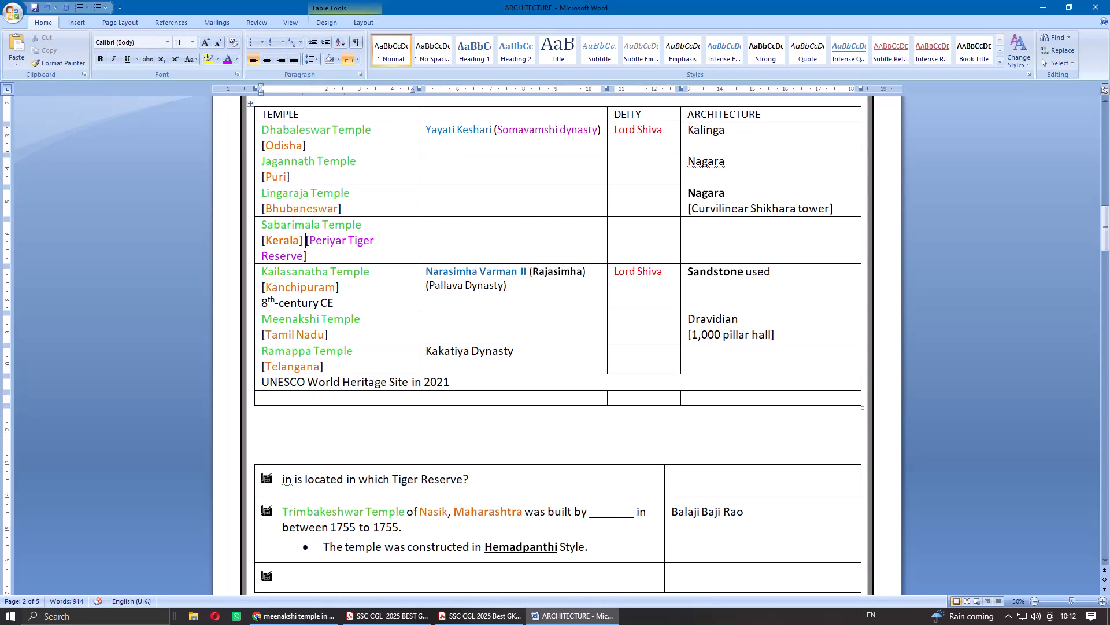
key(equal)
key(BackSpace)
key(BackSpace)
key(shift+Return)
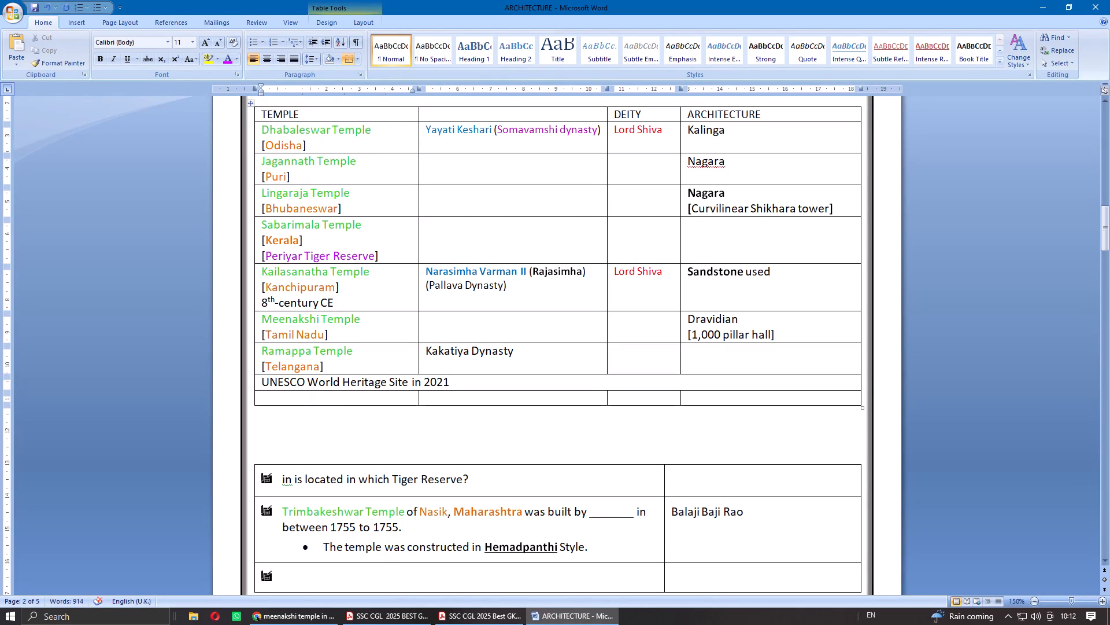
Add a row below Sabarimala Temple and move "Trimbakeshwar Temple" from its question into the new TEMPLE cell.
scroll(661, 358, down, 1)
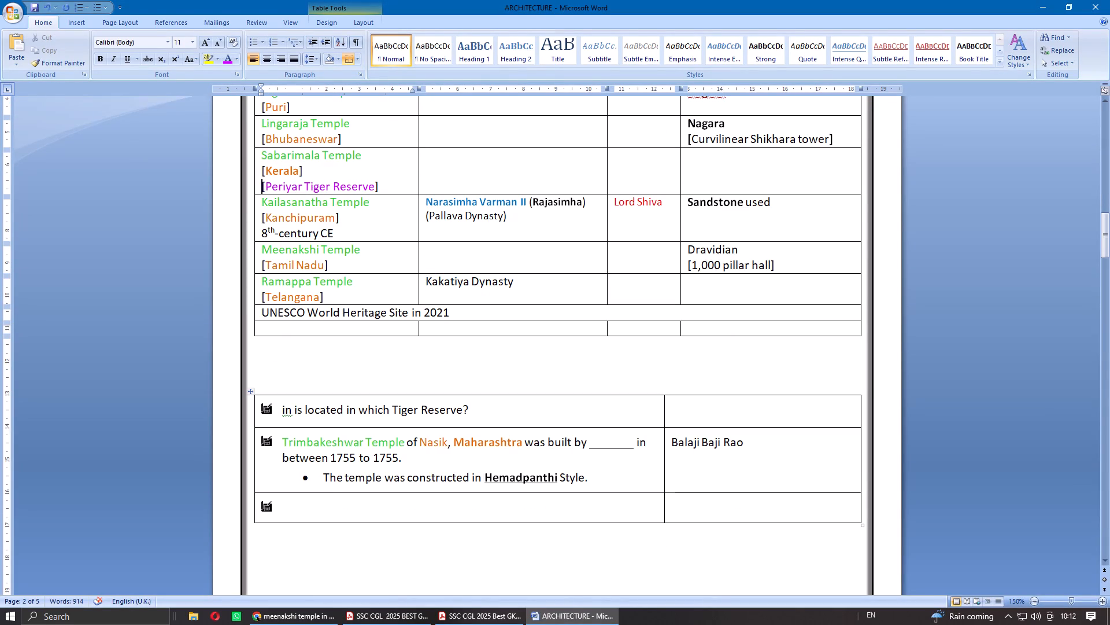
drag(283, 443, 387, 442)
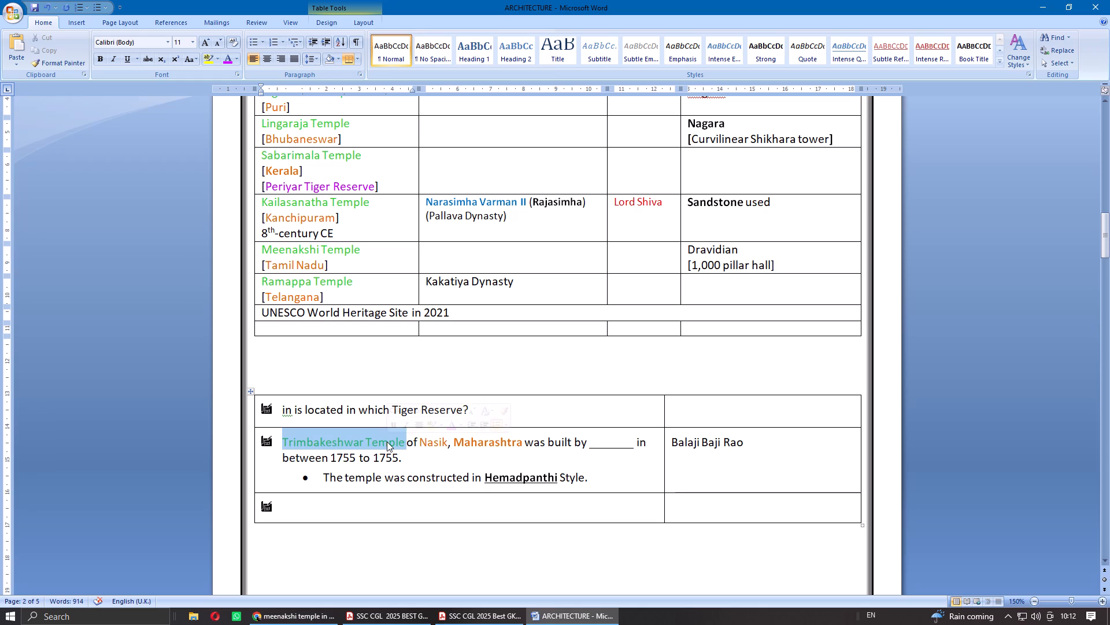
key(ctrl+x)
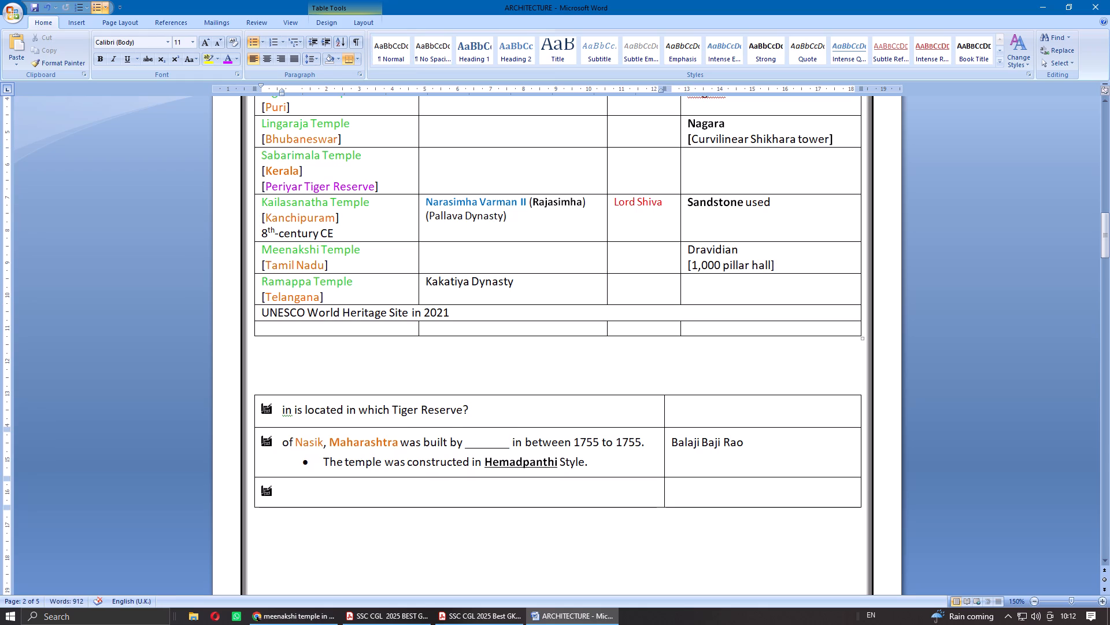
right_click(395, 182)
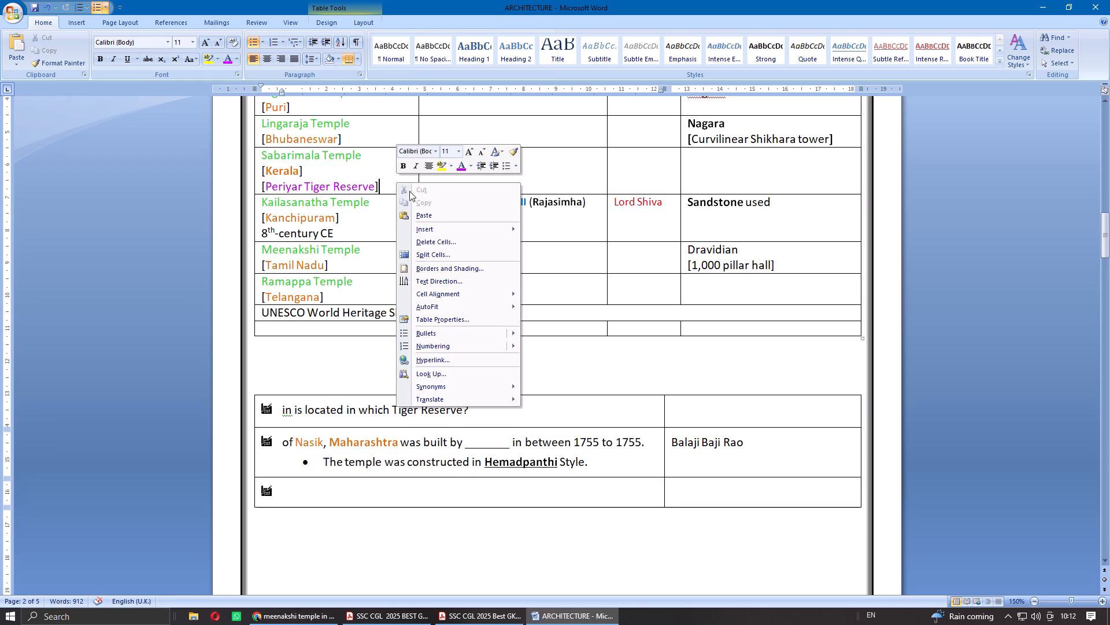
click(571, 267)
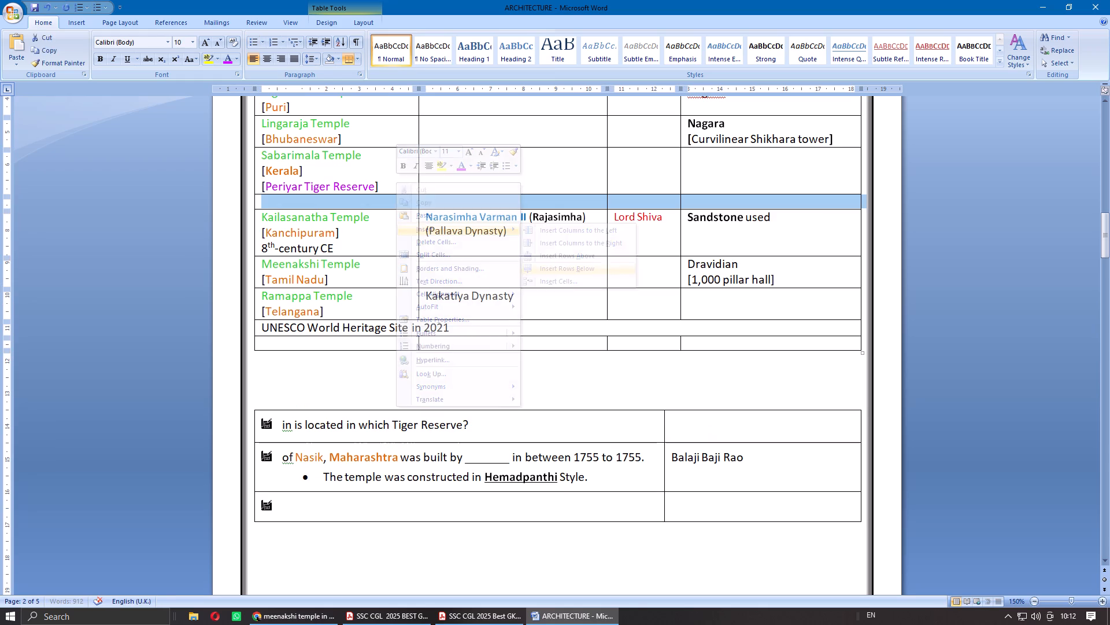
click(331, 199)
key(ctrl+v)
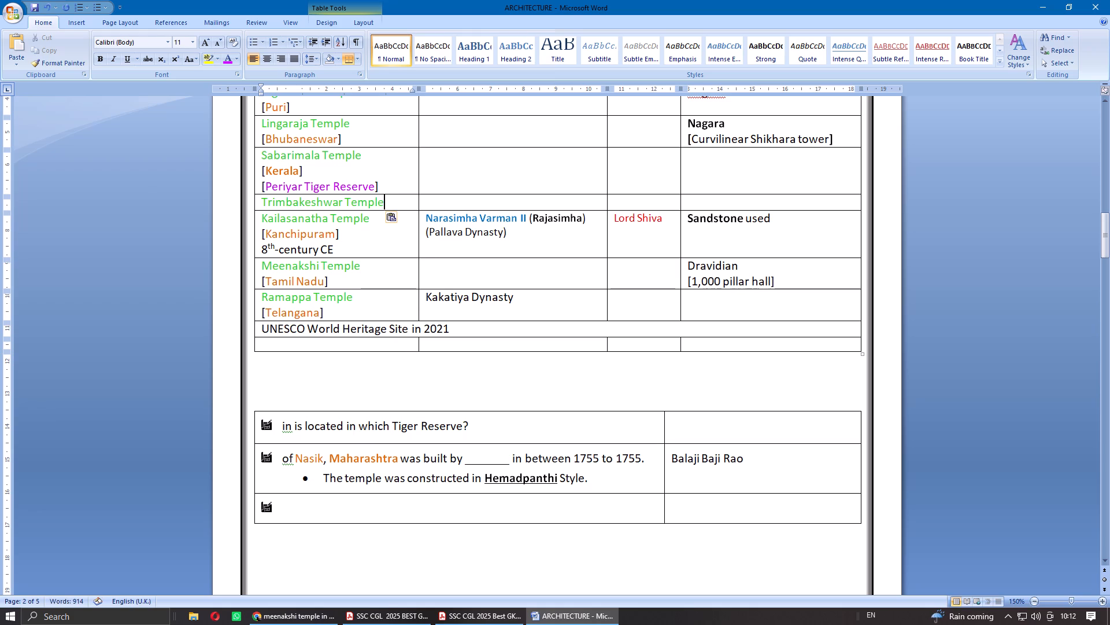
Move "Nasik, Maharashtra" from the question into black square brackets on a new line below "Trimbakeshwar Temple".
key(shift+Return)
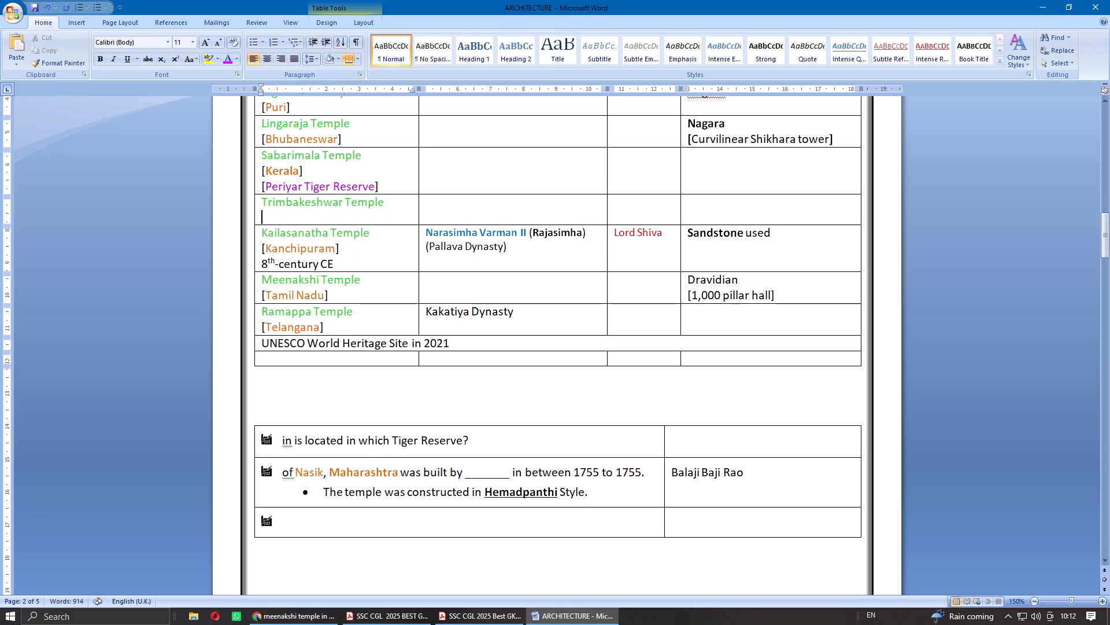
click(234, 60)
click(236, 73)
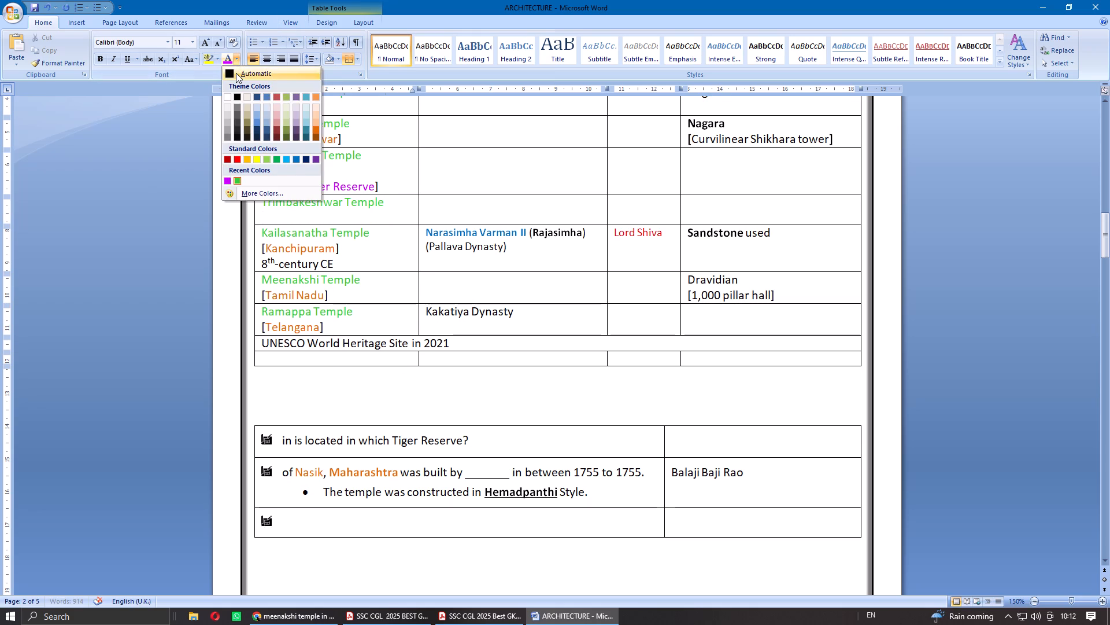
text([])
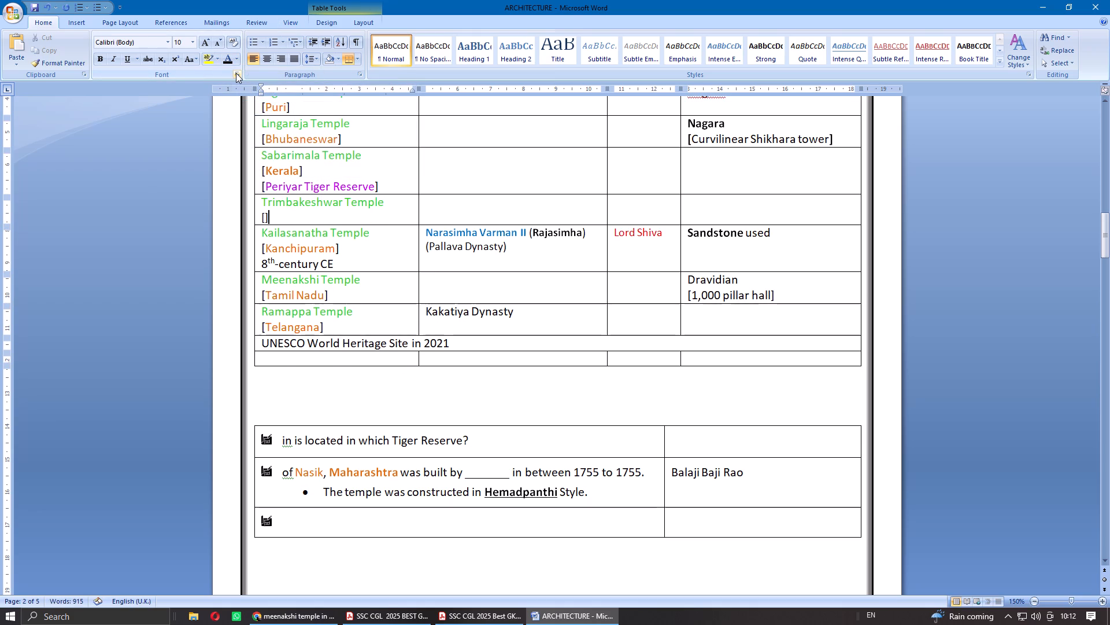
drag(295, 475, 358, 472)
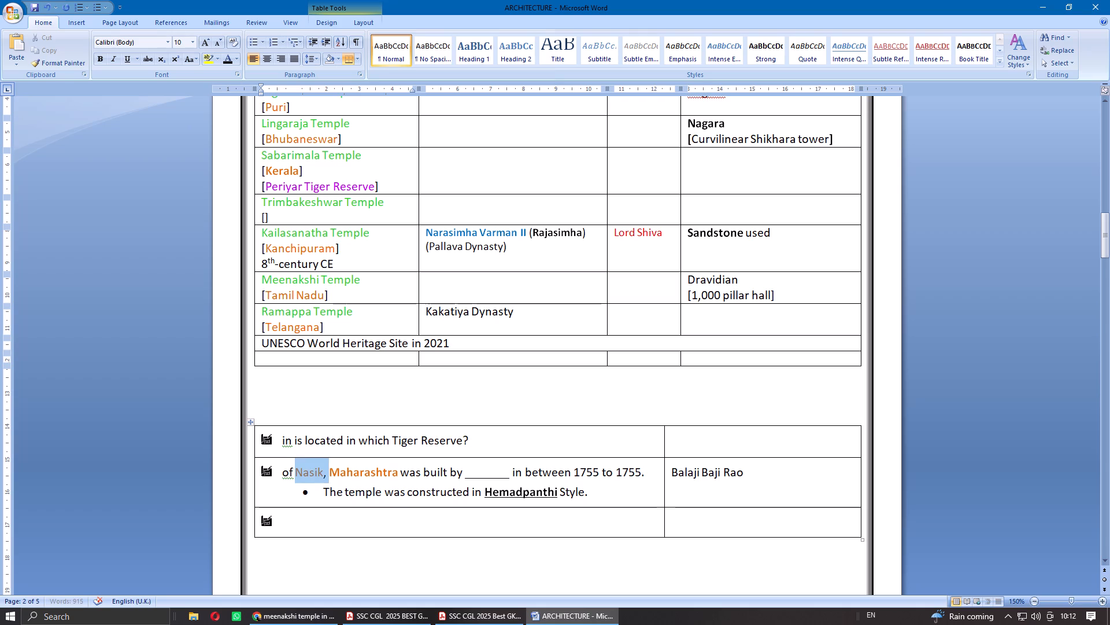
drag(358, 472, 364, 472)
key(ctrl+x)
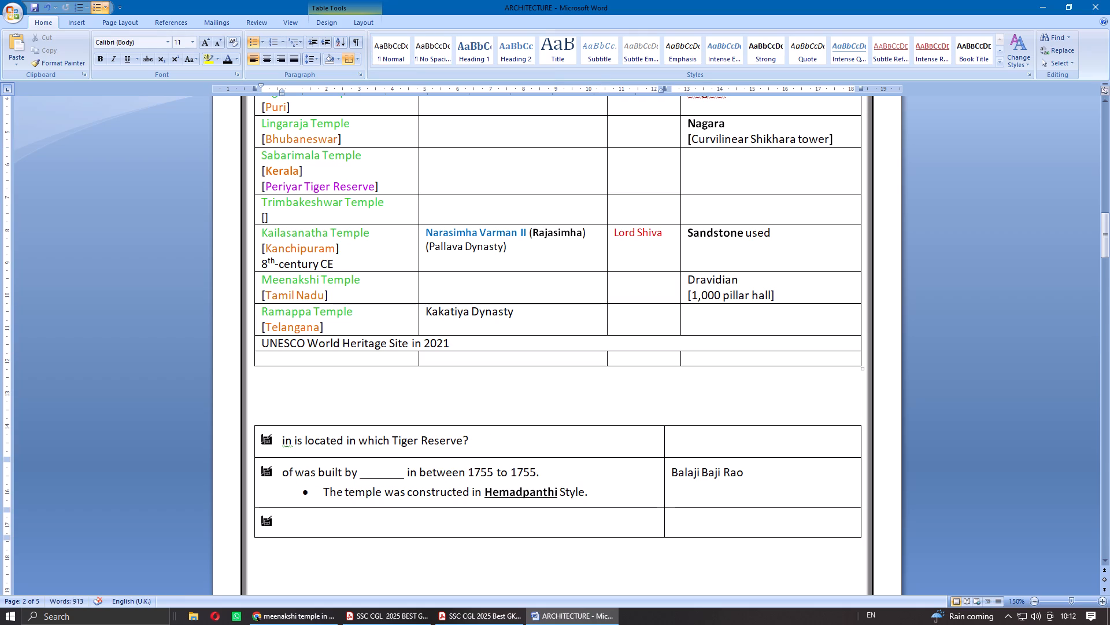
click(264, 220)
key(ctrl+v)
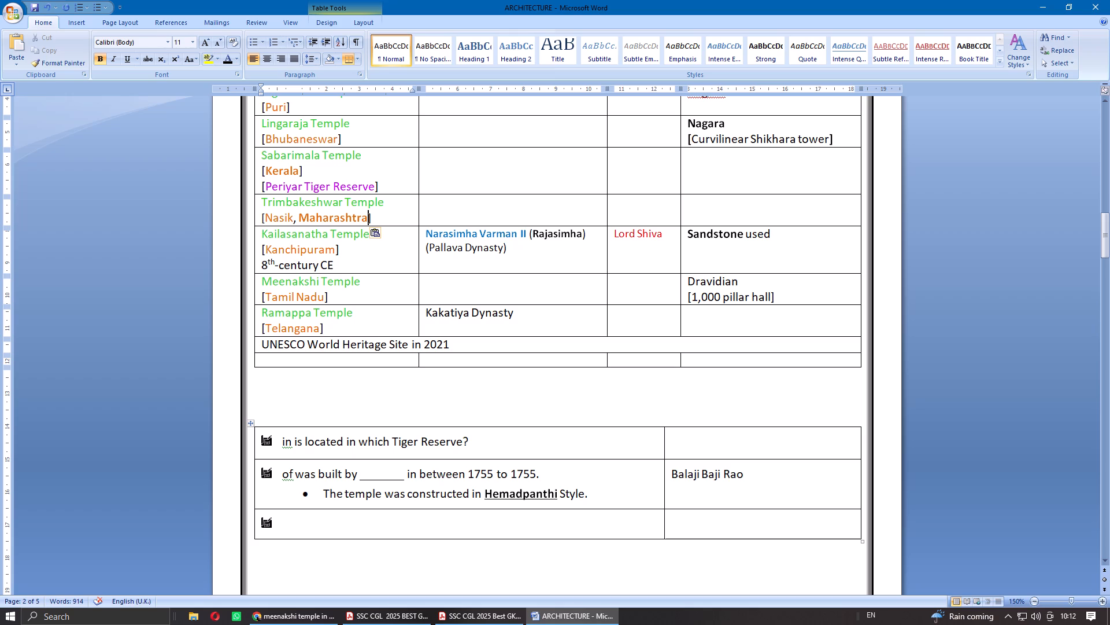
Remove the underline from "Hemadpanthi" and move "Hemadpanthi Style" from the question's bullet into the Trimbakeshwar Temple row's ARCHITECTURE cell.
double_click(512, 496)
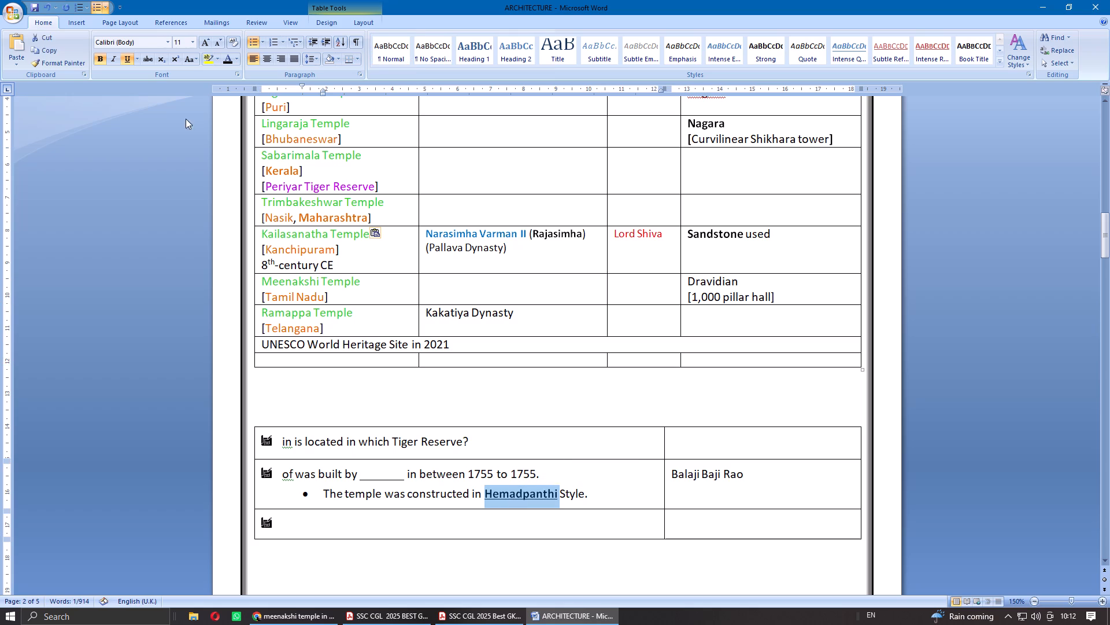
click(123, 57)
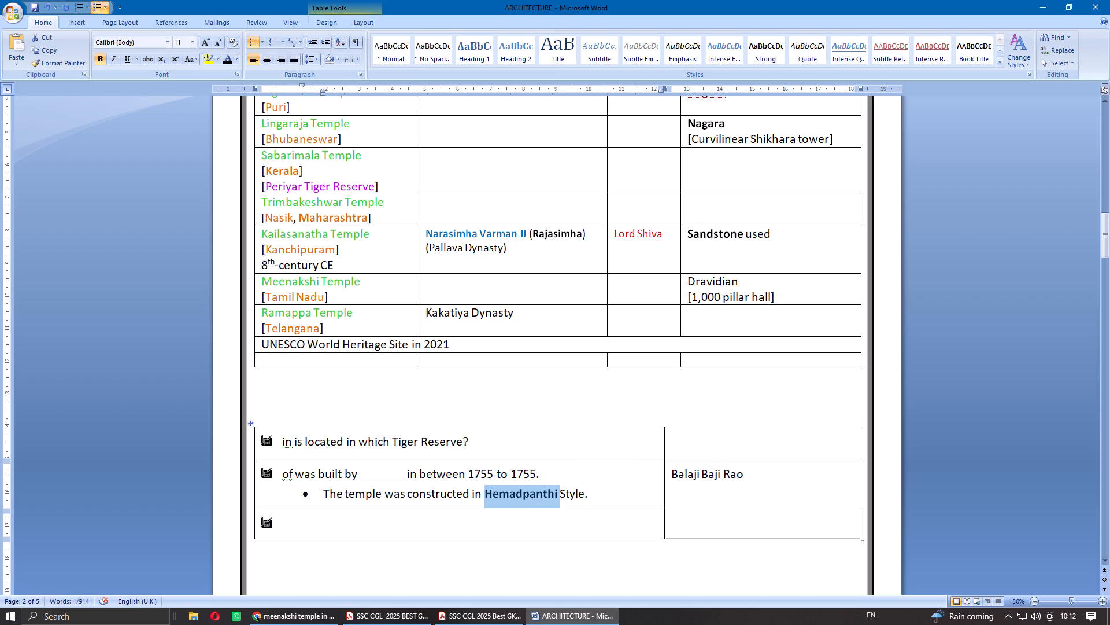
drag(583, 494, 521, 493)
key(ctrl+x)
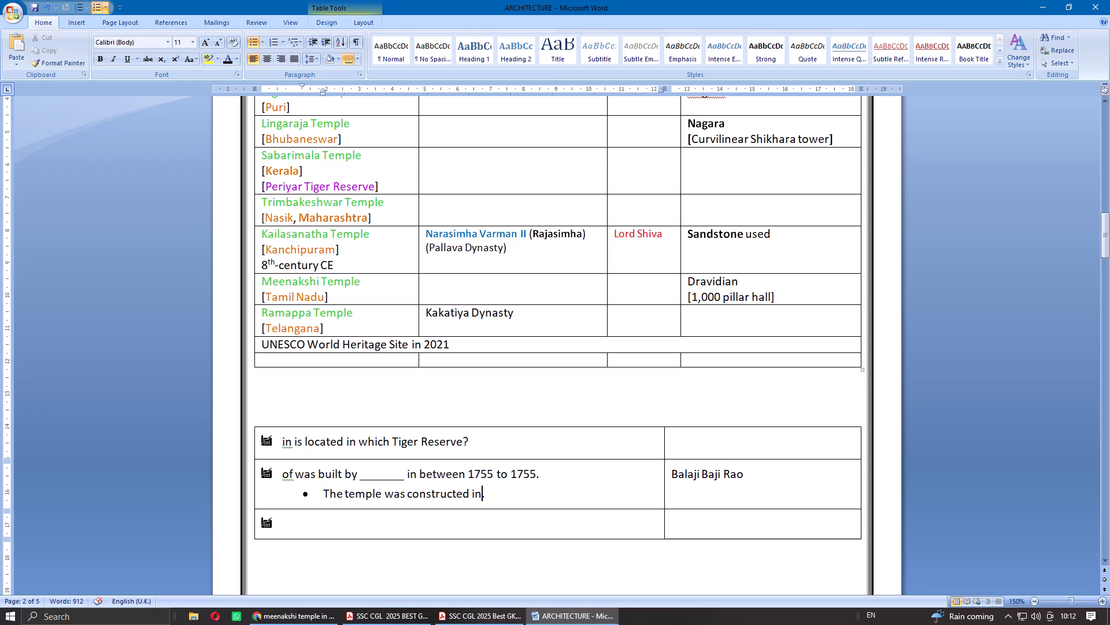
click(727, 206)
key(ctrl+v)
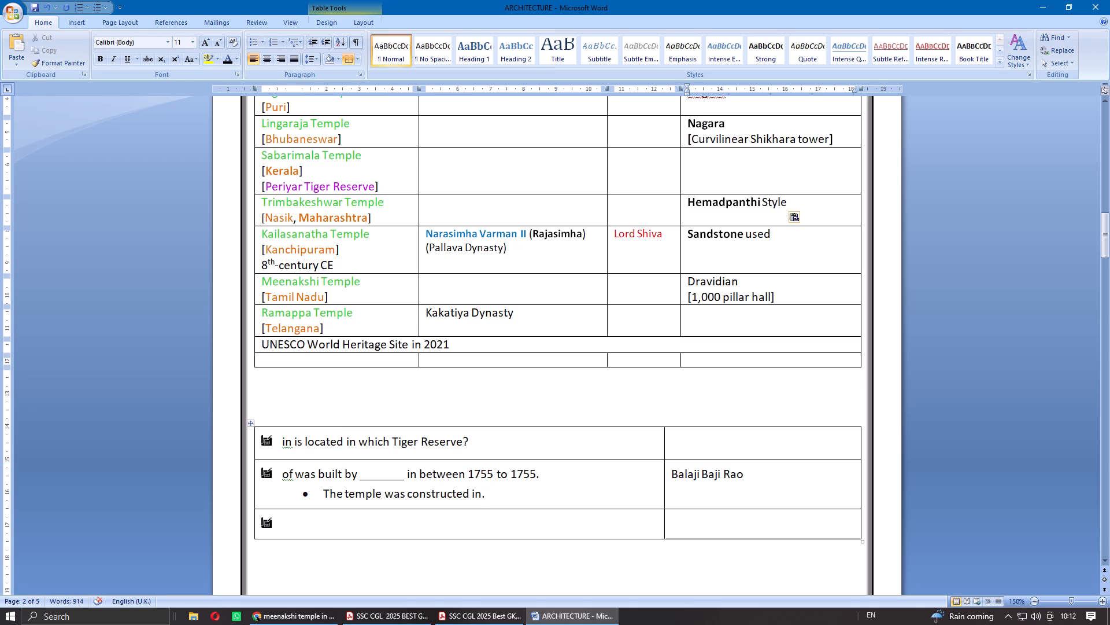
Move "Balaji Baji Rao" from the answer cell into the builder cell of the Trimbakeshwar Temple row.
drag(671, 473, 739, 475)
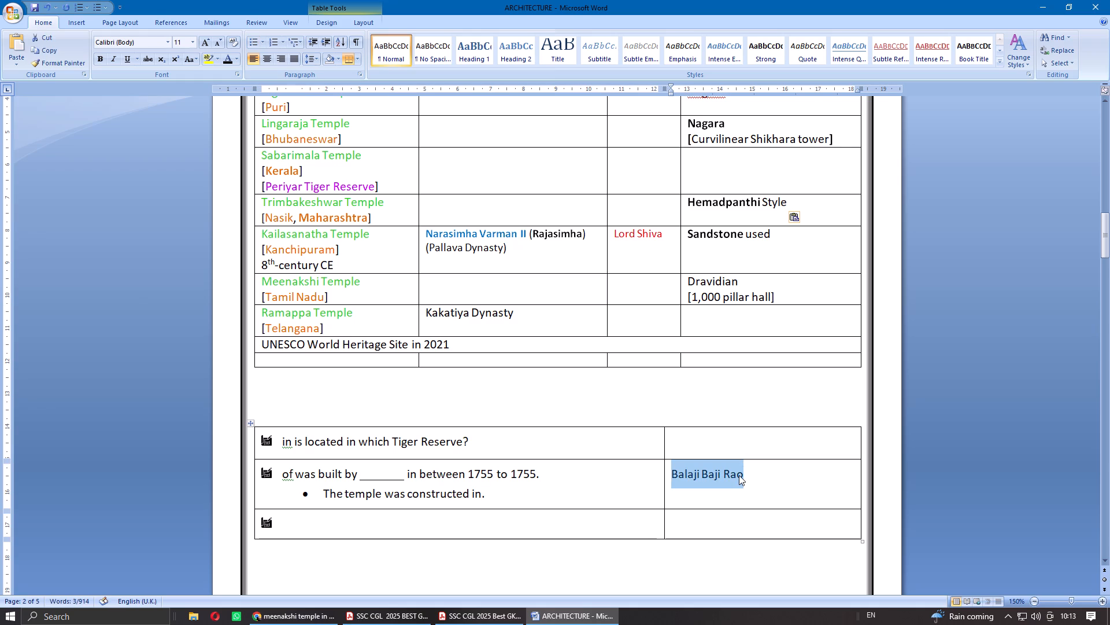
key(ctrl+x)
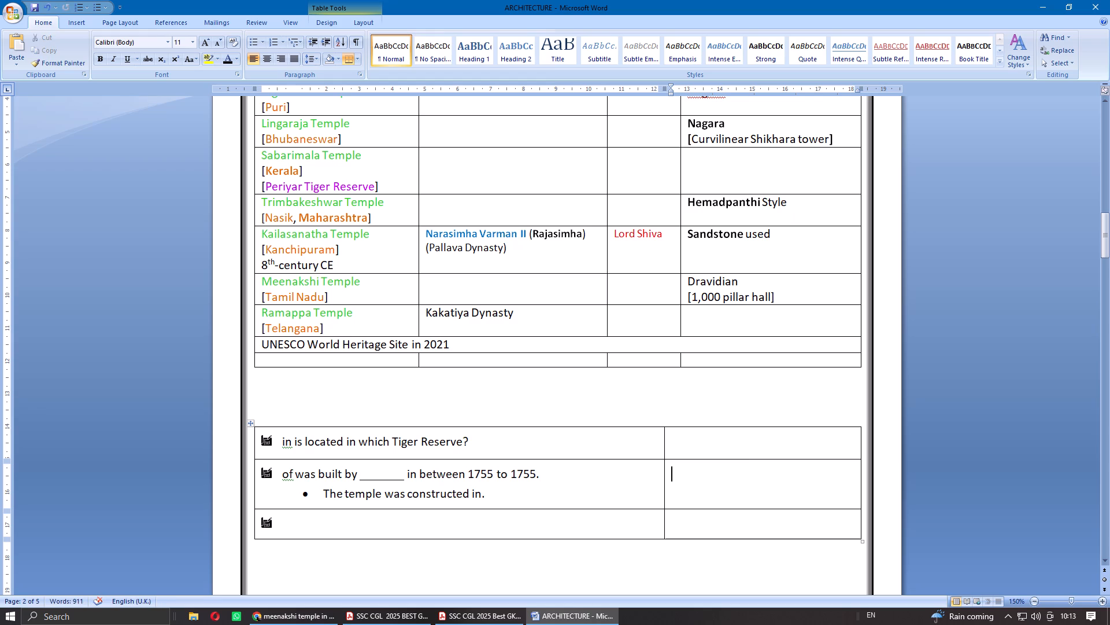
click(465, 200)
key(ctrl+v)
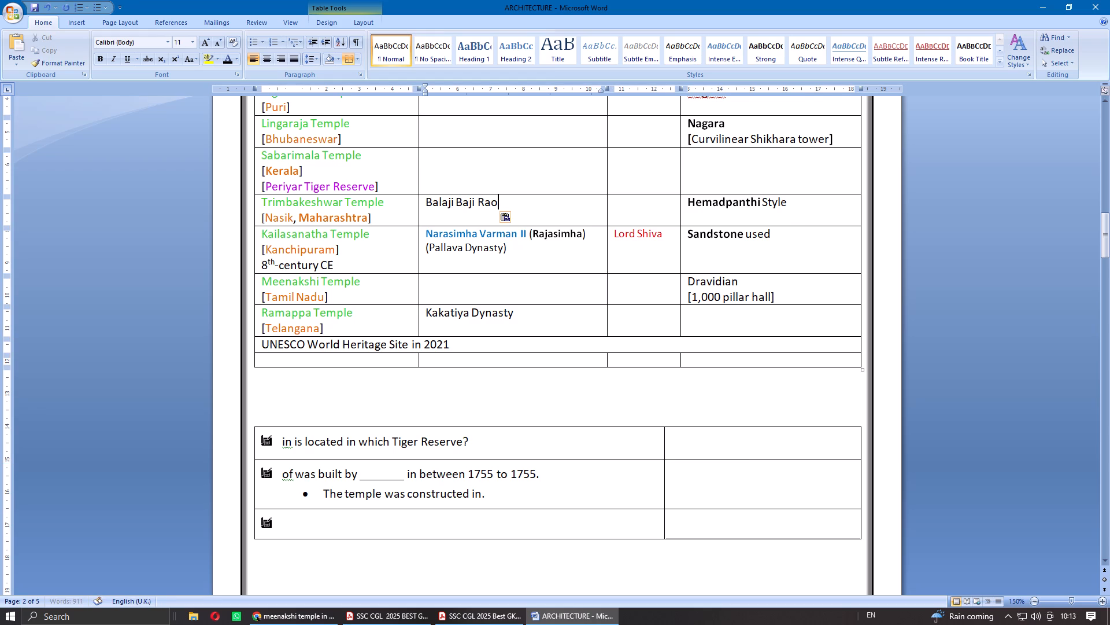
Add the start of the construction period, "(1755 to)", after "Balaji Baji Rao" in the Trimbakeshwar Temple row.
key(space)
text(())
key(Left)
text(1755 to)
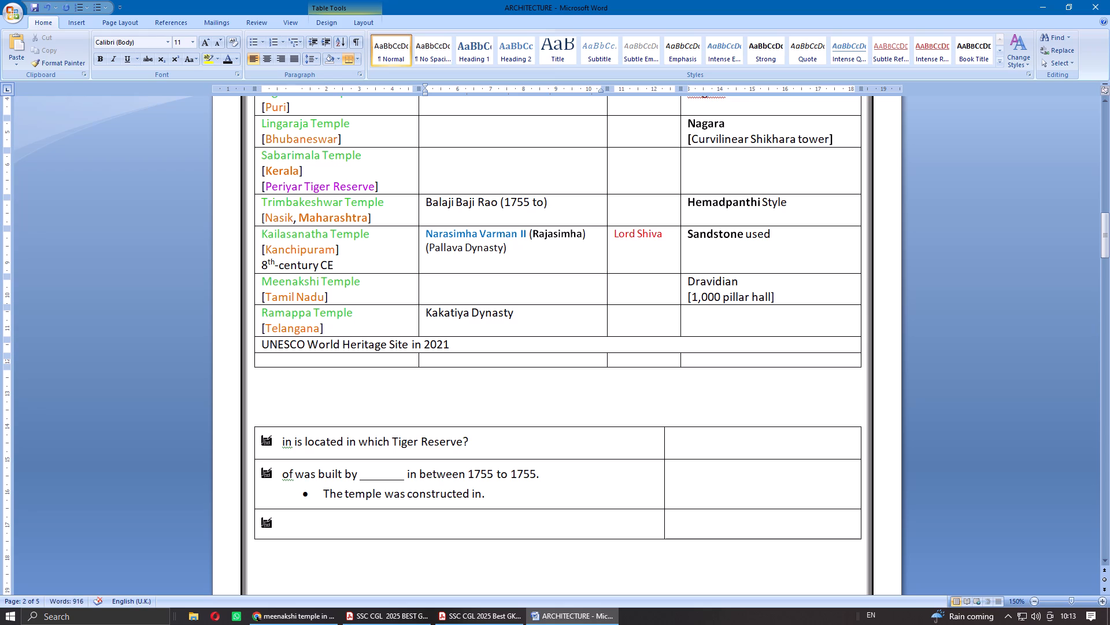
Copy "Trimbakeshwar Temple" from the table and search Google in Chrome for "trimbakeshwar temple was built by".
drag(261, 204, 366, 203)
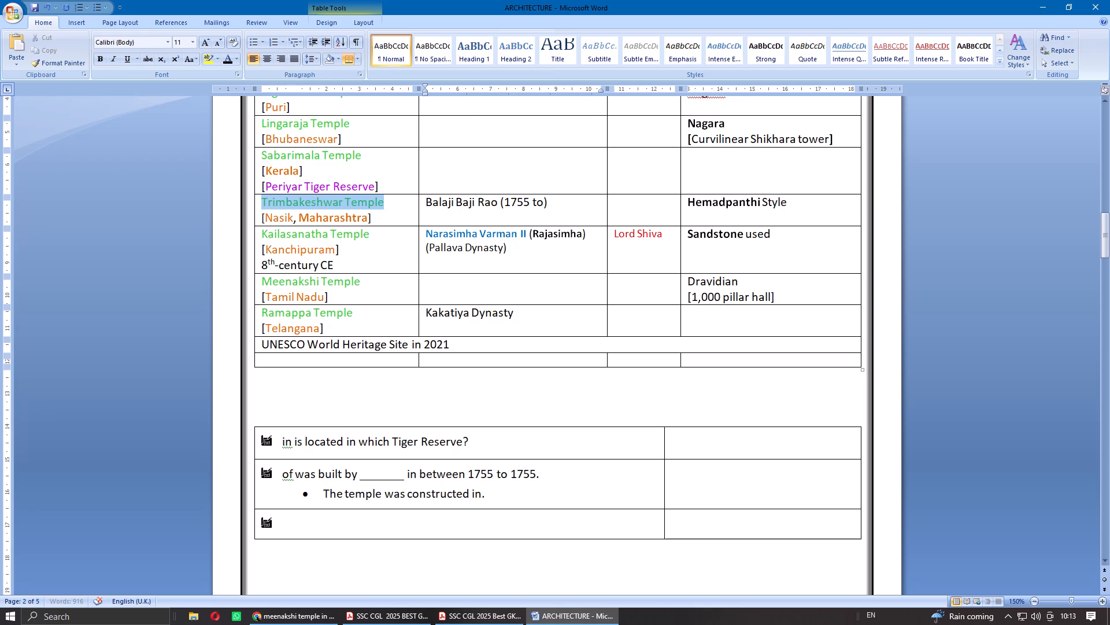
drag(366, 203, 372, 203)
key(ctrl+c)
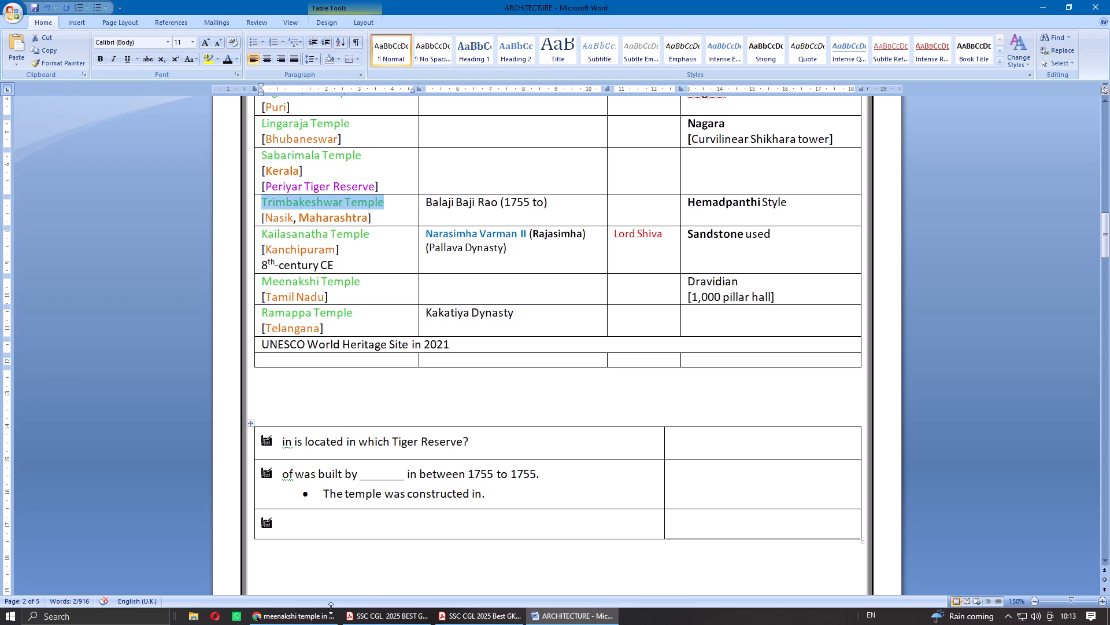
click(302, 619)
click(575, 72)
key(ctrl+v)
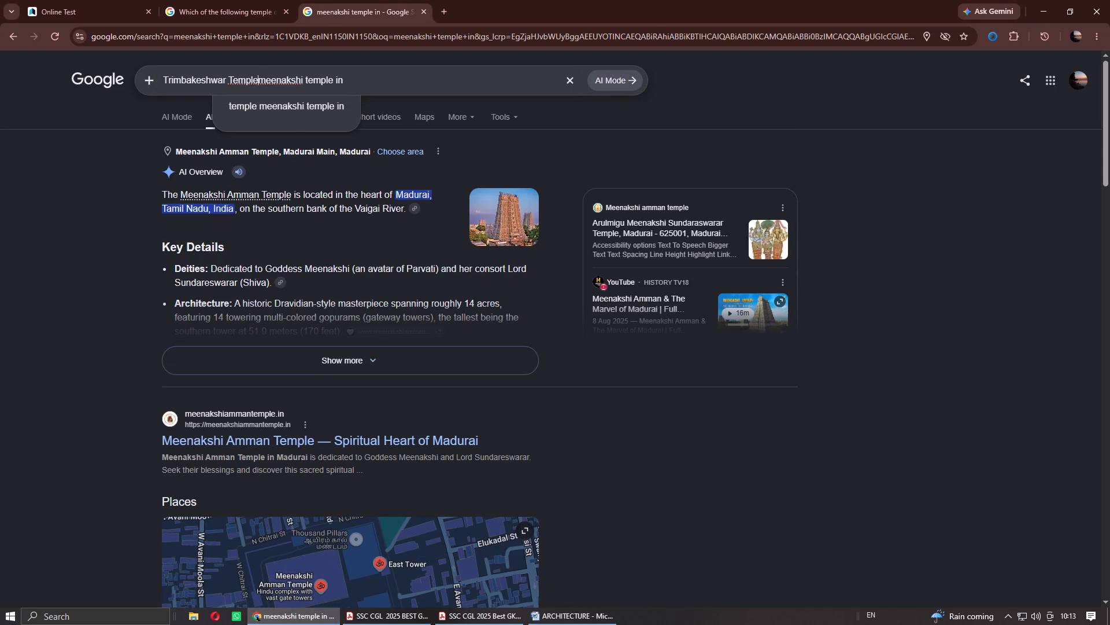
click(572, 79)
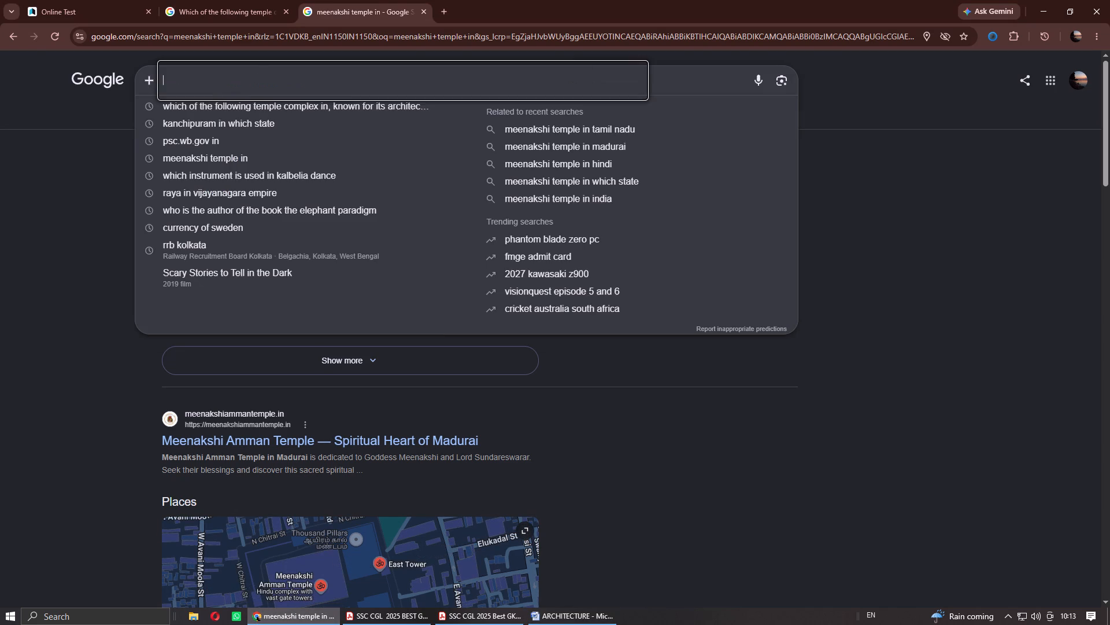
key(ctrl+c)
key(ctrl+c)
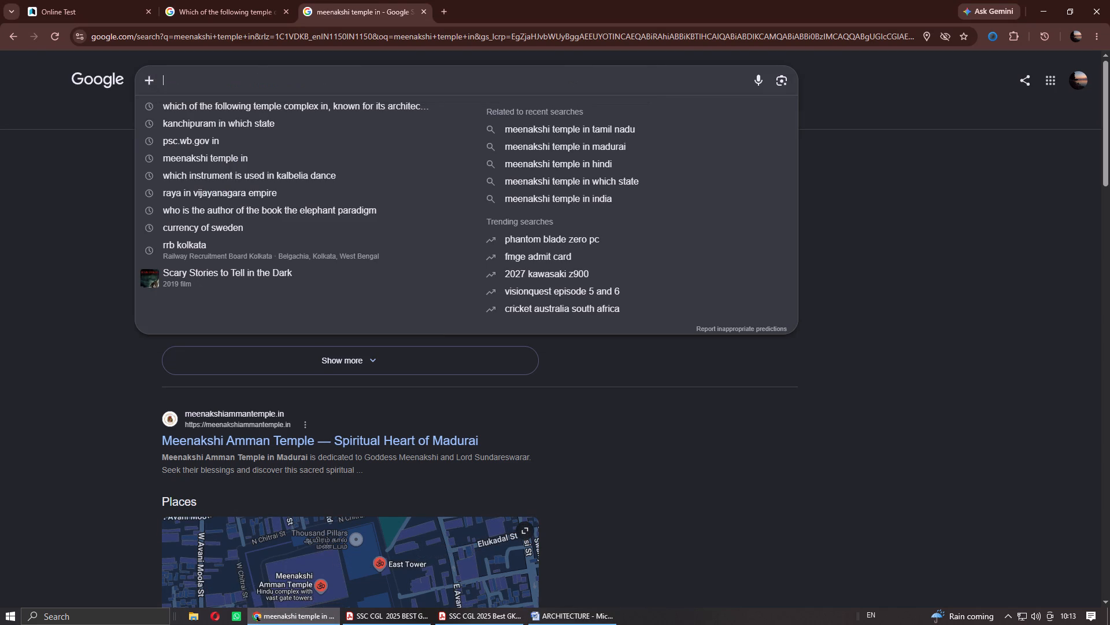
key(ctrl+v)
key(space)
text(was bu)
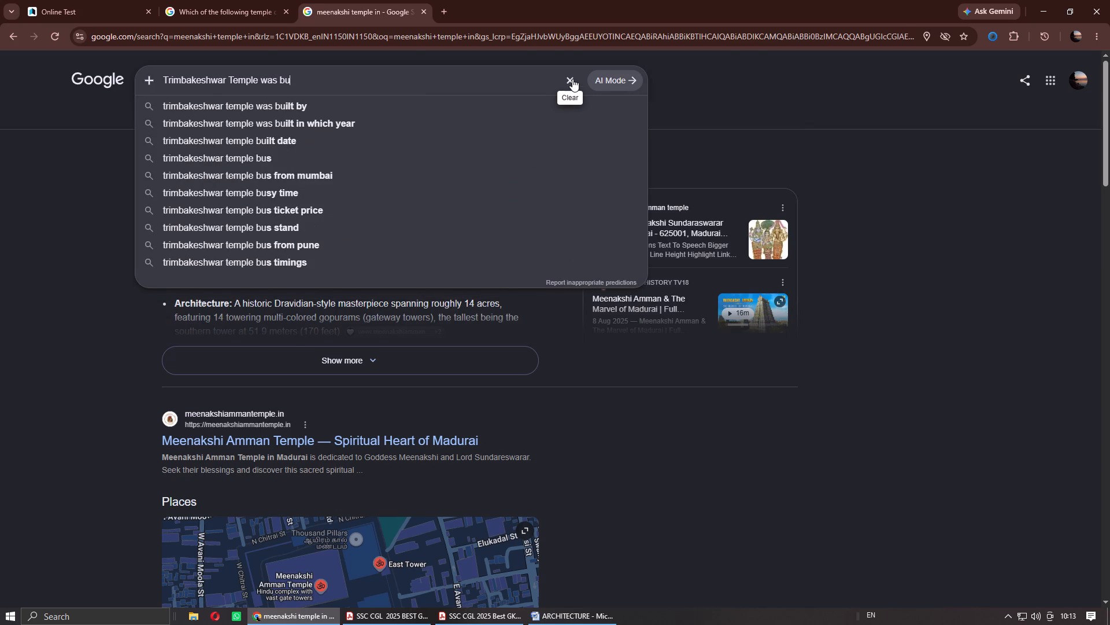
key(Down)
key(Return)
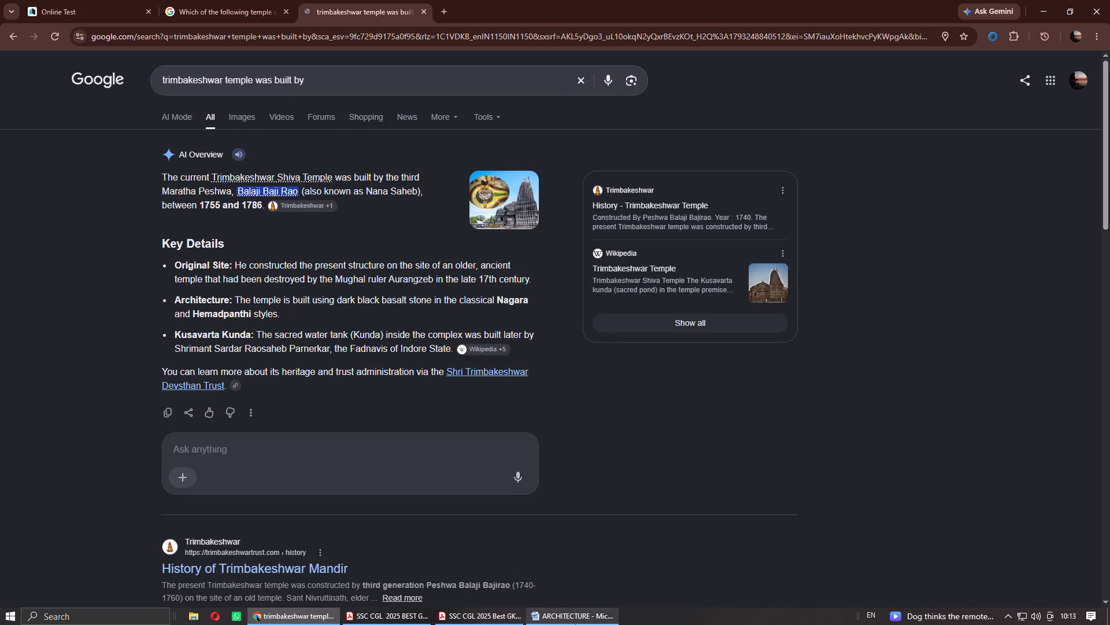
Return to the Word document and complete the period after "Balaji Baji Rao" with the end year 1786.
click(516, 624)
click(595, 619)
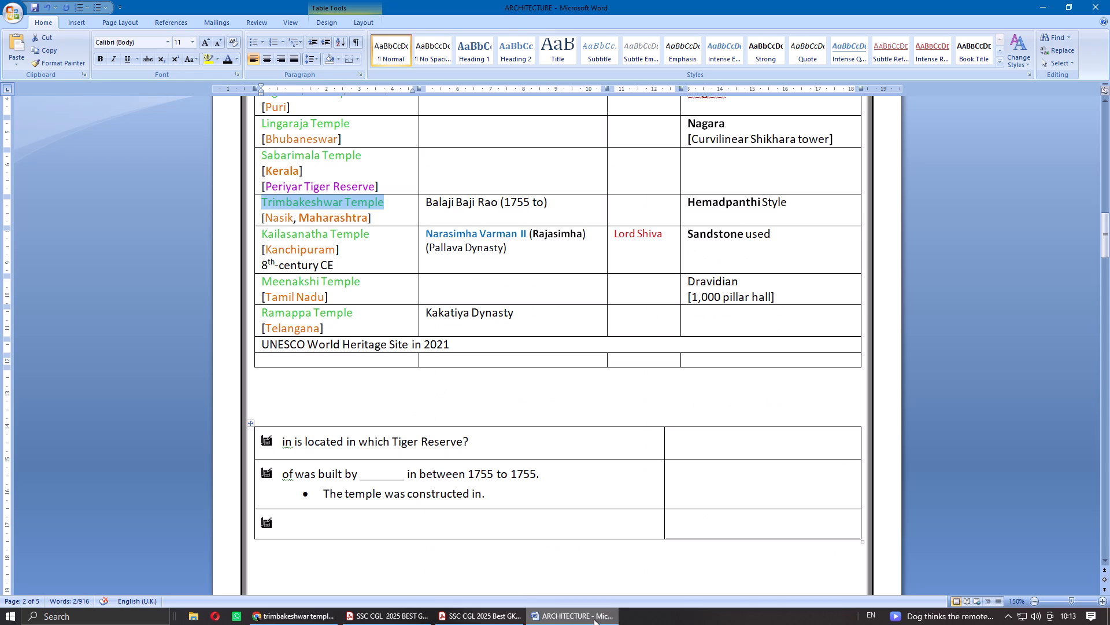
click(546, 202)
click(544, 202)
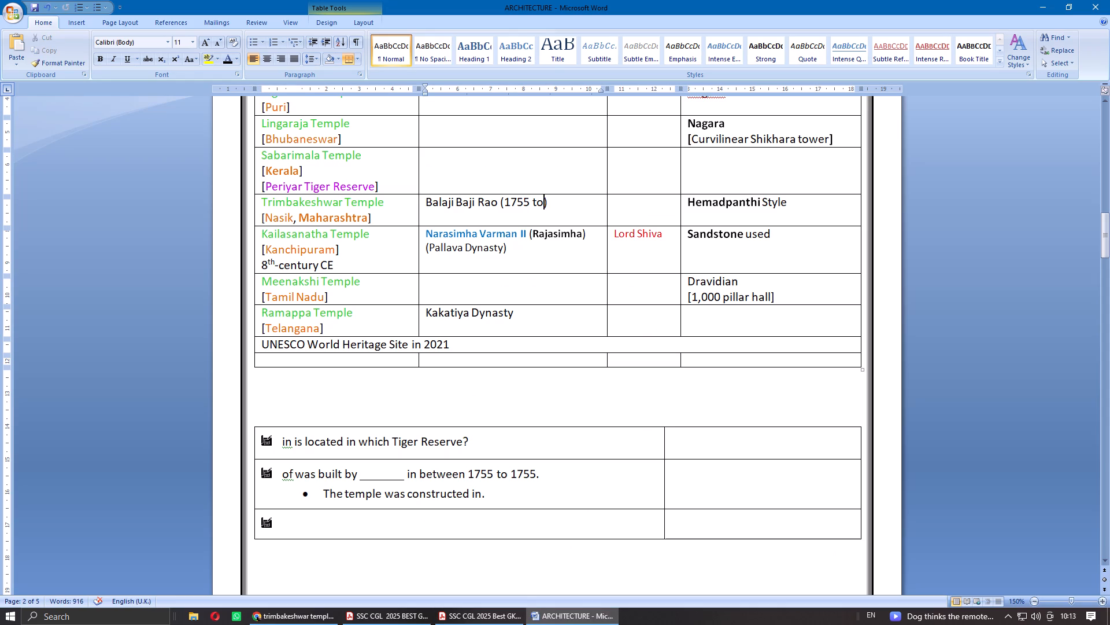
key(space)
text(1786)
Move "8th-century CE" from the Kailasanatha Temple cell to a new line below "(Pallava Dynasty)" and remove the emptied line.
scroll(544, 204, down, 1)
scroll(558, 212, up, 3)
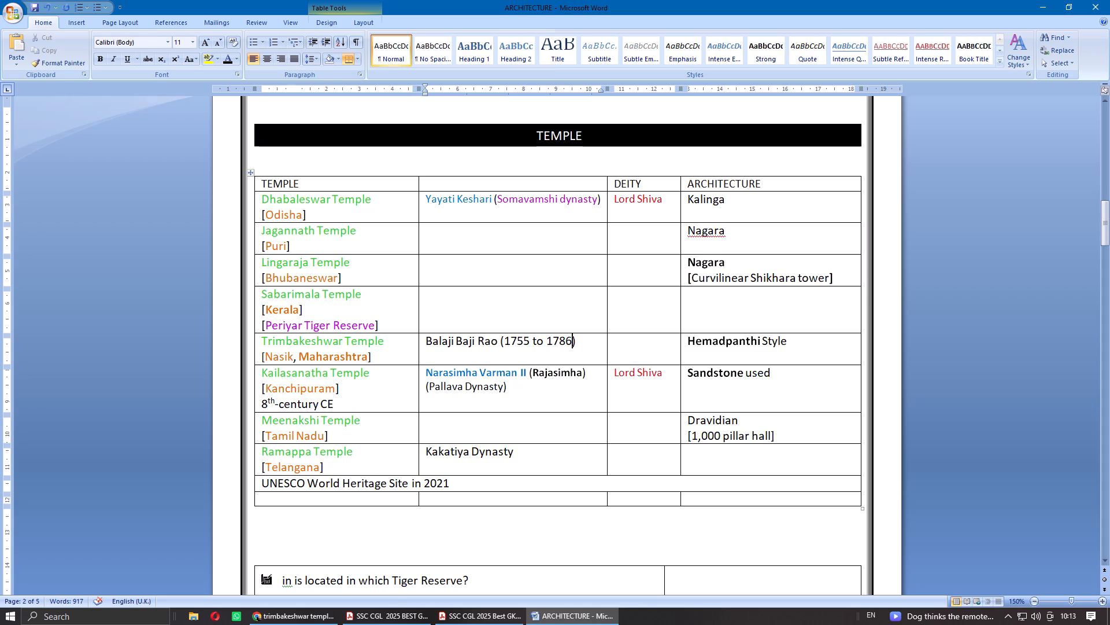
drag(340, 402, 265, 407)
key(ctrl+x)
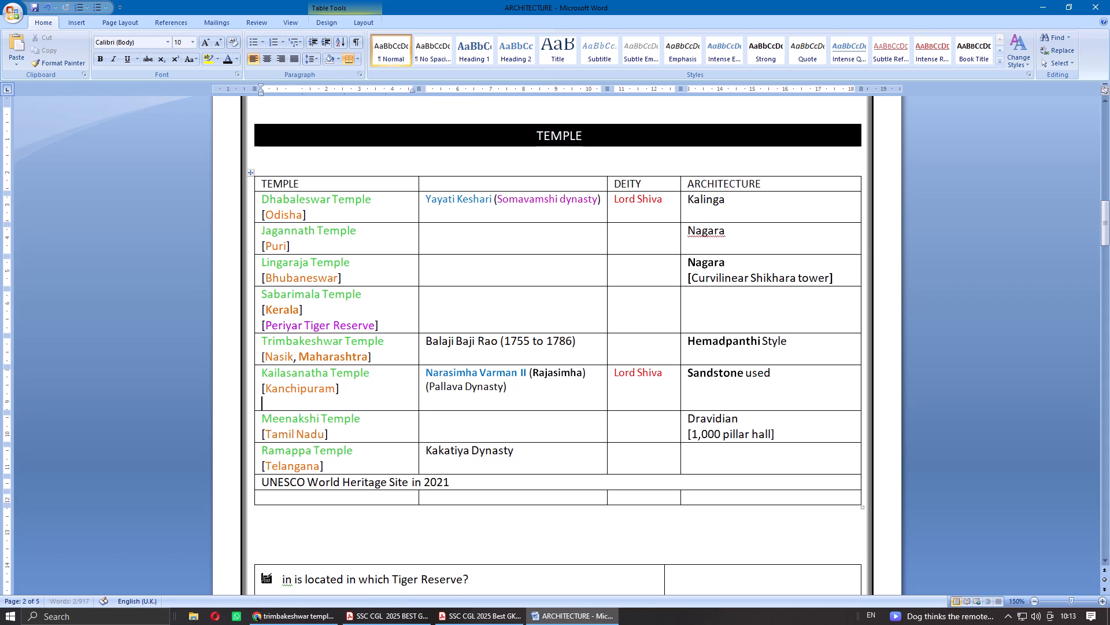
key(BackSpace)
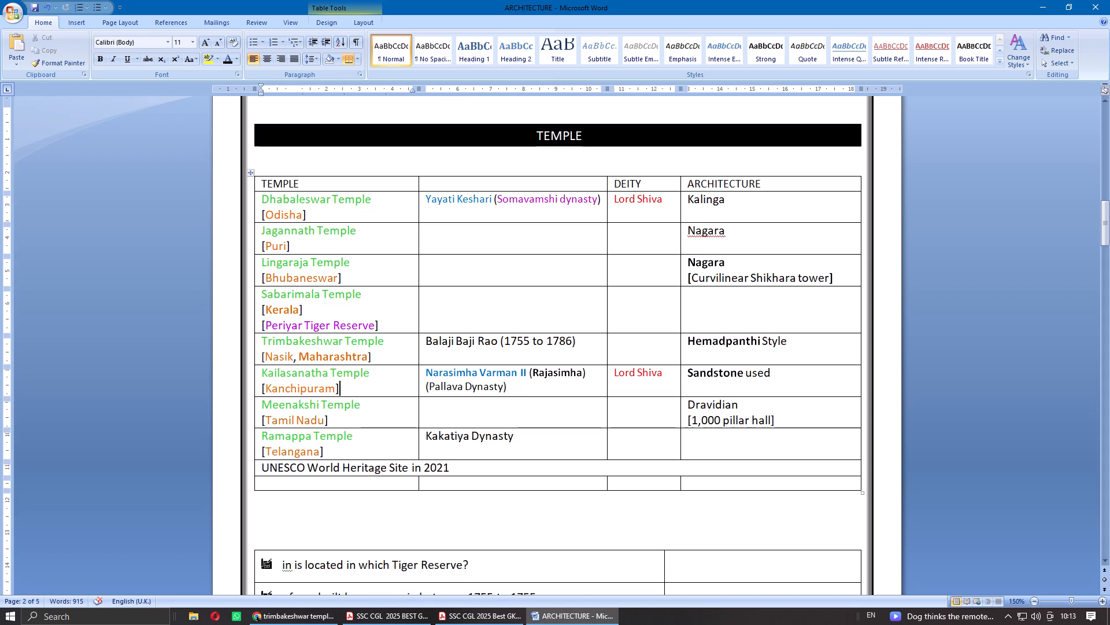
click(524, 386)
key(shift+Return)
key(ctrl+v)
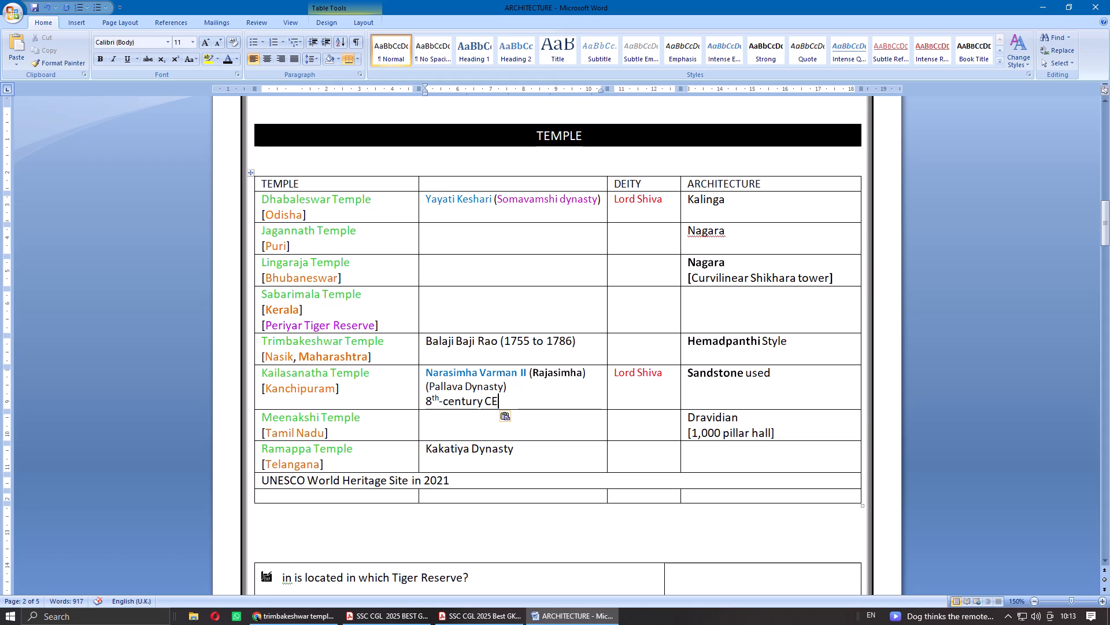
Merge the cells of the leftover question table, delete the merged row, and remove blank lines below the temple table.
scroll(569, 450, down, 2)
drag(557, 439, 734, 497)
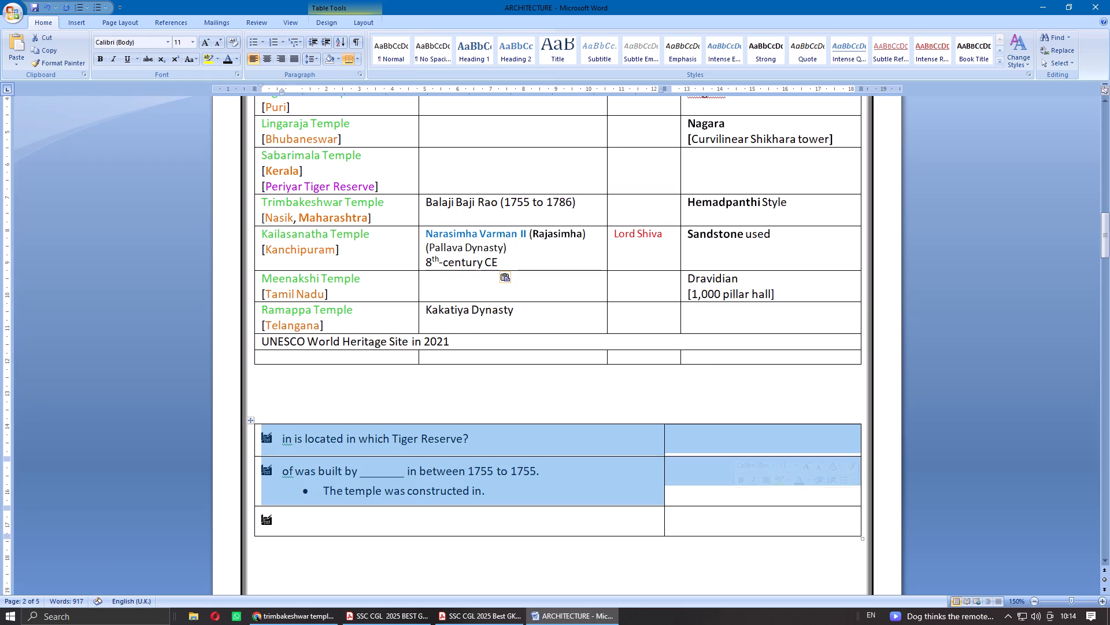
drag(732, 523, 591, 447)
right_click(591, 447)
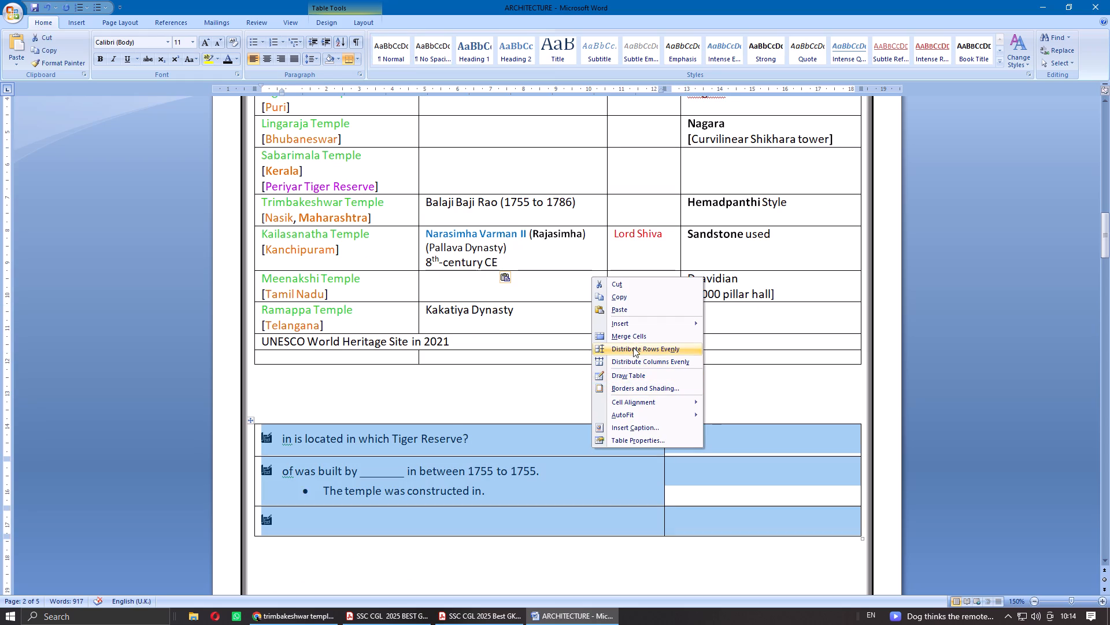
click(634, 339)
click(583, 492)
click(584, 466)
right_click(584, 466)
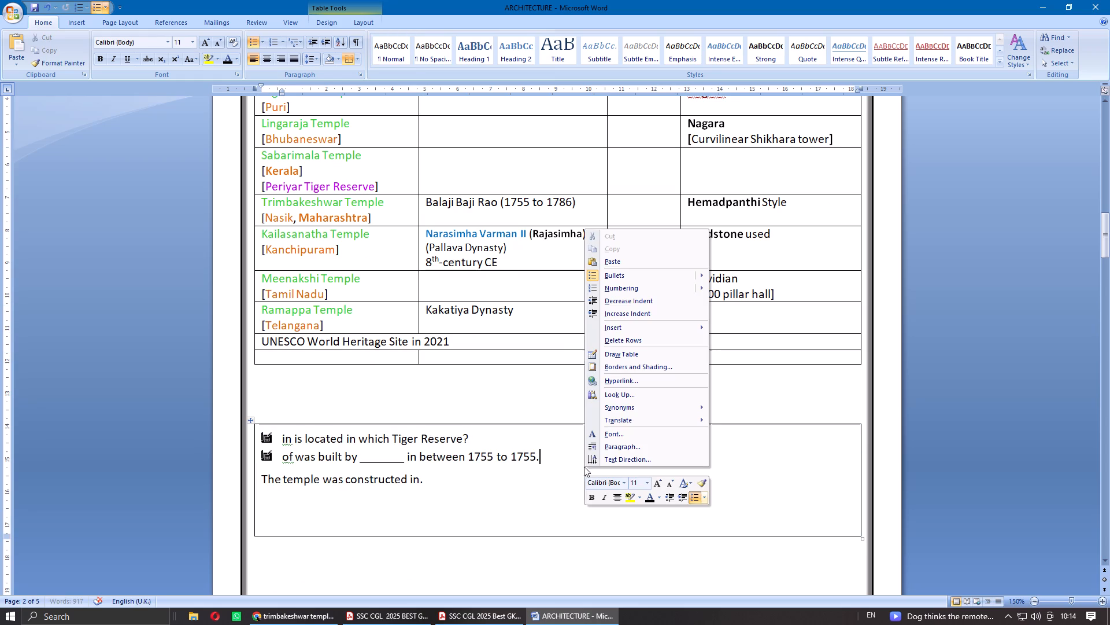
click(628, 341)
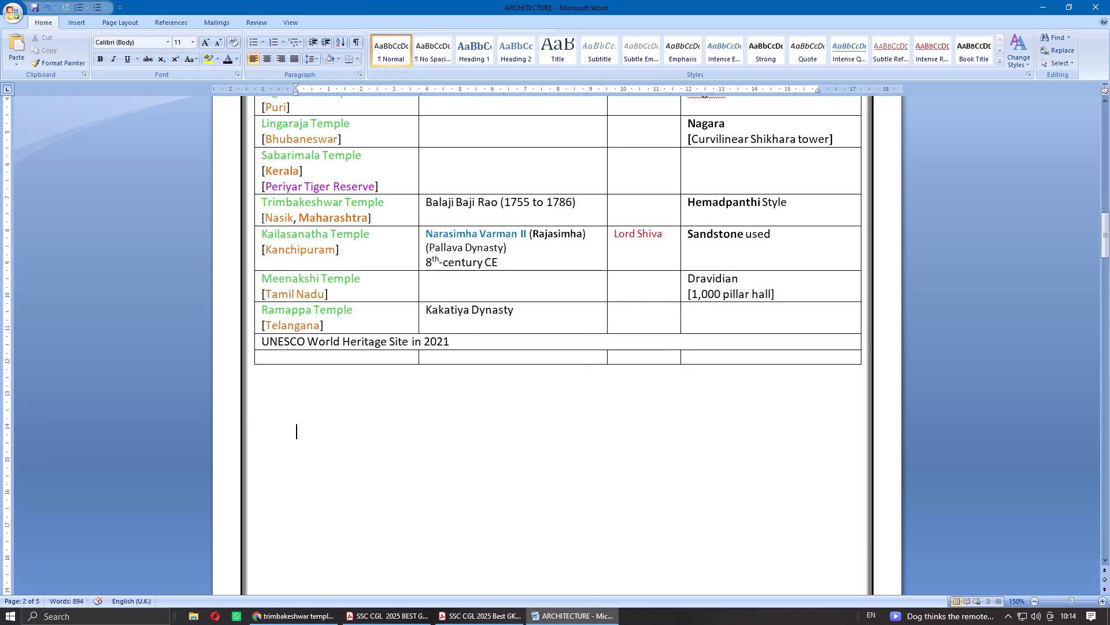
key(BackSpace)
key(BackSpace)
Set paragraph spacing to 6 pt before and 6 pt after for the rows from Dhabaleswar Temple to Ramappa Temple.
scroll(531, 451, up, 2)
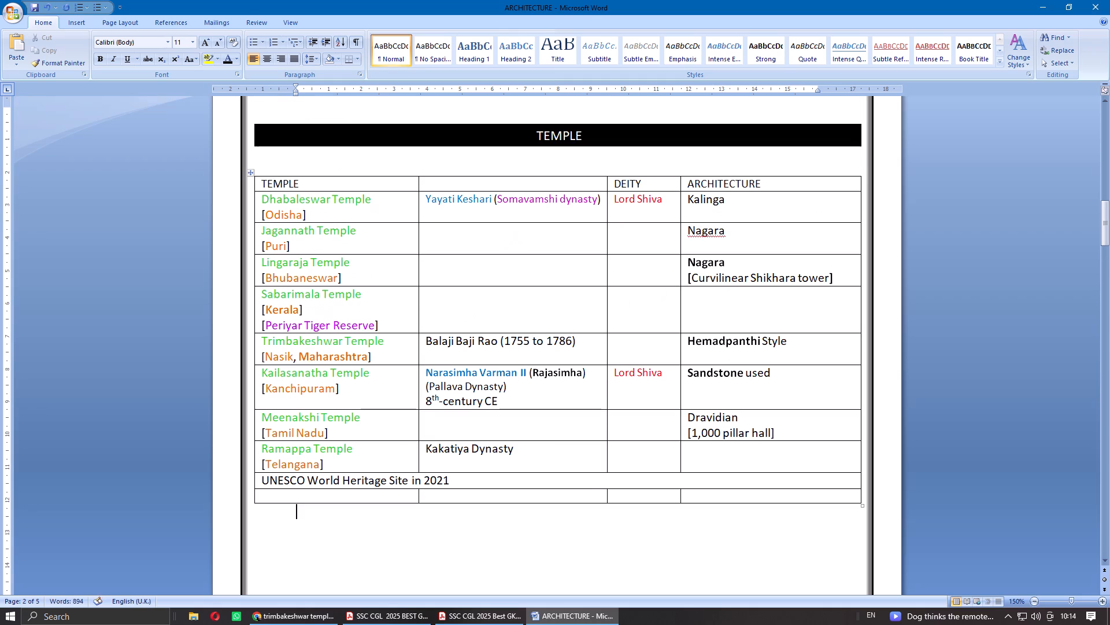
drag(338, 199, 740, 470)
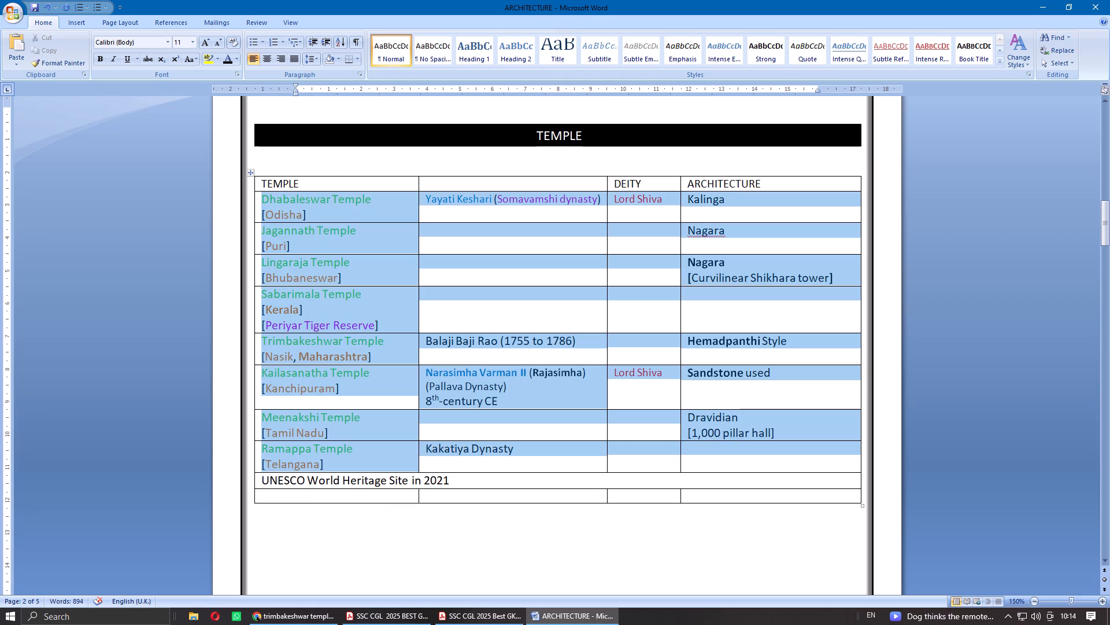
drag(740, 470, 746, 459)
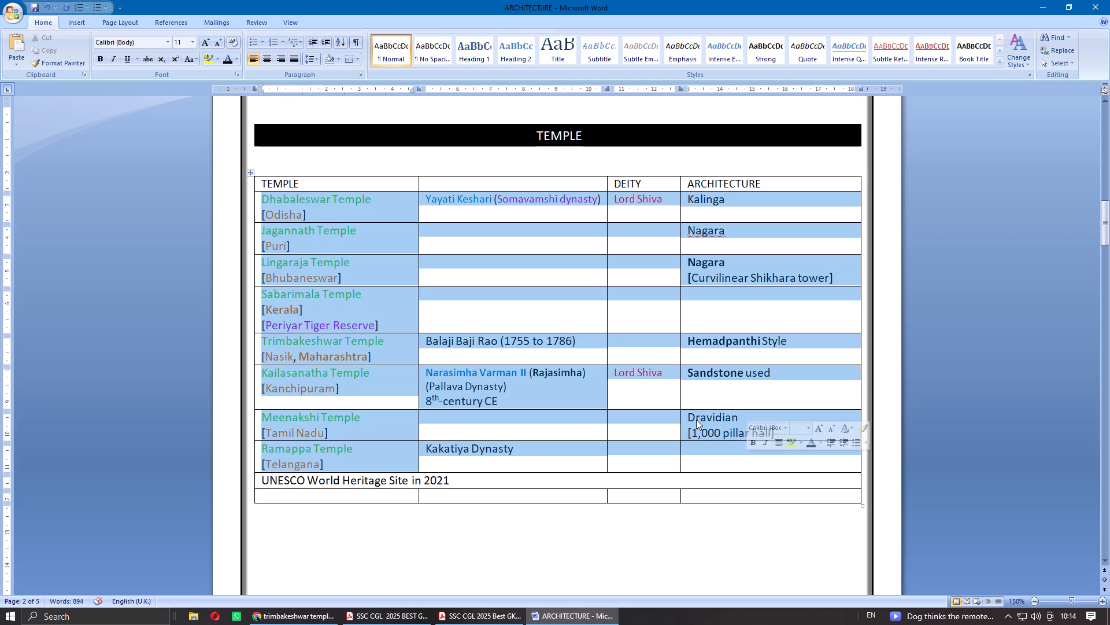
click(137, 27)
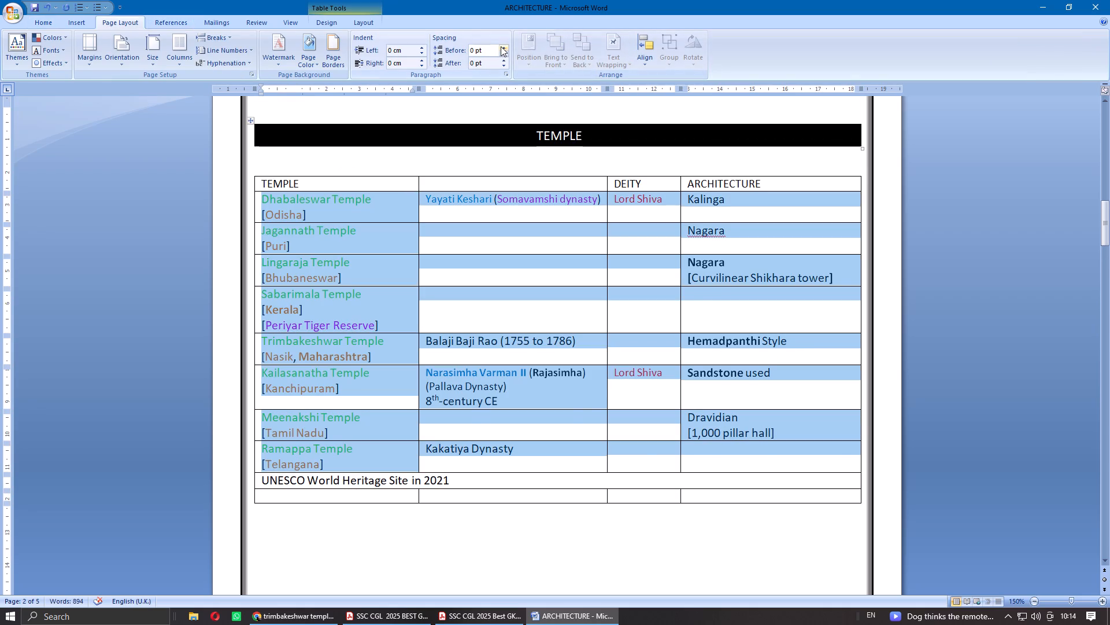
click(501, 46)
click(506, 61)
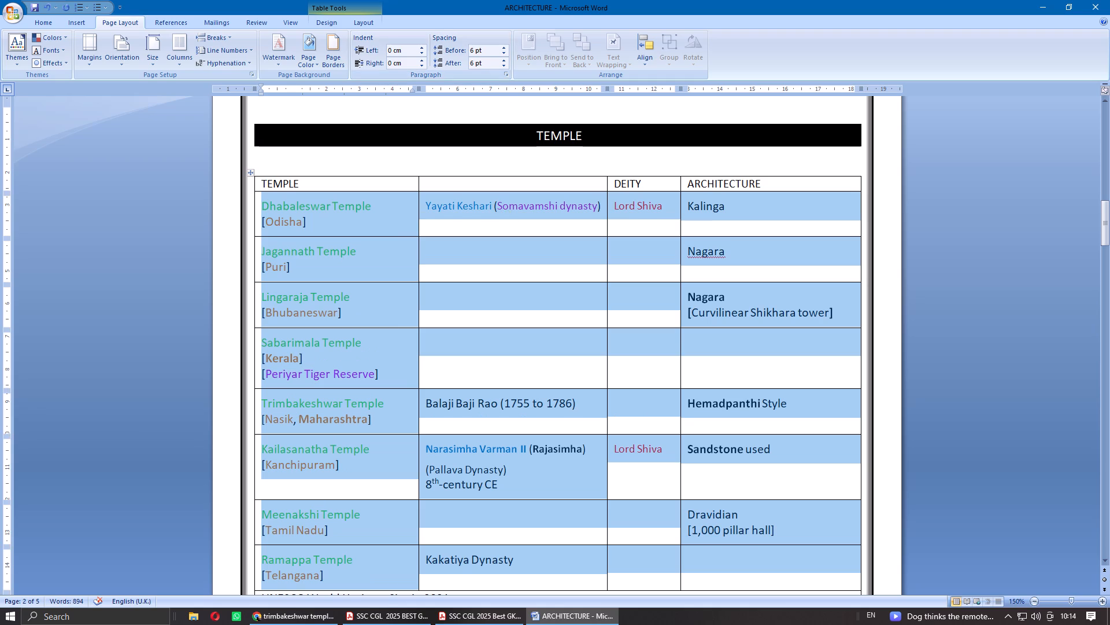
Set the font size to 11 for all rows from Dhabaleswar Temple to Ramappa Temple.
click(506, 224)
drag(341, 207, 749, 406)
scroll(640, 373, down, 2)
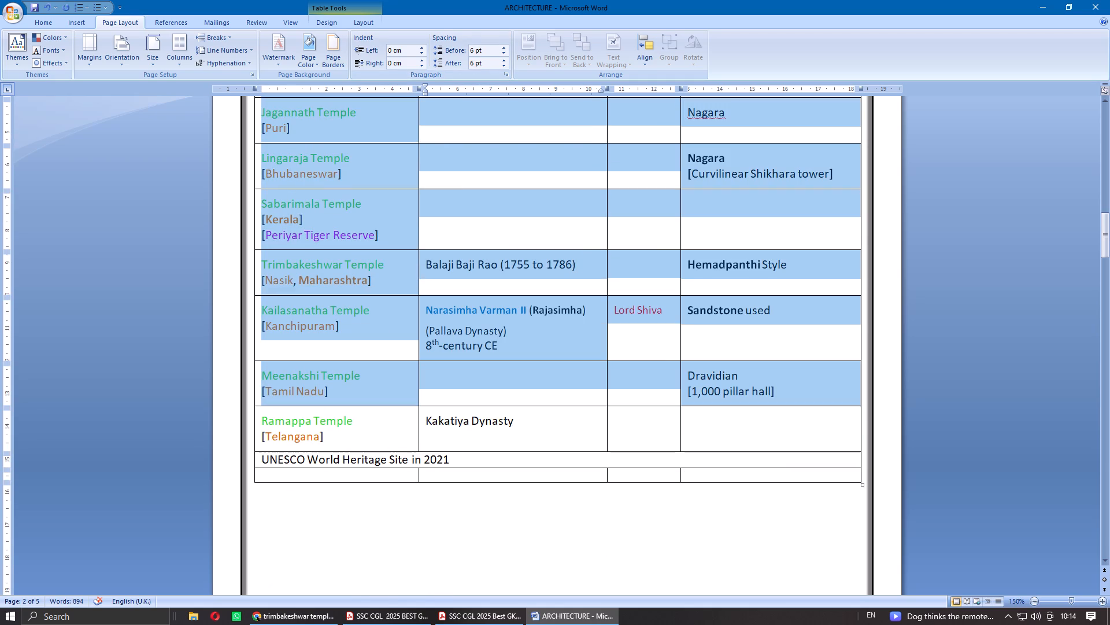
drag(749, 406, 758, 429)
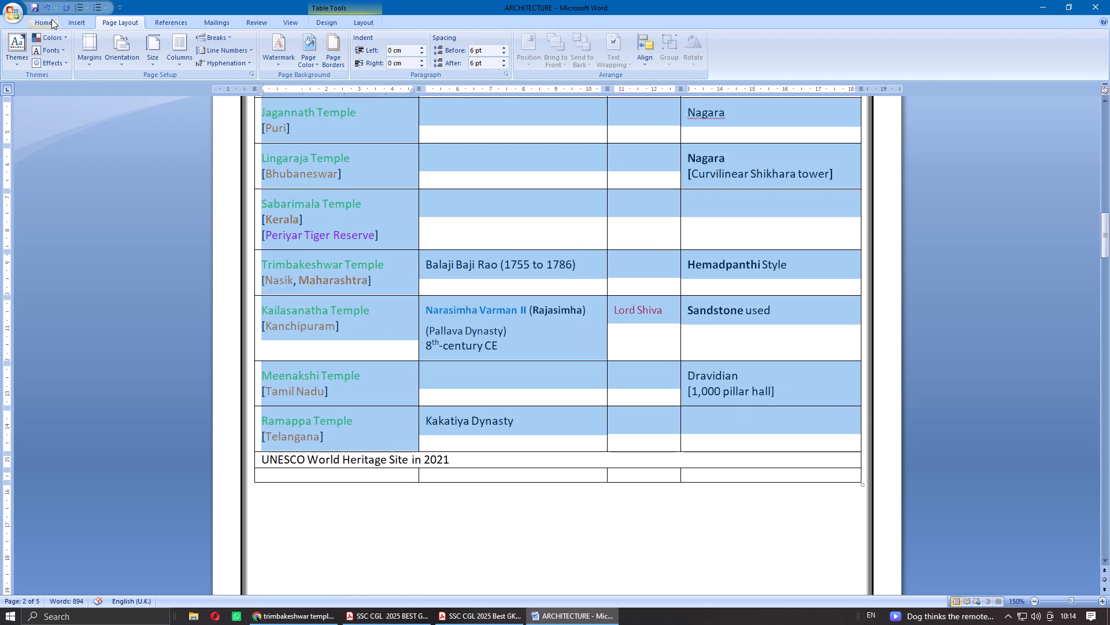
click(49, 20)
click(191, 42)
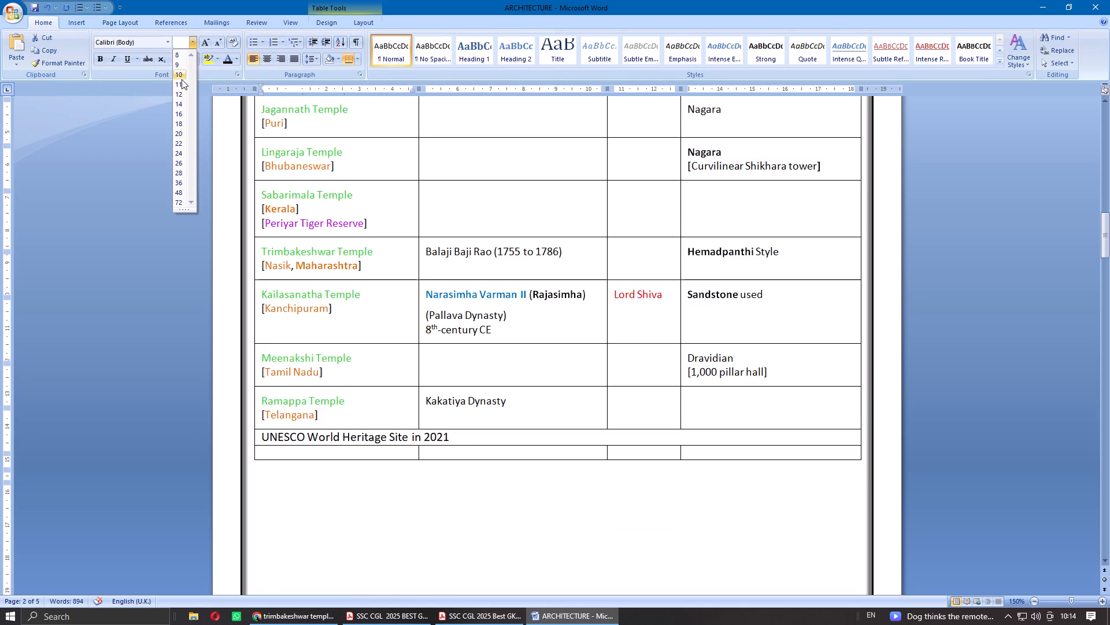
click(182, 79)
Select all eight green temple names in the TEMPLE column together and set their font to Cambria (Headings).
scroll(377, 294, up, 2)
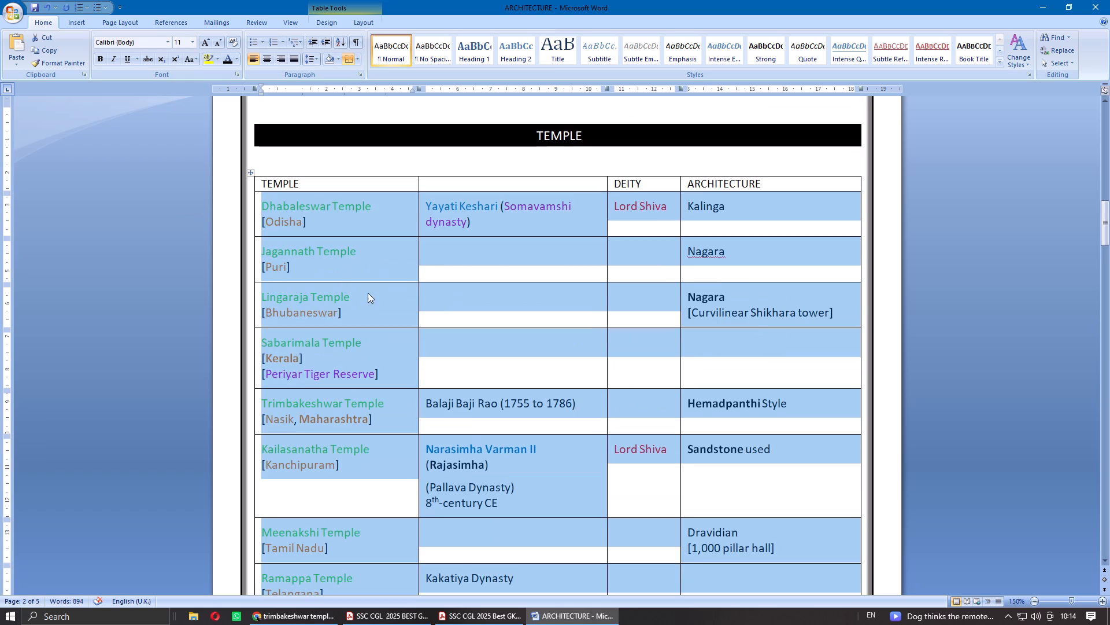
click(309, 244)
drag(262, 207, 368, 208)
ctrl+drag(262, 297, 349, 295)
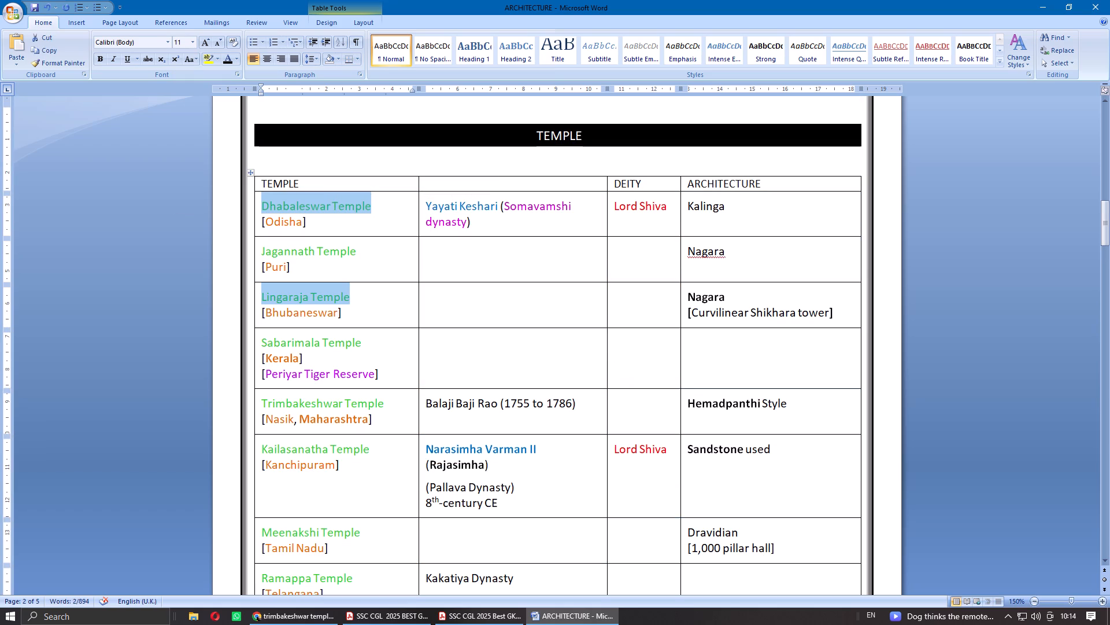
ctrl+drag(265, 251, 348, 248)
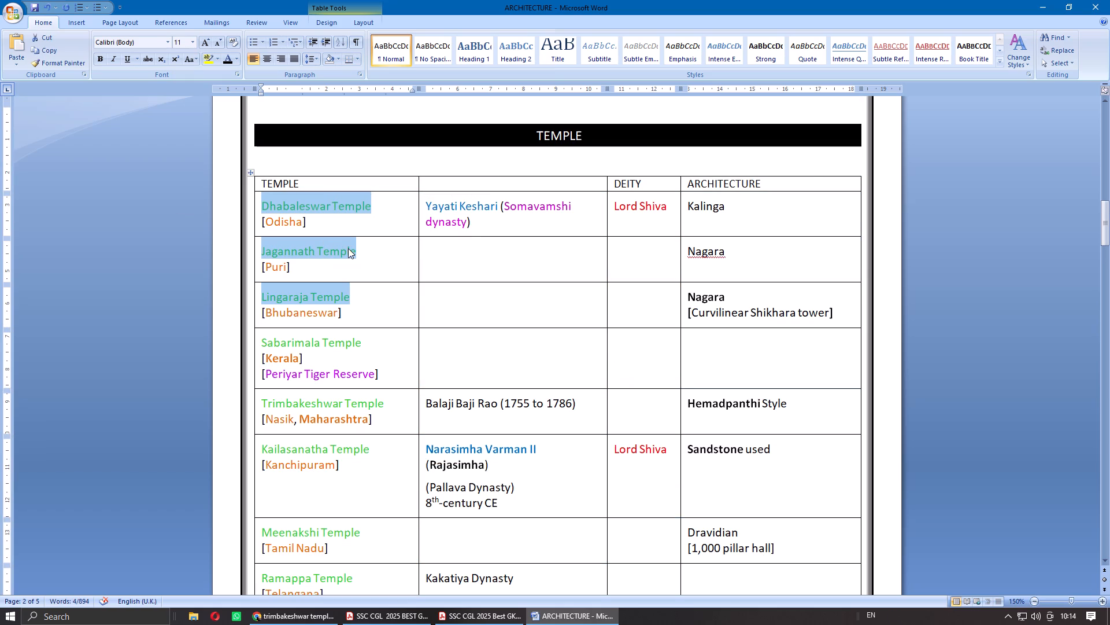
scroll(357, 244, down, 2)
ctrl+drag(265, 207, 349, 204)
ctrl+drag(273, 269, 377, 264)
ctrl+drag(271, 395, 347, 394)
ctrl+drag(267, 308, 361, 310)
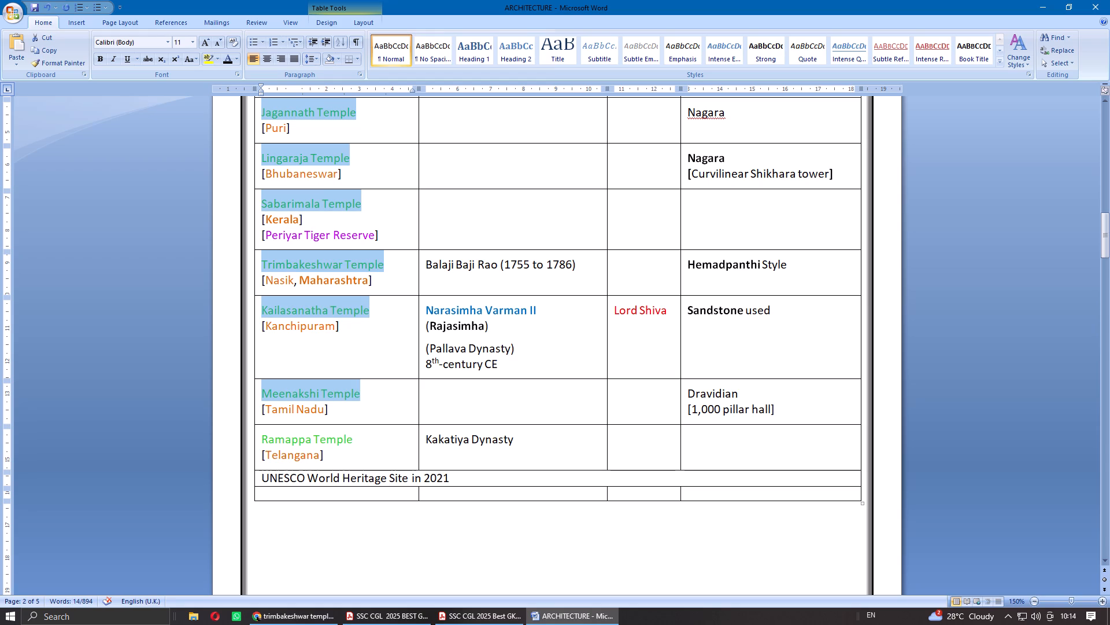
ctrl+drag(264, 439, 342, 436)
click(171, 43)
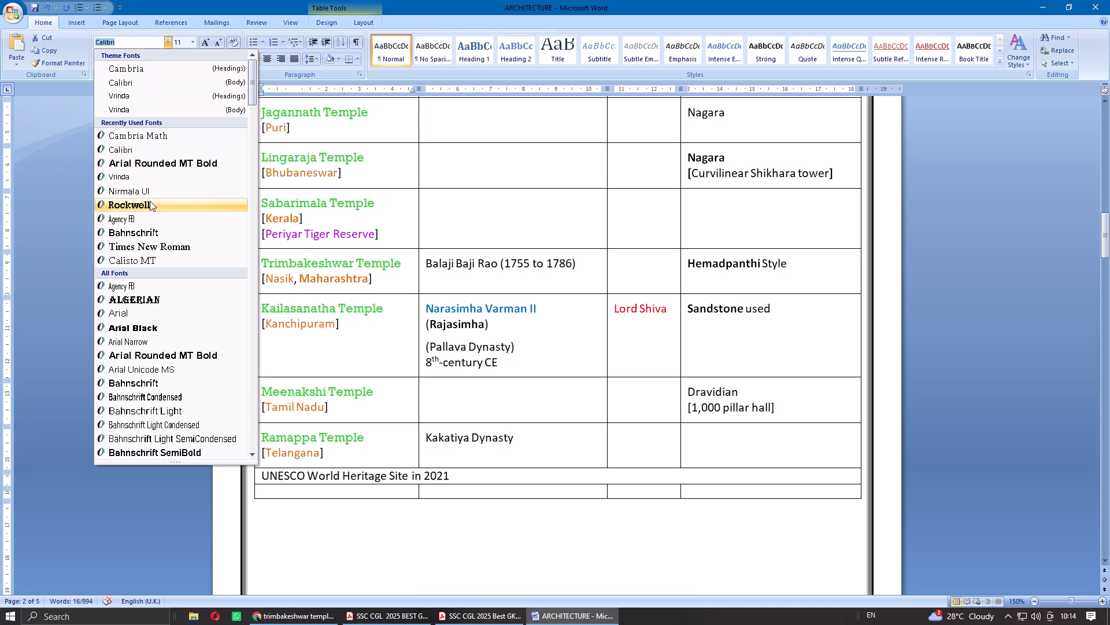
click(171, 70)
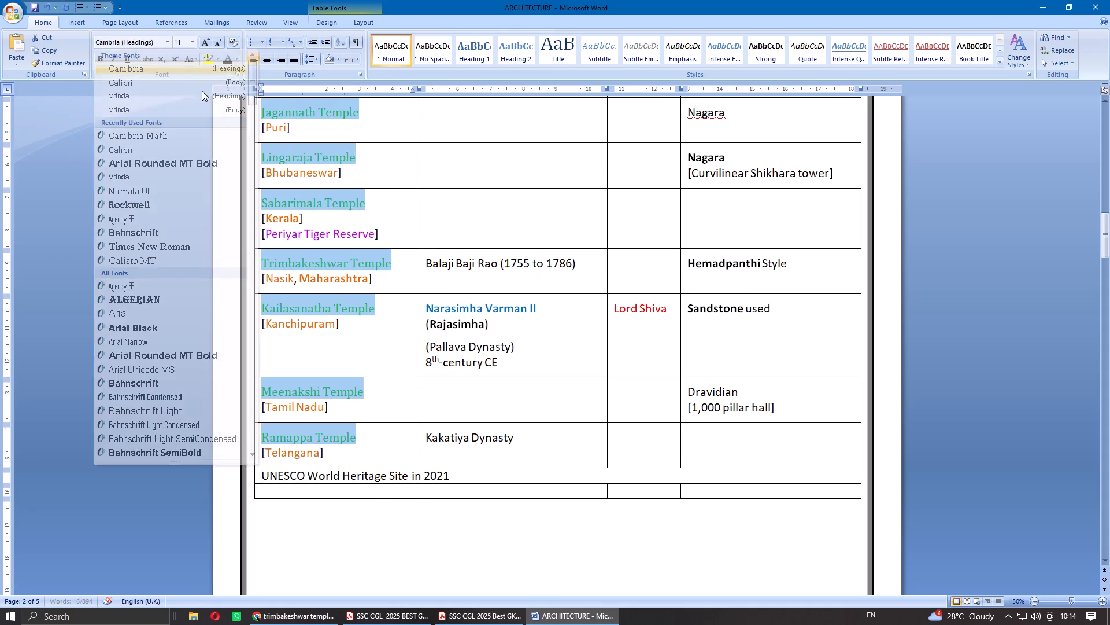
Set the font colour of the selected temple names in the TEMPLE column to standard green.
click(235, 58)
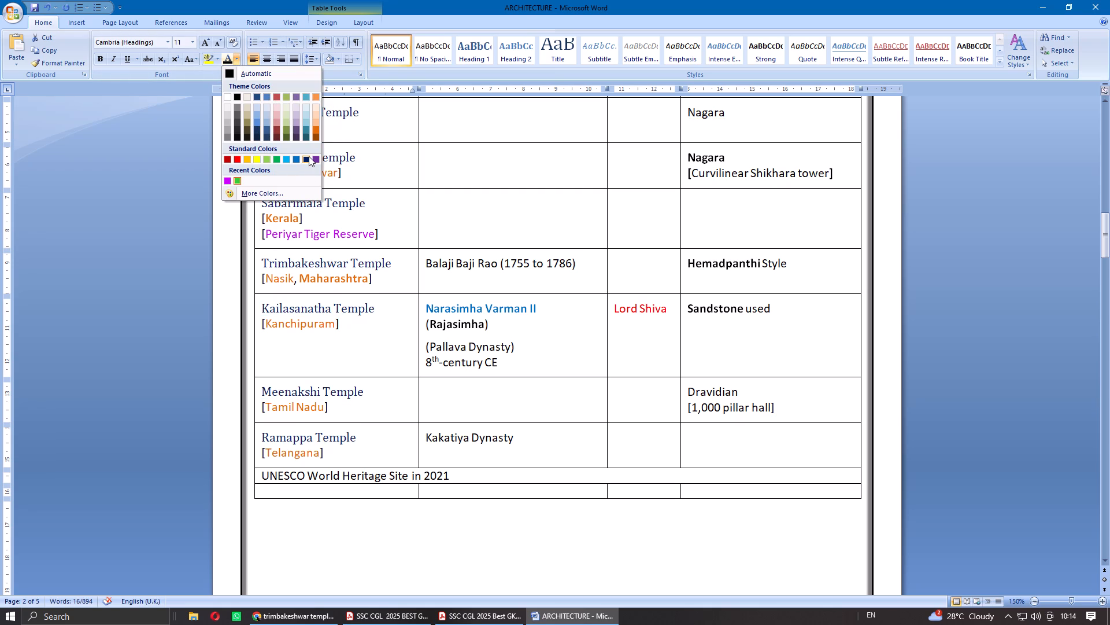
click(276, 158)
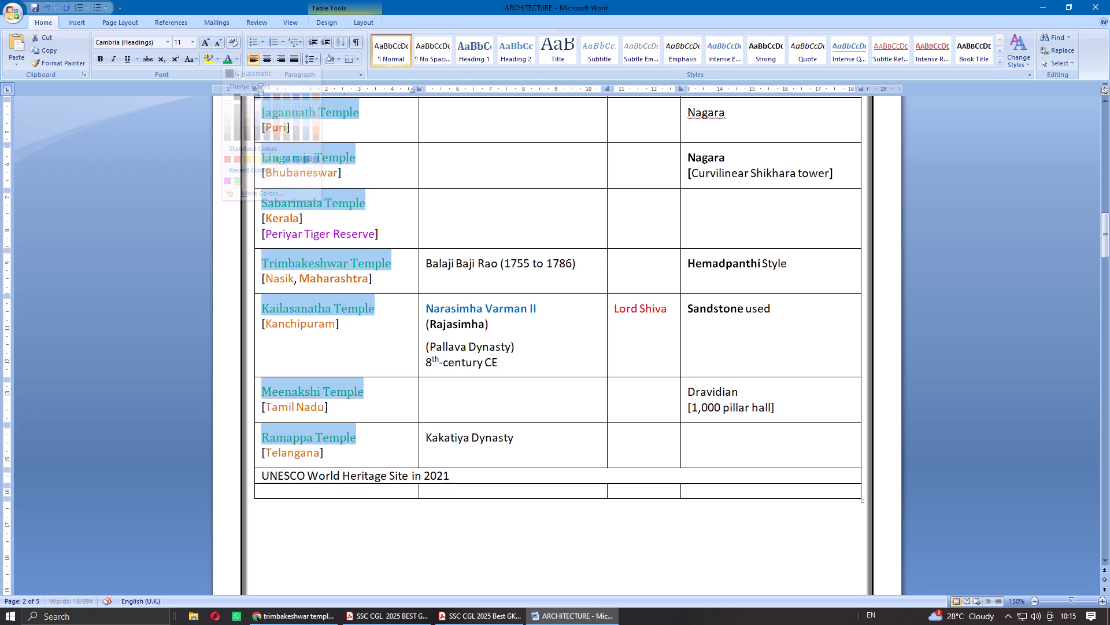
click(531, 224)
In the Kailasanatha builder cell, remove bold from Narasimha Varman II and join the Pallava Dynasty line to the text above.
scroll(531, 224, up, 3)
scroll(539, 321, down, 1)
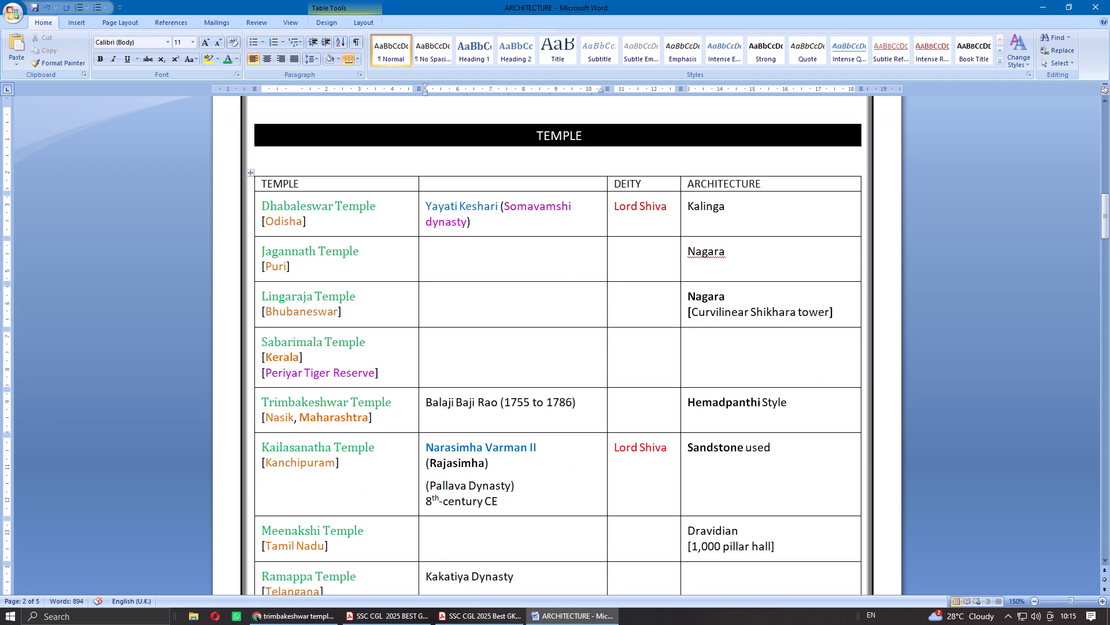
scroll(539, 321, down, 1)
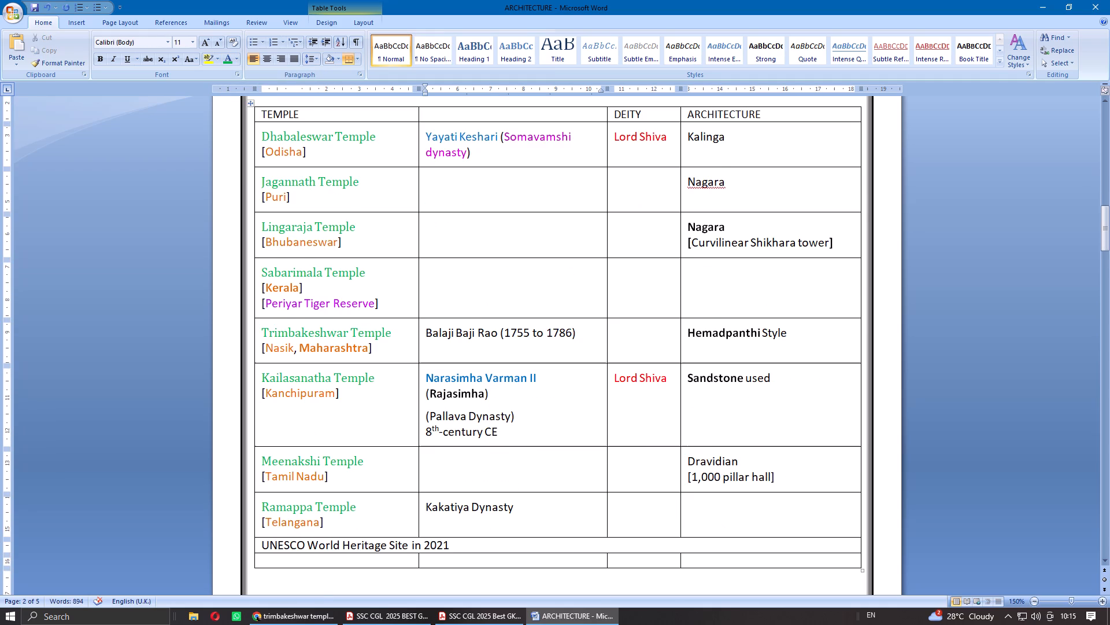
scroll(522, 296, down, 1)
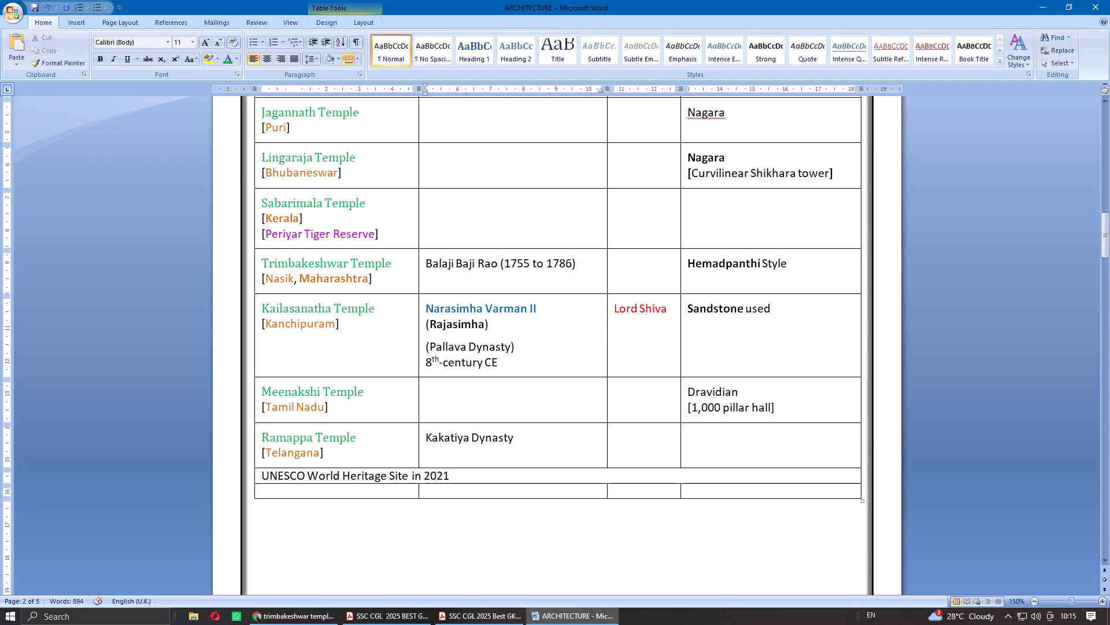
scroll(443, 284, up, 1)
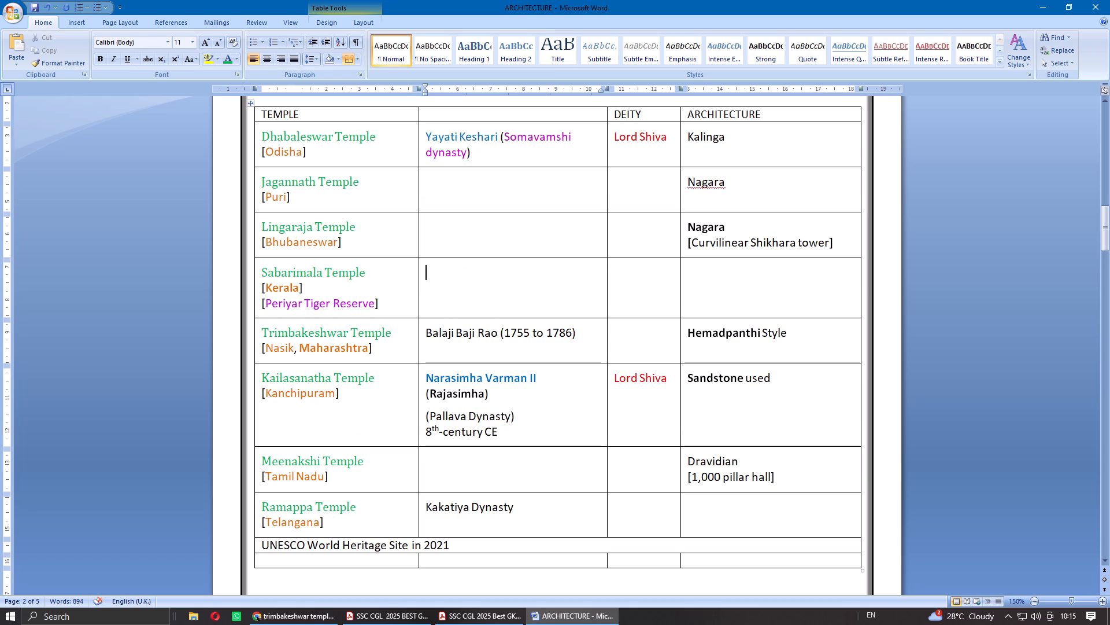
drag(438, 378, 538, 377)
key(ctrl+b)
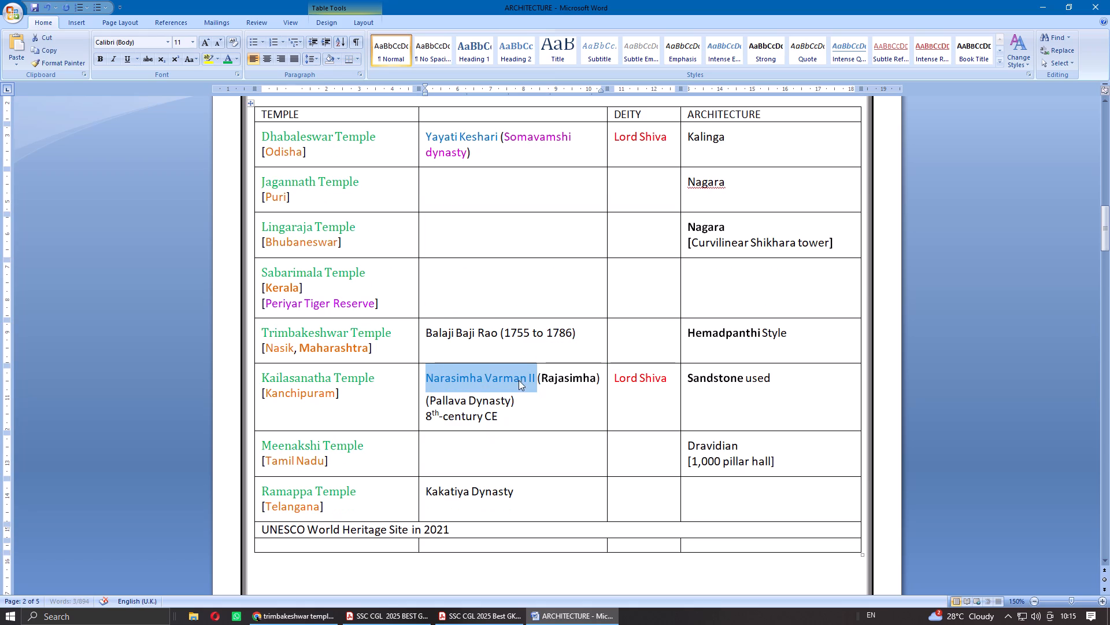
click(552, 398)
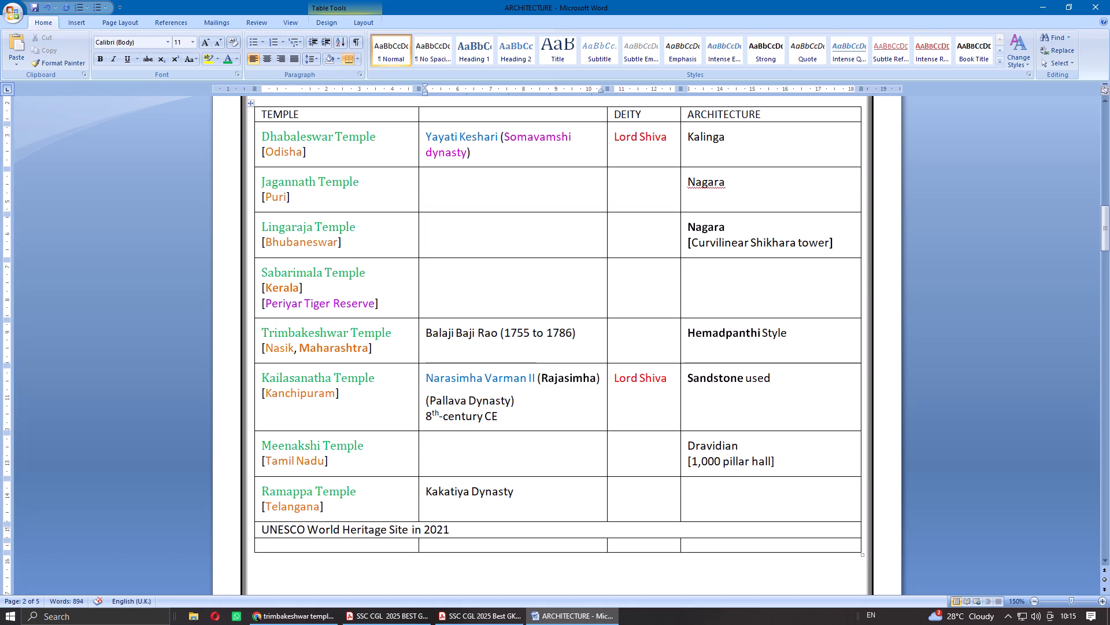
click(427, 398)
key(BackSpace)
key(space)
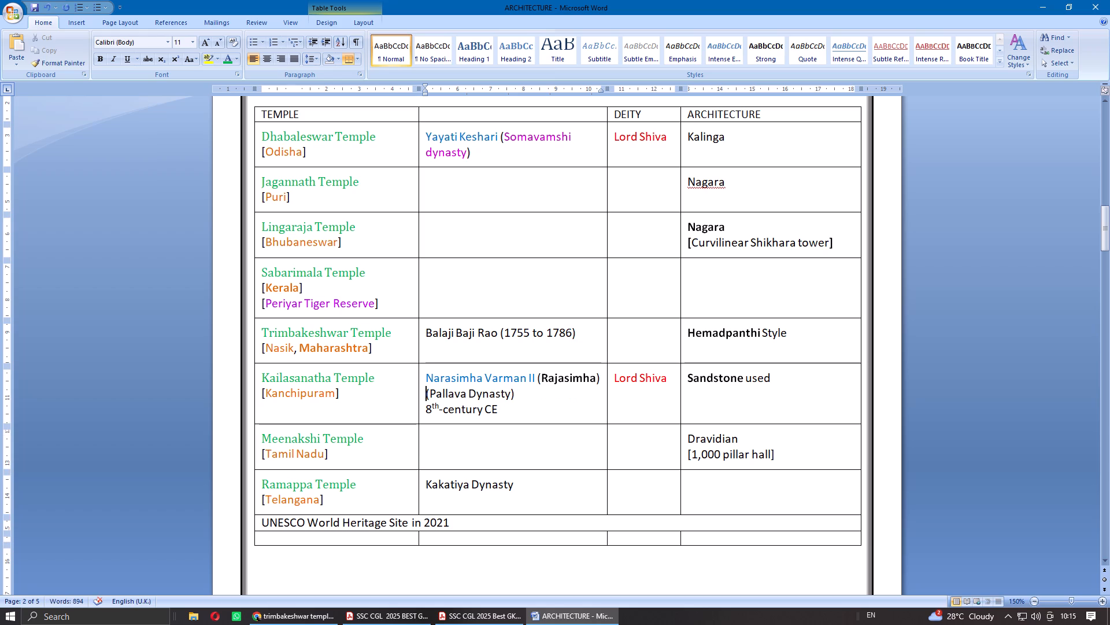
Recolour "Somavamshi dynasty" in the Dhabaleswar Temple row with a pinkish-red custom font colour.
scroll(538, 380, up, 2)
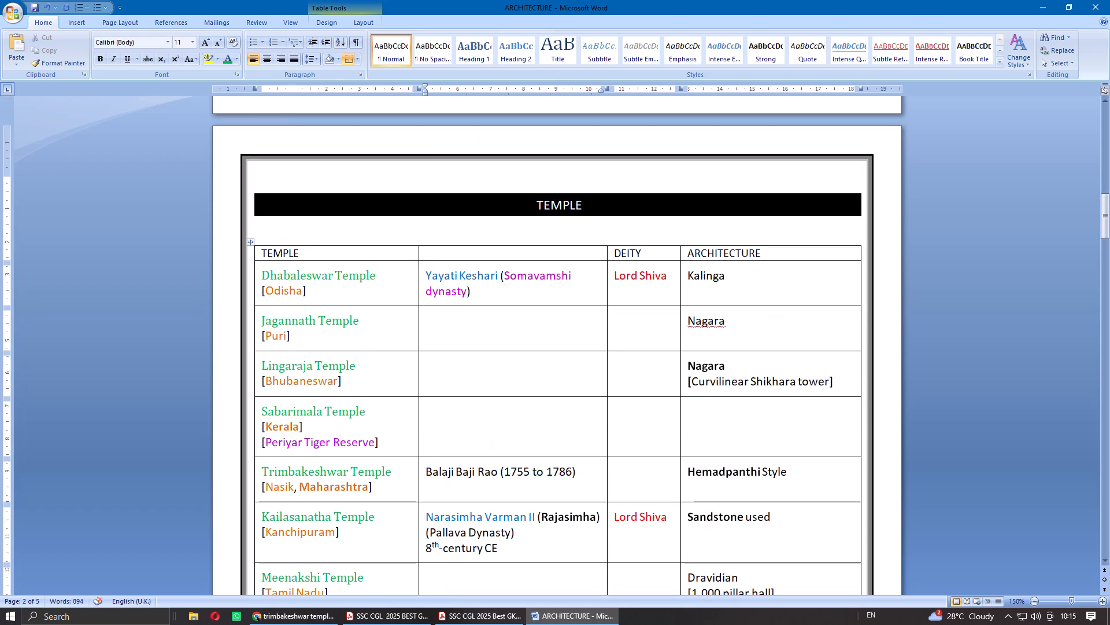
double_click(520, 277)
click(239, 57)
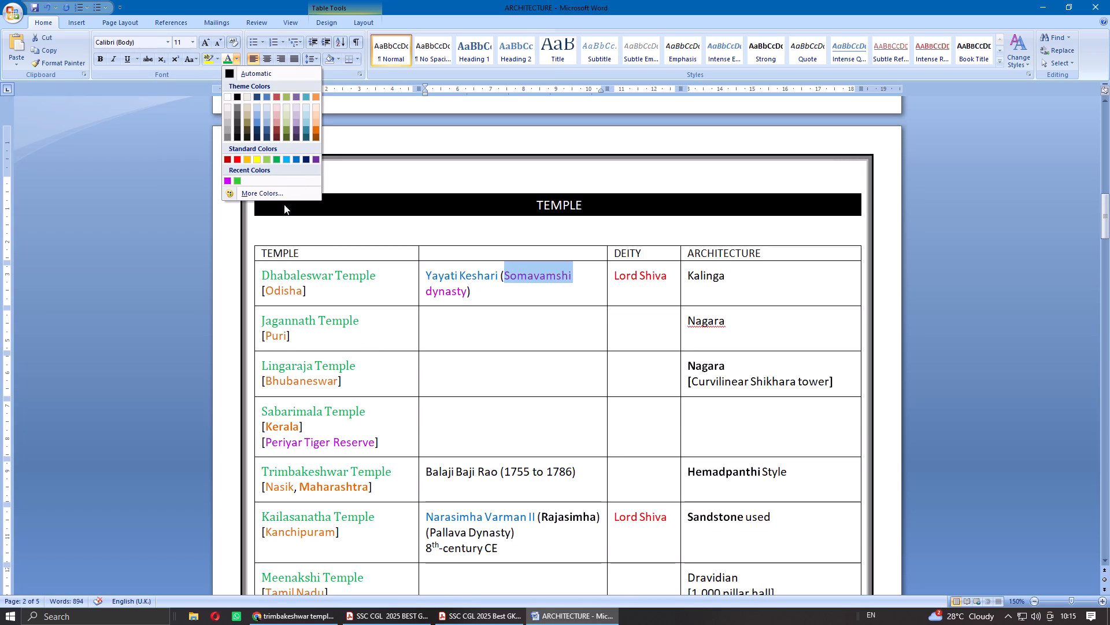
click(265, 193)
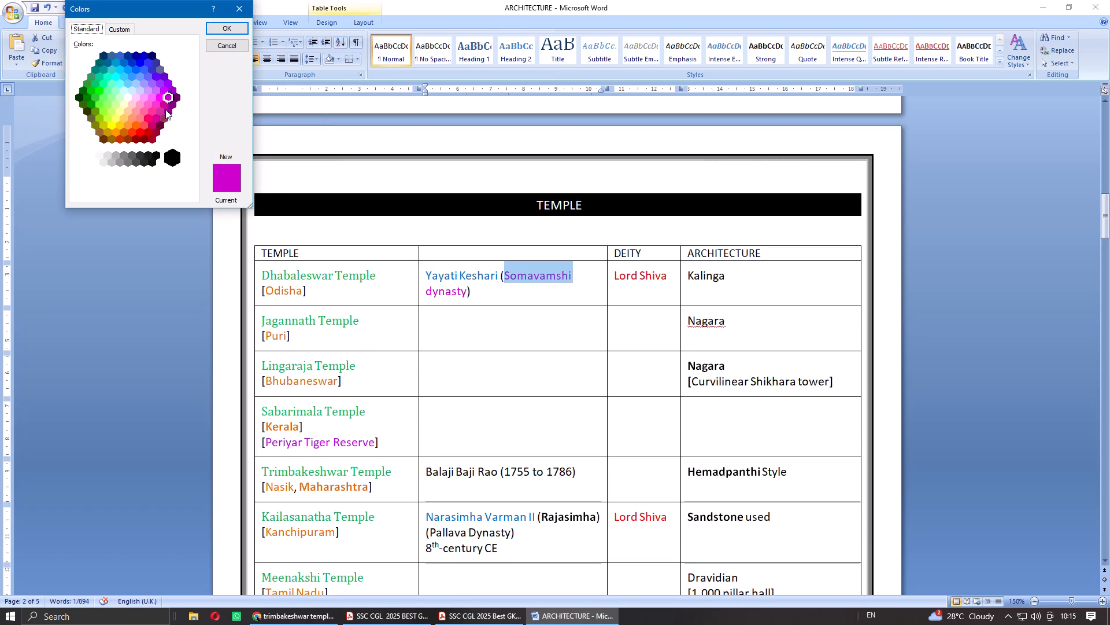
click(148, 116)
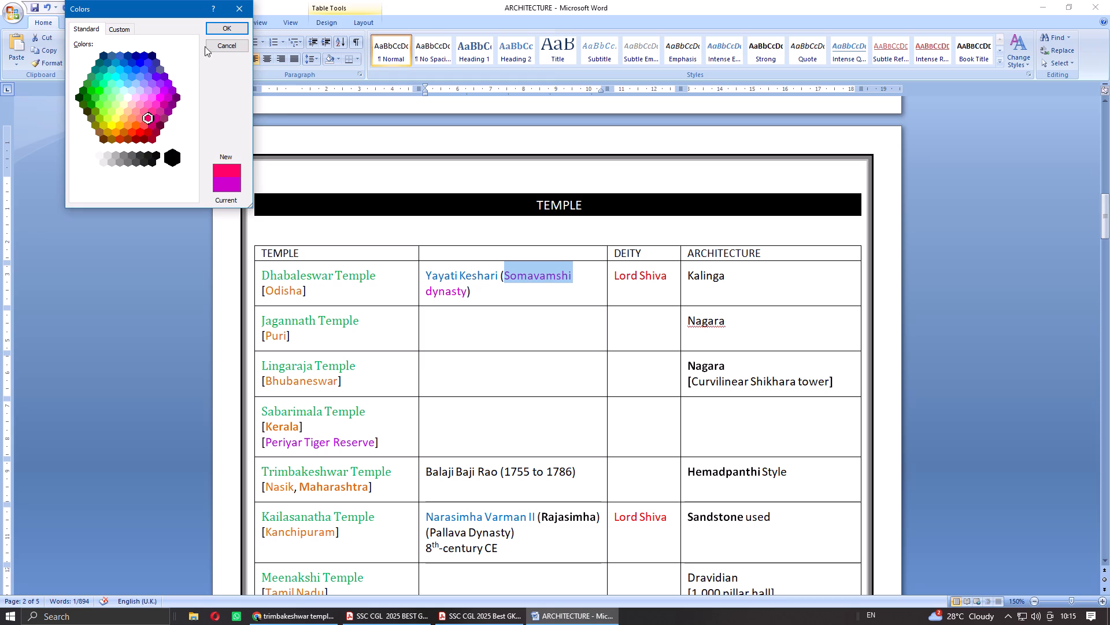
click(224, 27)
double_click(438, 294)
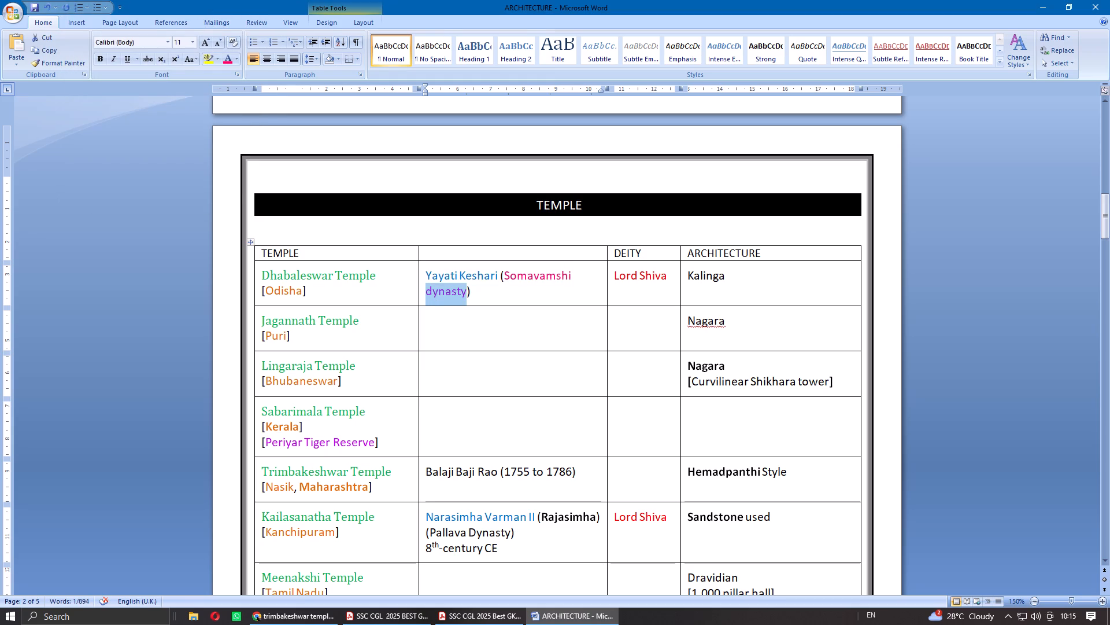
click(231, 57)
Apply the same pinkish-red font colour to Pallava Dynasty and Kakatiya Dynasty.
scroll(509, 304, down, 3)
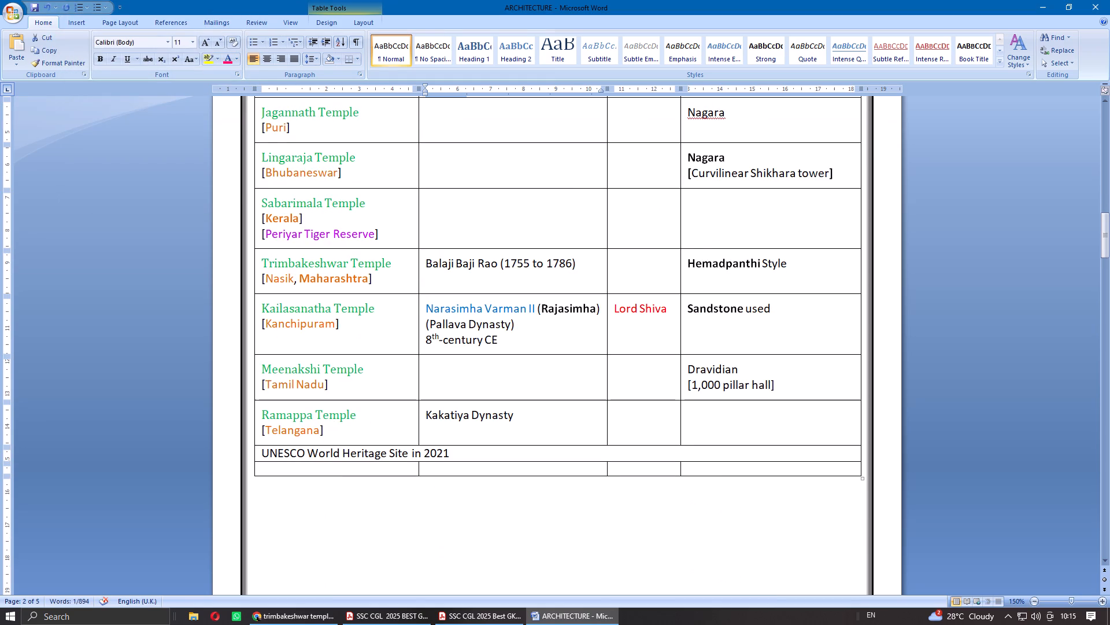
drag(437, 326, 491, 326)
click(231, 64)
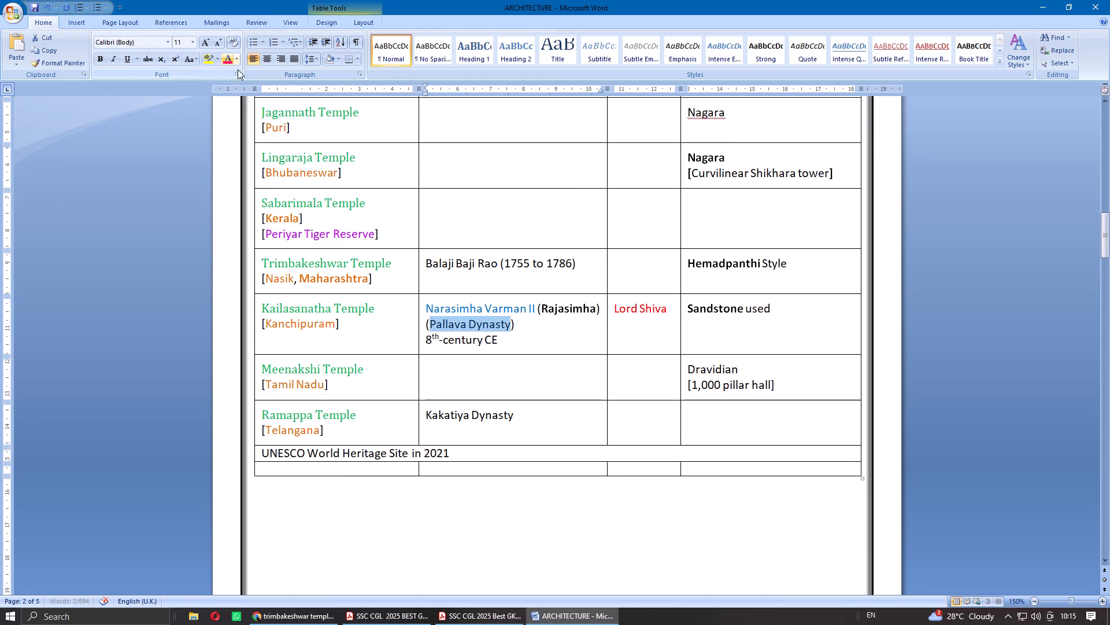
drag(442, 412, 502, 412)
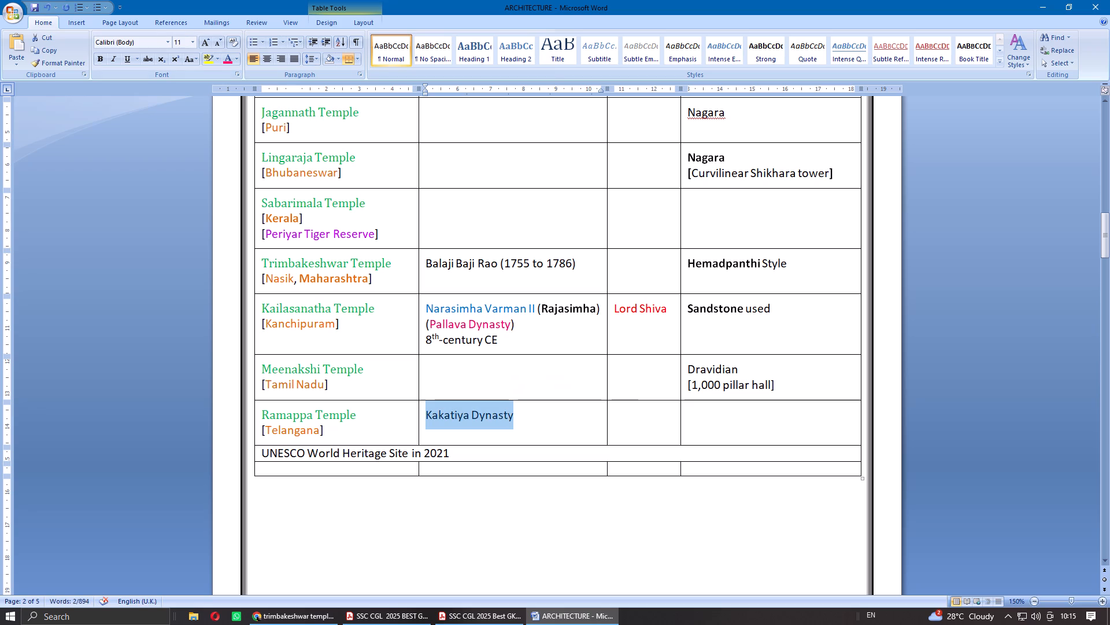
click(227, 58)
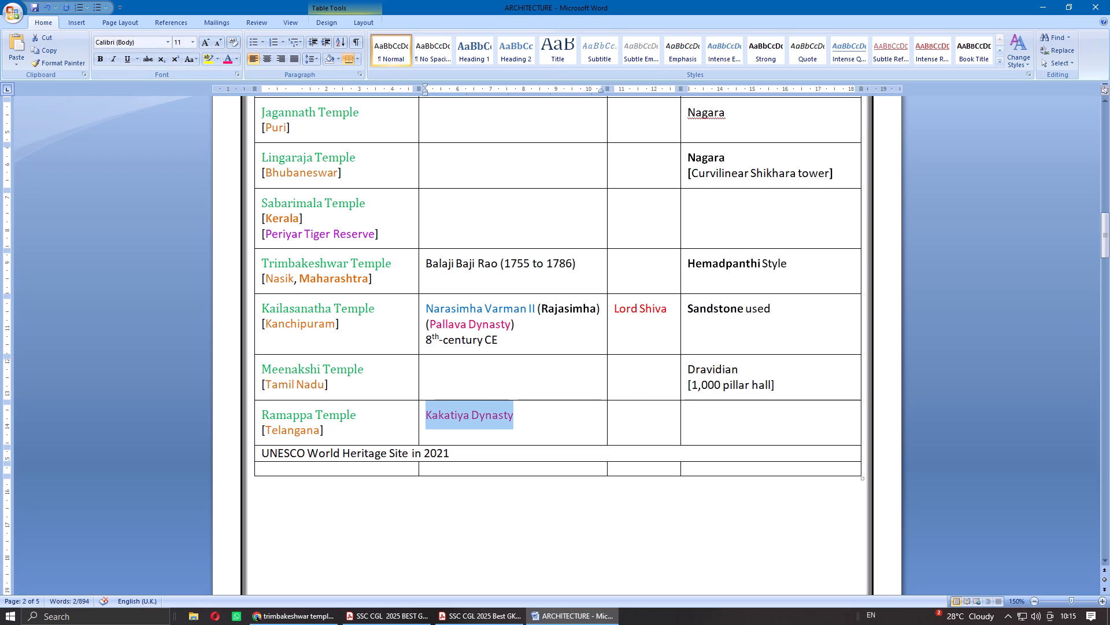
Set the font colour of Balaji Baji Rao in the Trimbakeshwar Temple row to standard blue.
drag(432, 264, 494, 266)
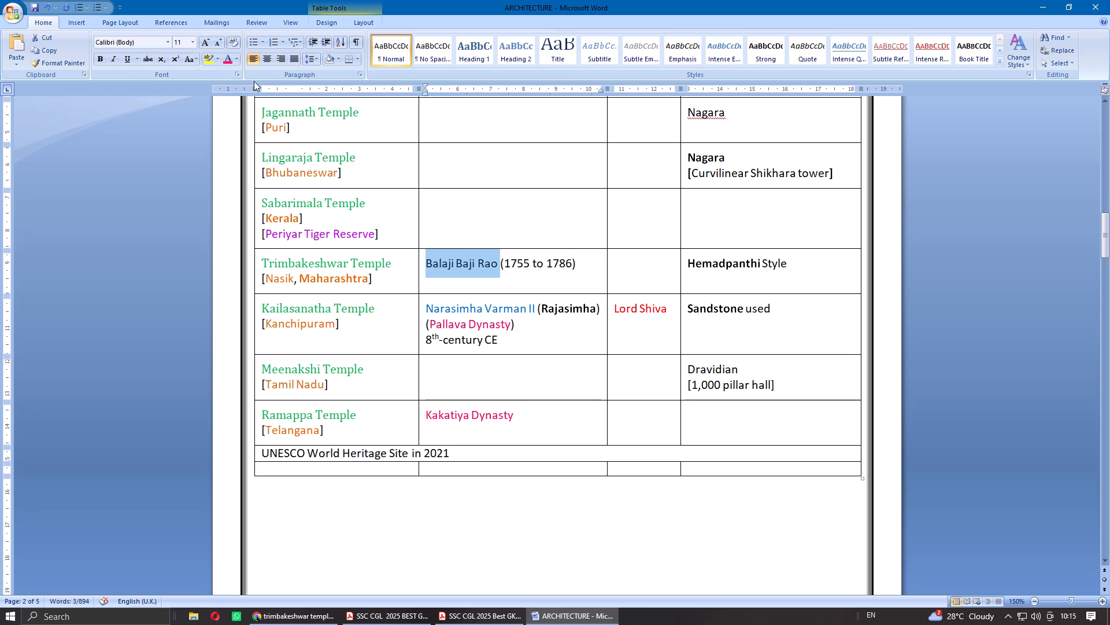
click(240, 56)
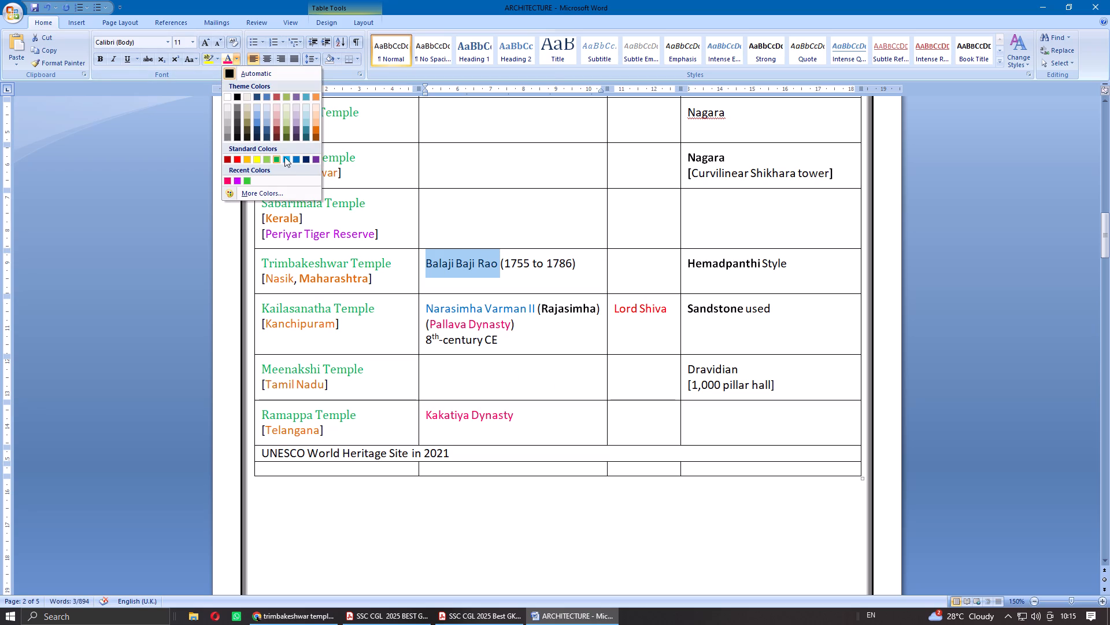
click(293, 157)
click(509, 275)
Enter the heading BUILT BY in the empty header cell of the temple table.
scroll(517, 275, up, 3)
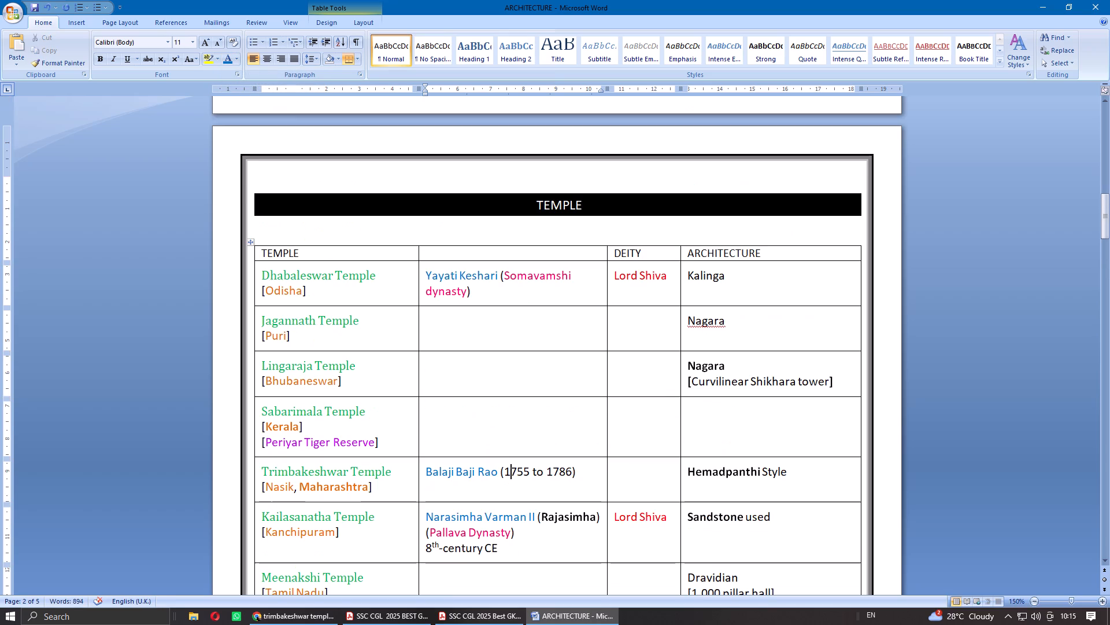
click(488, 255)
text(BUILT BY)
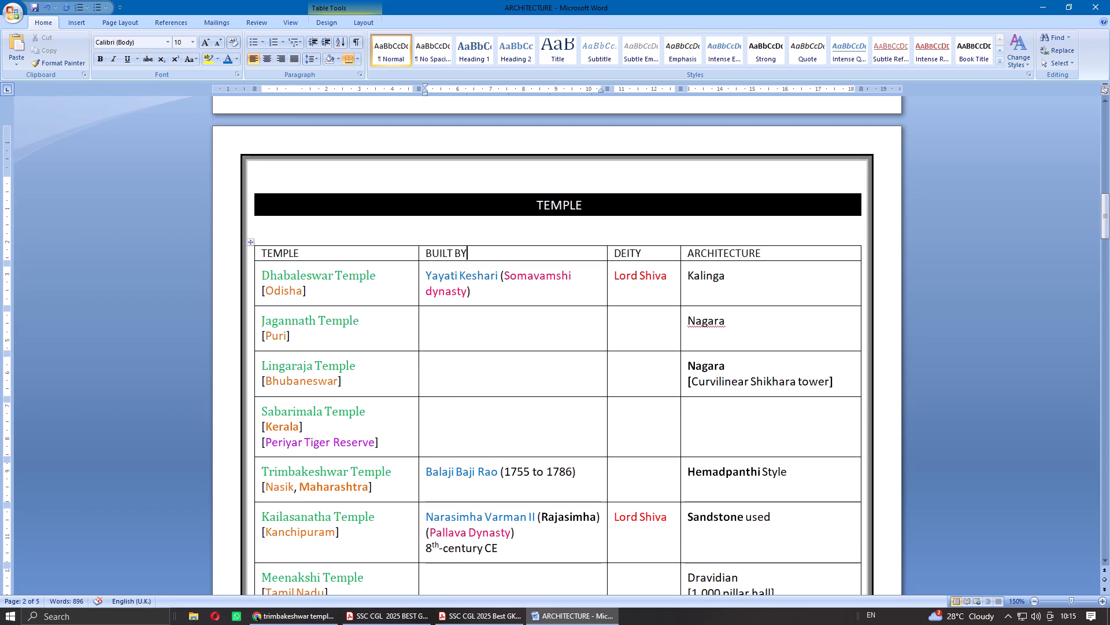
Bold Nagara in the Jagannath Temple row and exclude it from spelling and grammar checking.
double_click(704, 323)
key(ctrl+b)
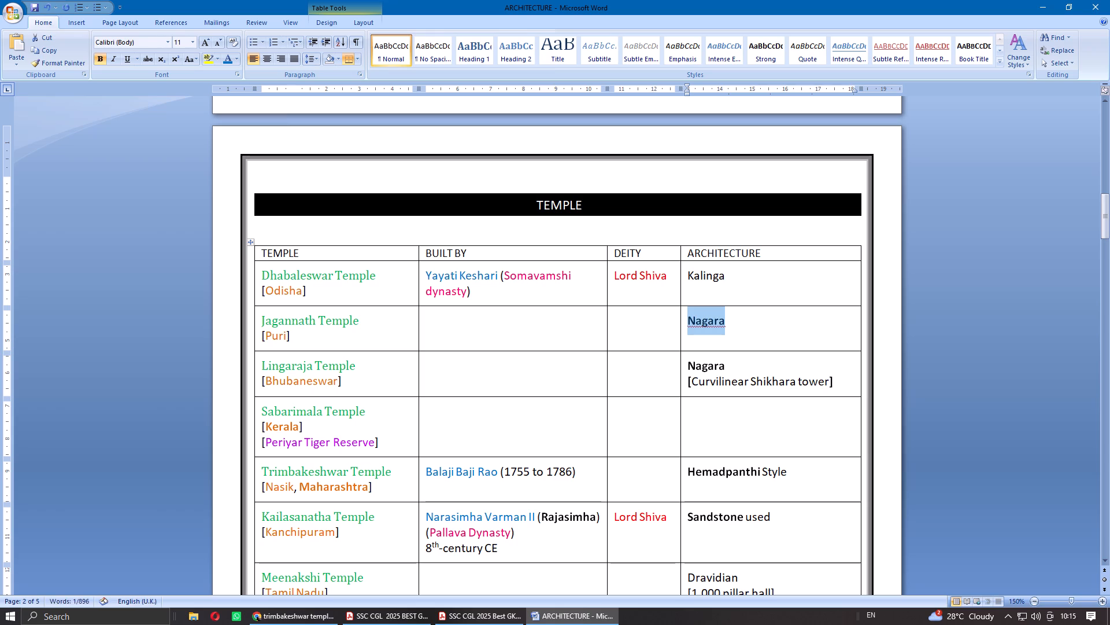
click(140, 600)
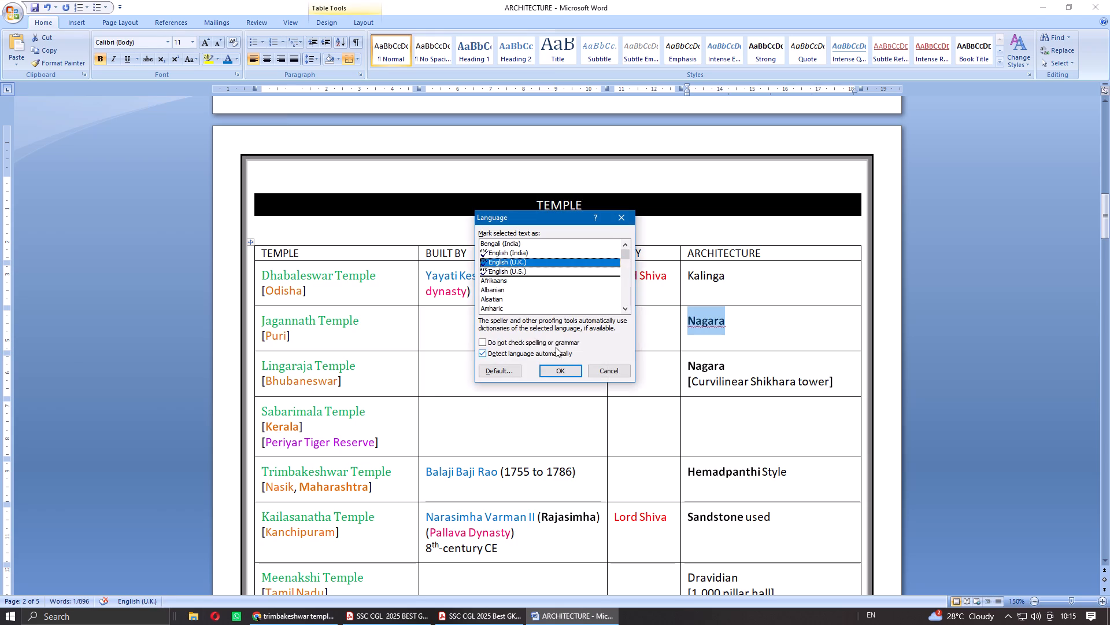
click(561, 344)
click(560, 372)
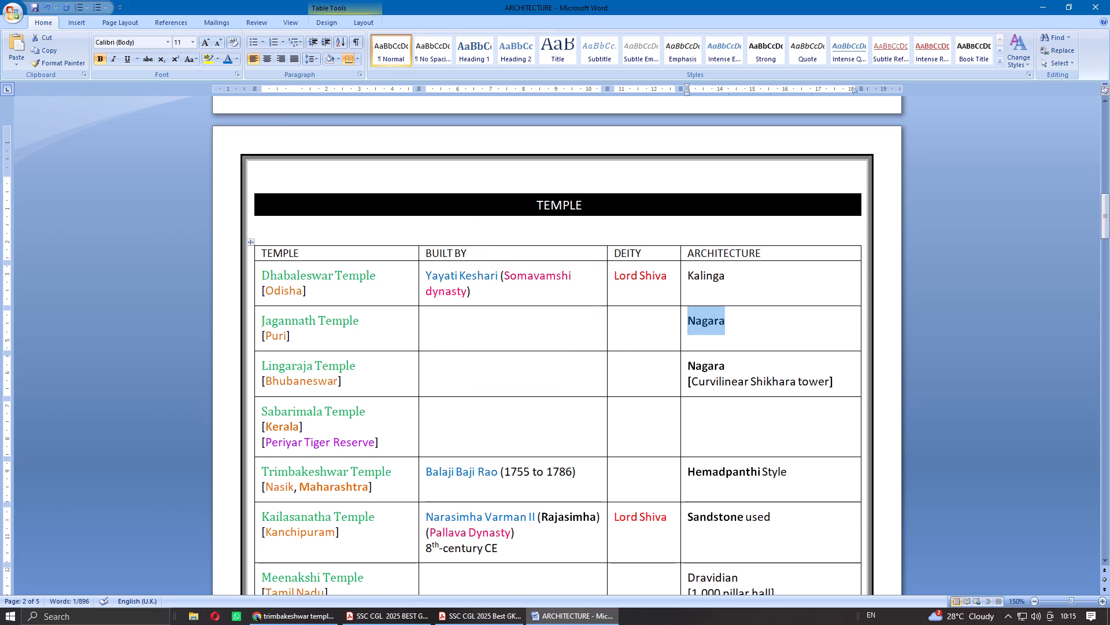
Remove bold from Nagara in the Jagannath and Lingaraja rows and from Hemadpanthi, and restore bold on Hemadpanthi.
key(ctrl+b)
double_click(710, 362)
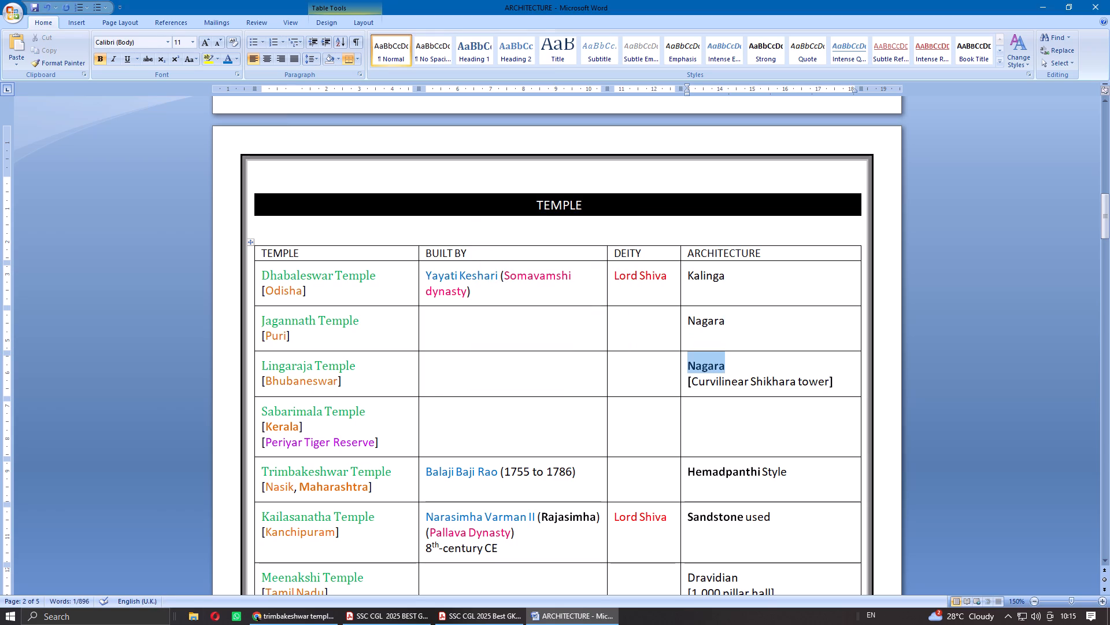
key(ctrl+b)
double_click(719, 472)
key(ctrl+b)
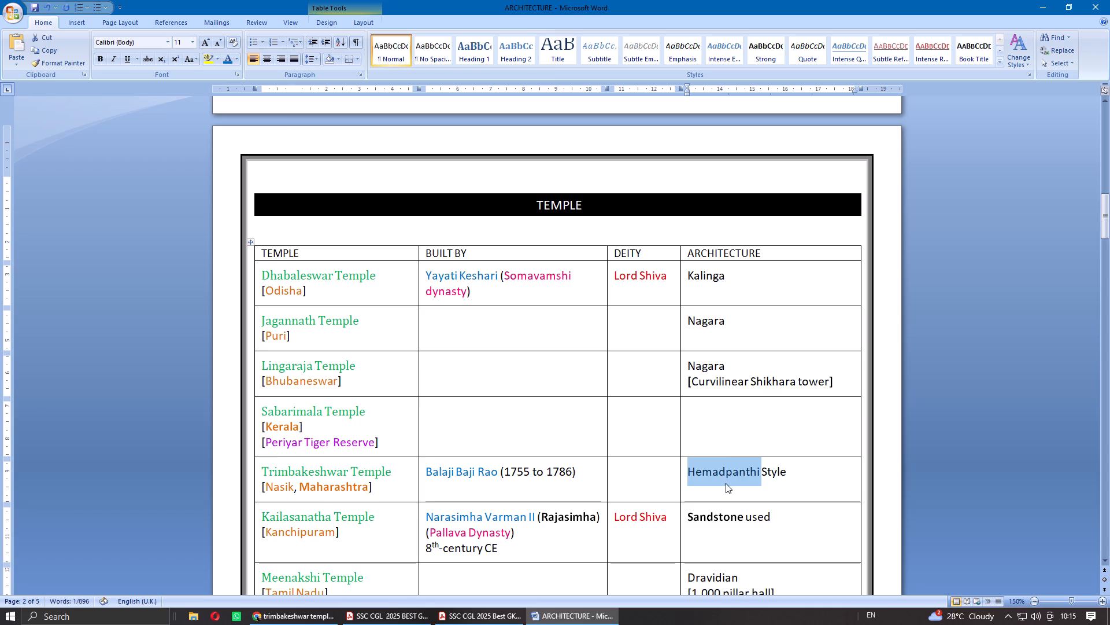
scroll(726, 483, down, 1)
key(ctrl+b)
Bold the architecture styles Nagara in both rows, Kalinga in the Dhabaleswar row and Dravidian in the Meenakshi row.
double_click(707, 297)
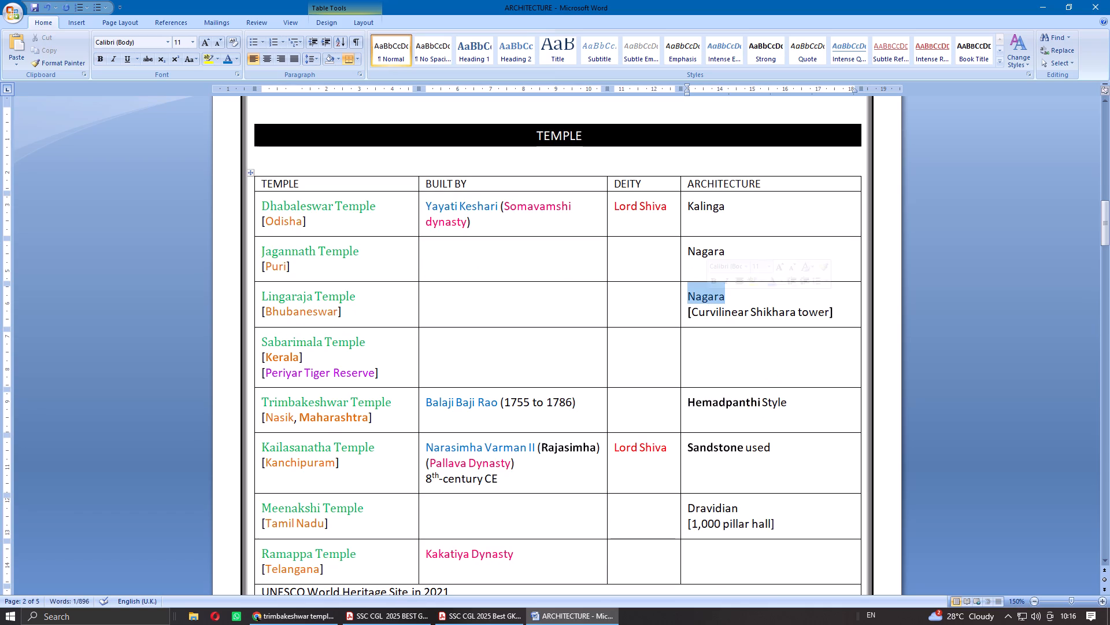
key(ctrl+b)
ctrl+double_click(706, 249)
ctrl+click(712, 209)
ctrl+double_click(712, 209)
key(ctrl+b)
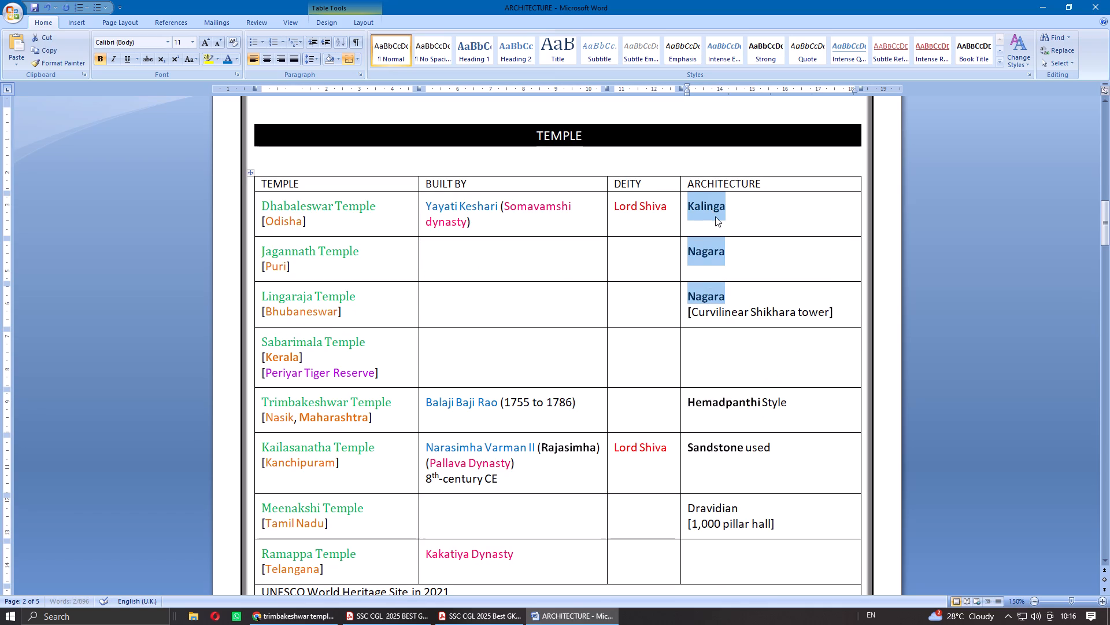
scroll(756, 333, down, 2)
double_click(707, 373)
key(ctrl+b)
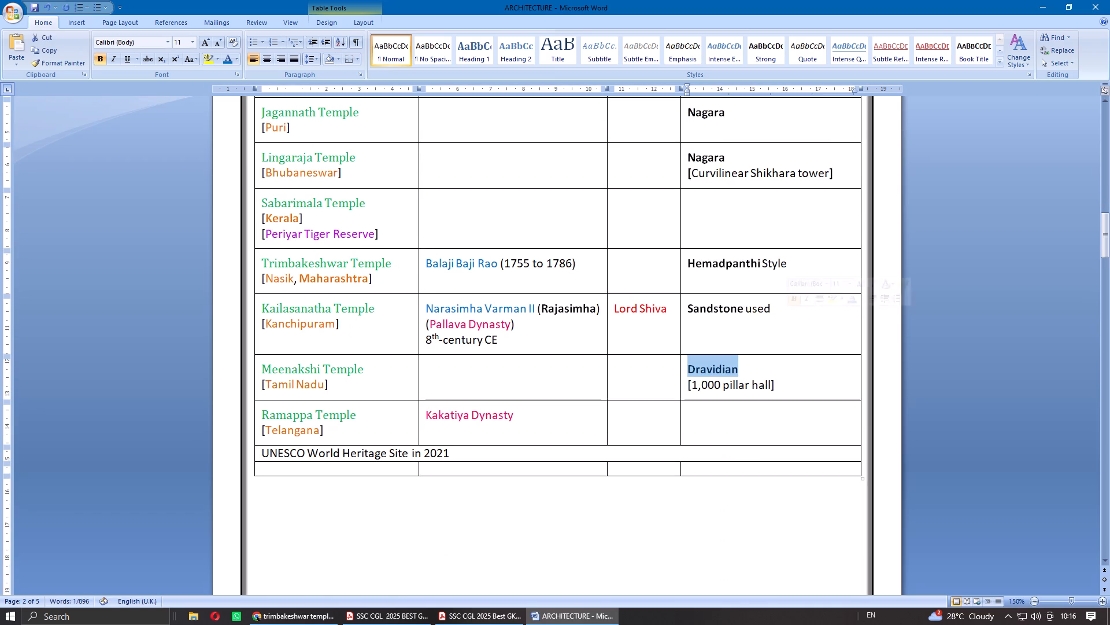
click(787, 315)
Switch to the browser and search the web for Ramappa Temple architecture.
drag(269, 415, 313, 412)
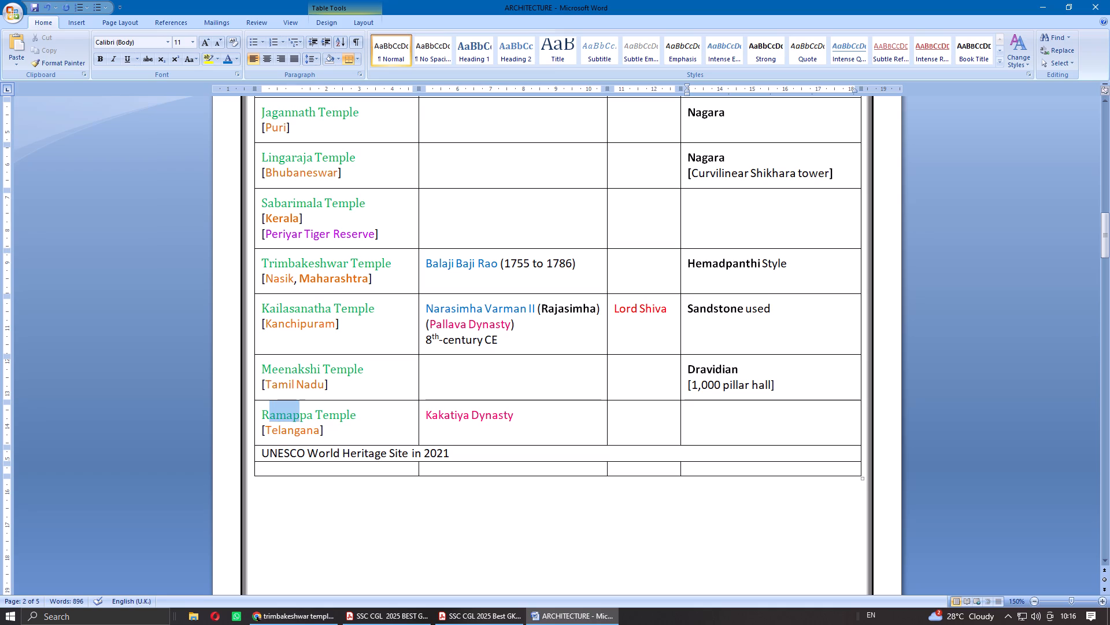
drag(313, 412, 343, 412)
key(ctrl+c)
click(302, 615)
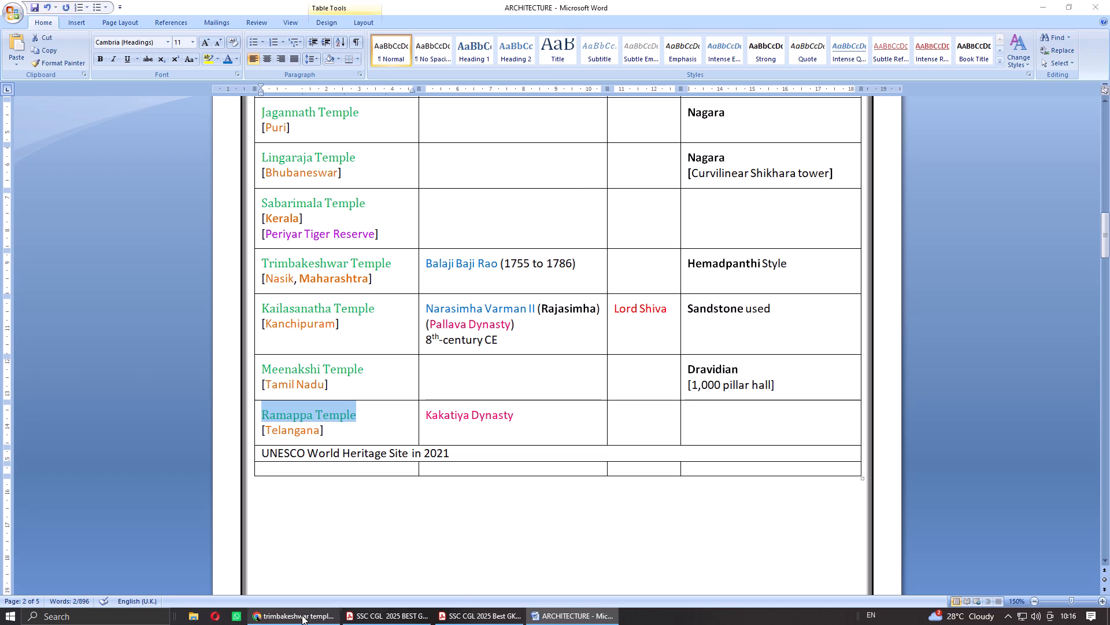
click(578, 75)
key(ctrl+v)
key(space)
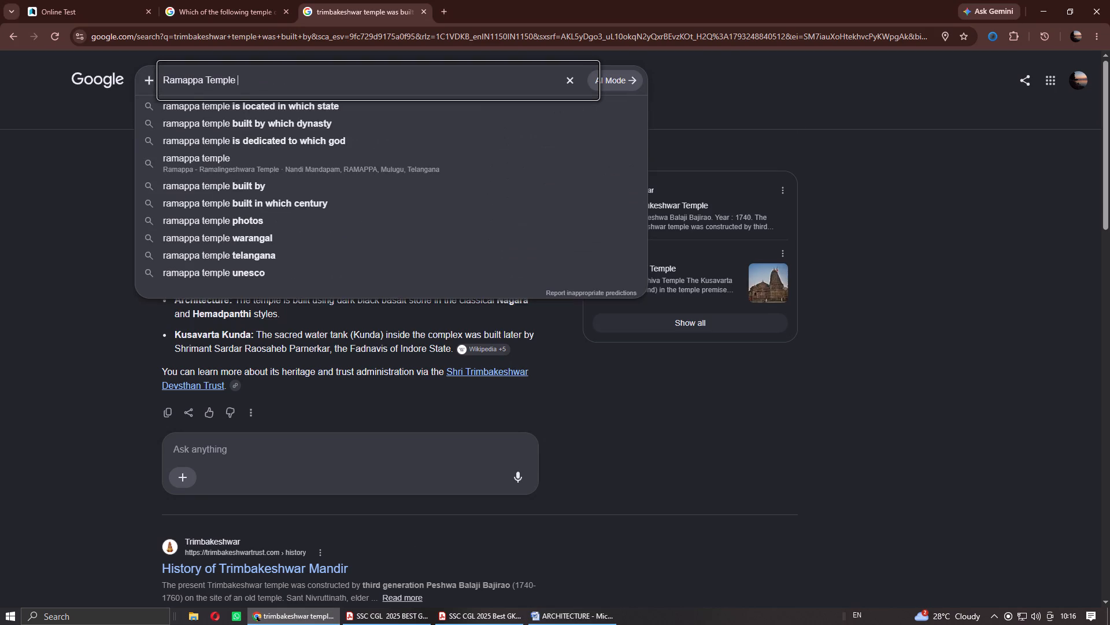
text(which ar)
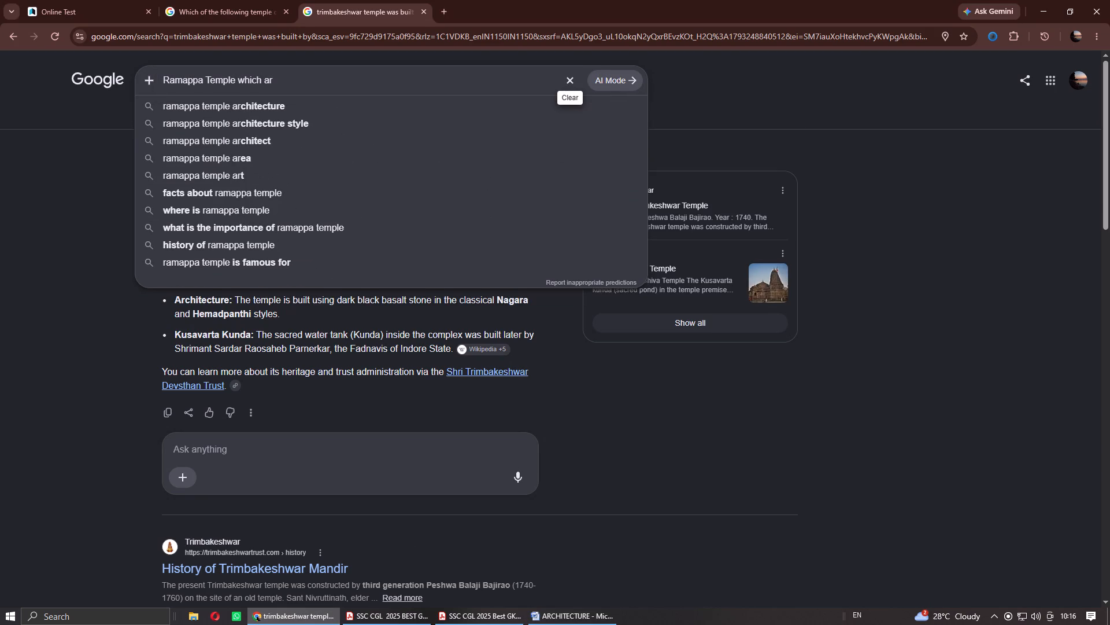
key(Down)
key(Return)
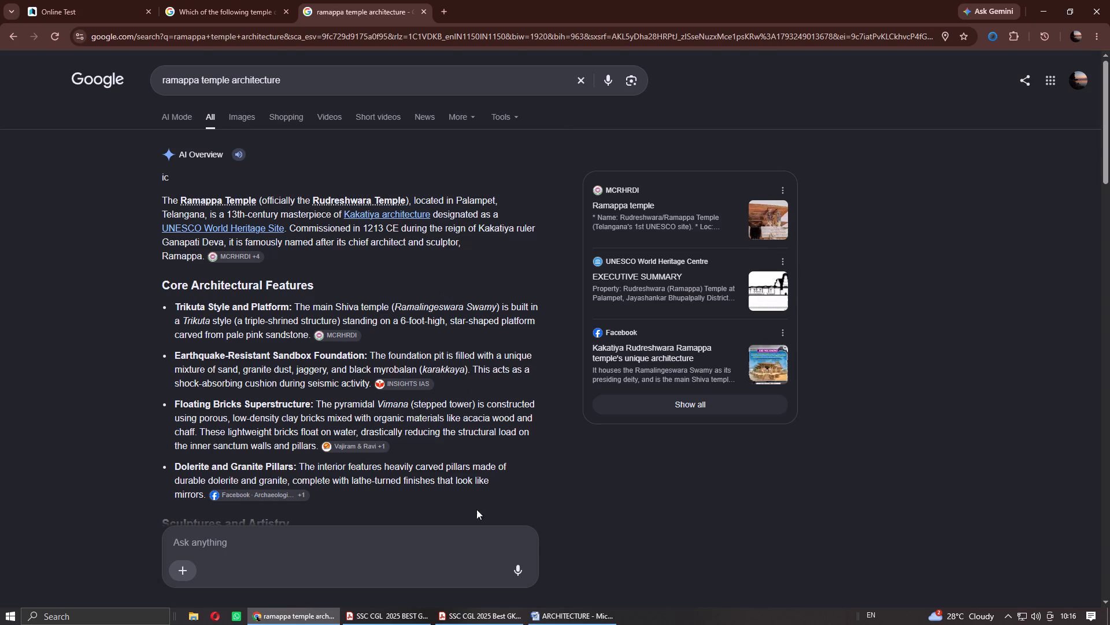
Back in Word, enter Kakatiya Architecture in the Ramappa Temple row's architecture cell, with Kakatiya in the automatic font colour.
click(581, 624)
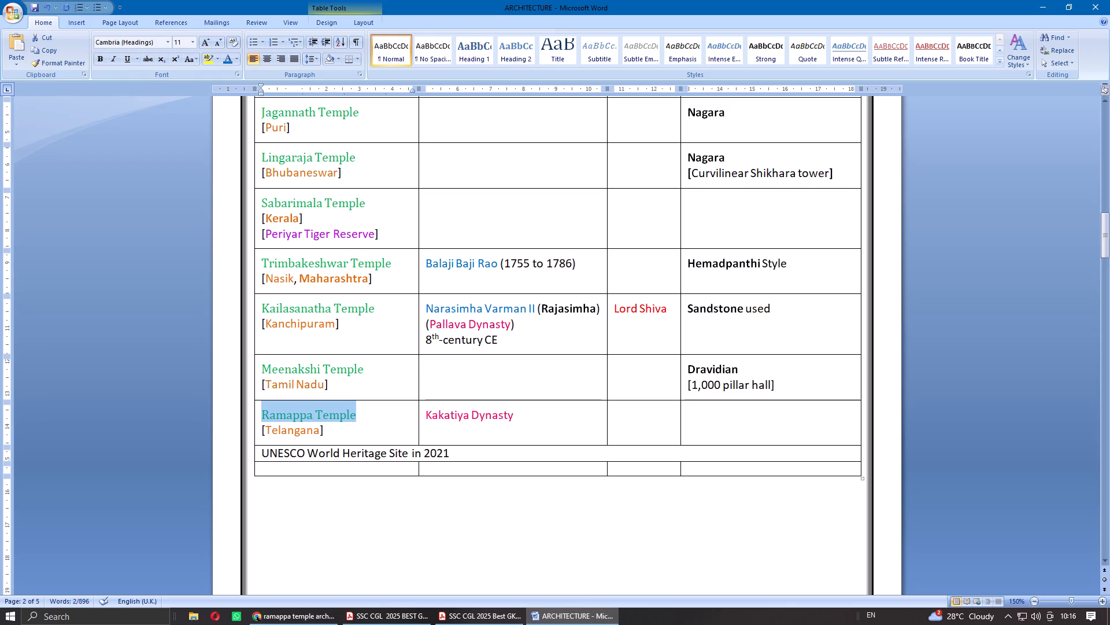
click(722, 413)
double_click(451, 416)
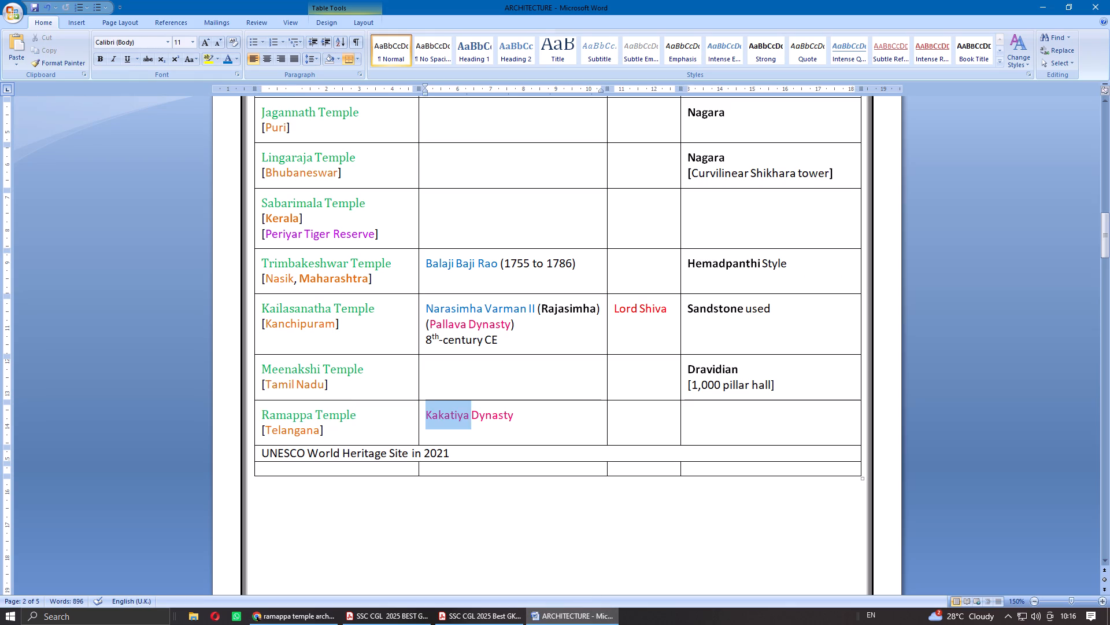
key(ctrl+c)
click(714, 413)
key(ctrl+v)
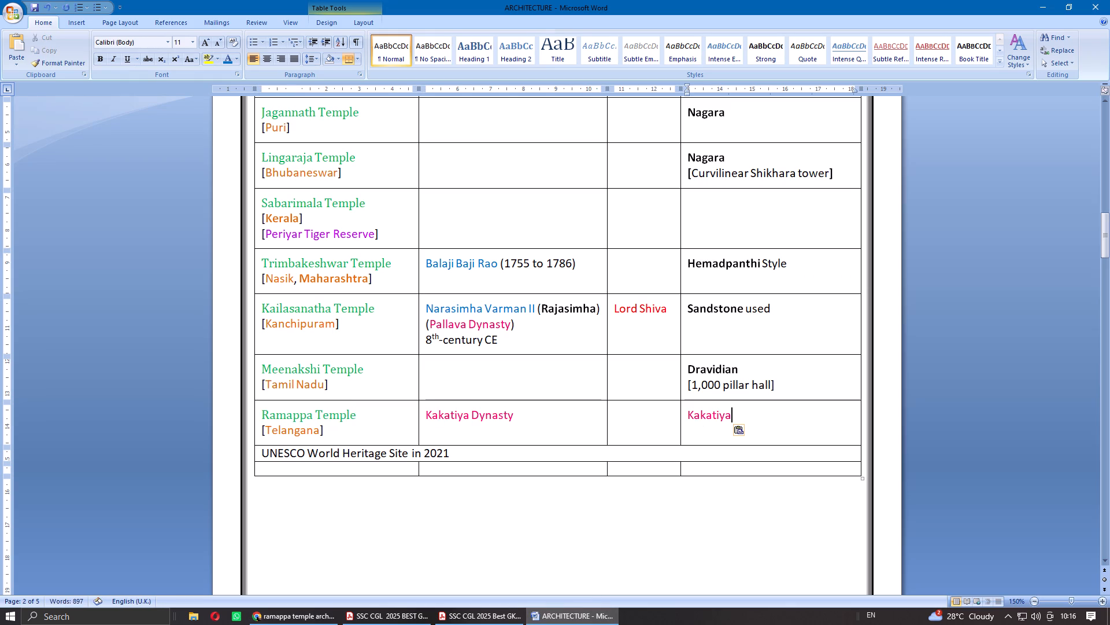
double_click(711, 415)
click(236, 57)
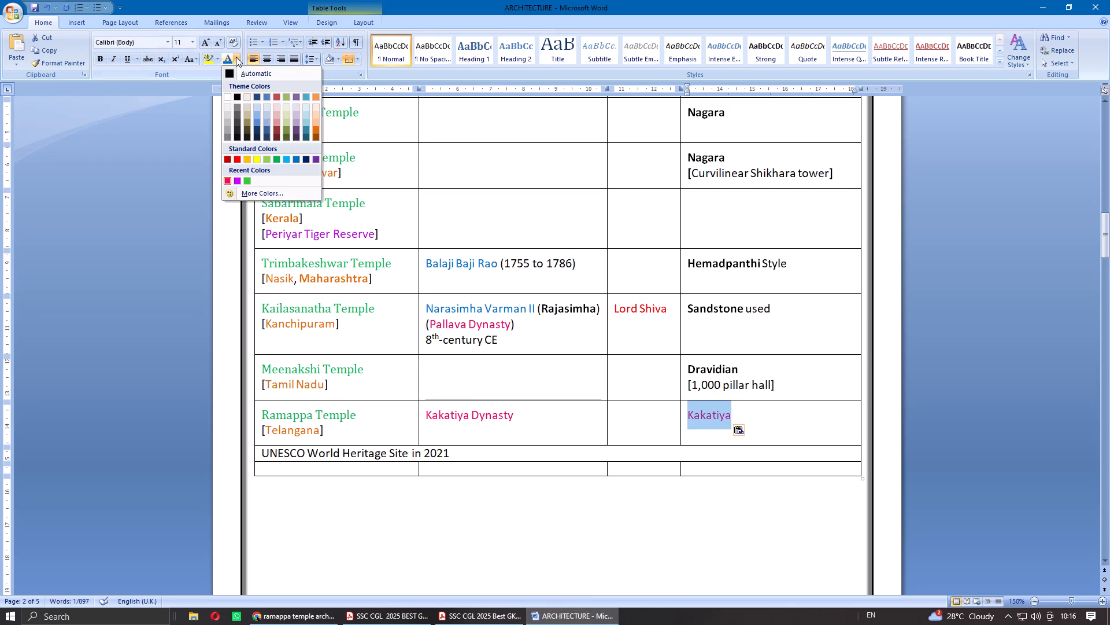
click(243, 69)
click(761, 419)
key(space)
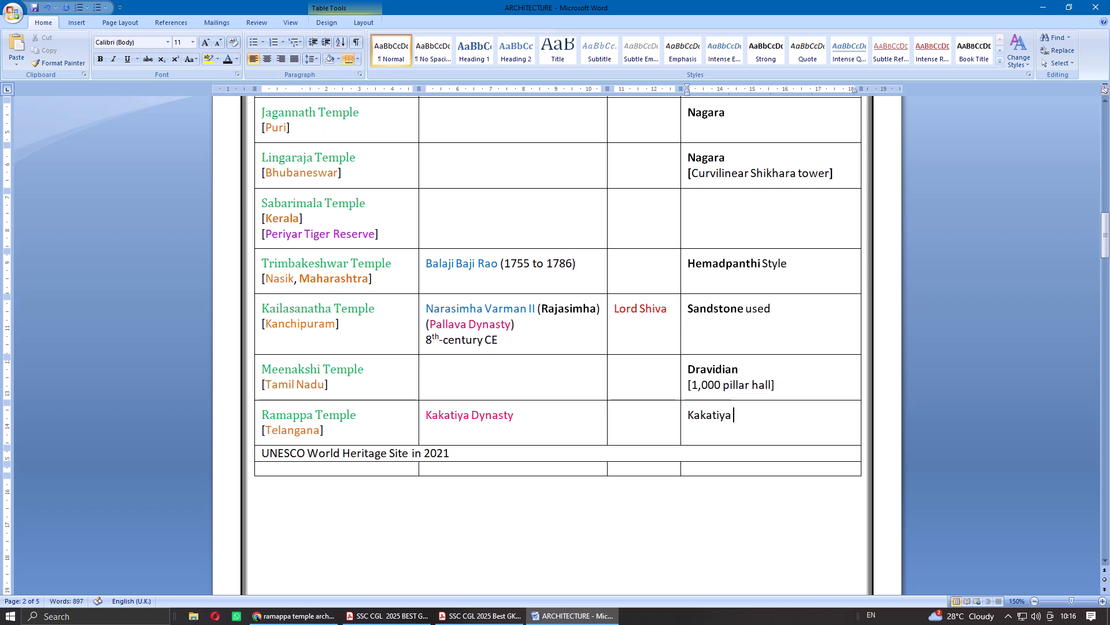
text(Arcgi)
key(BackSpace)
key(BackSpace)
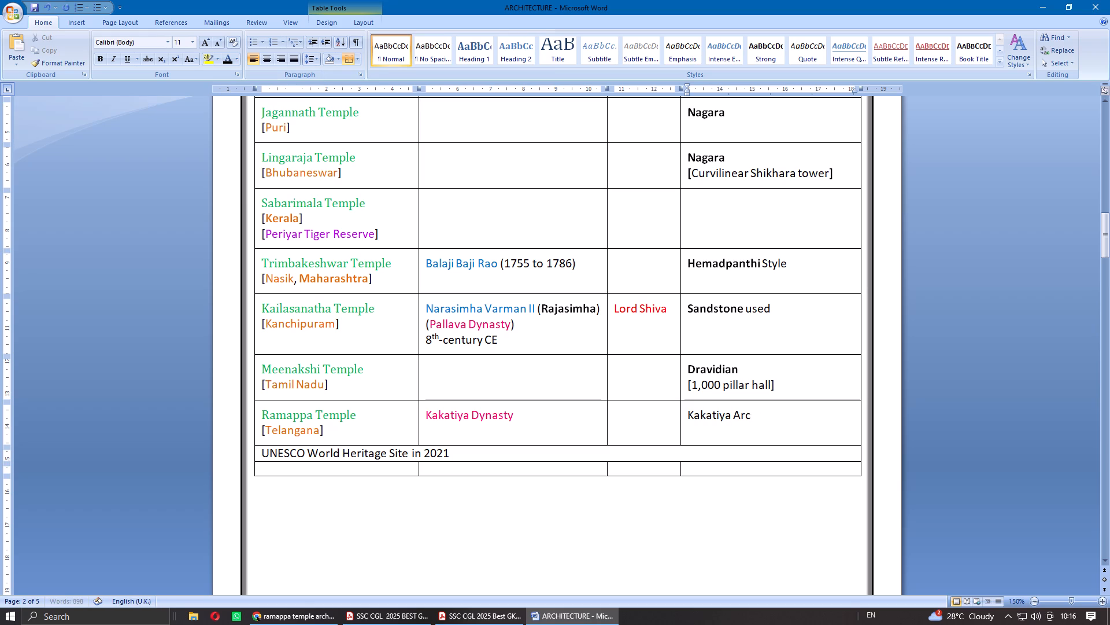
text(hitecture)
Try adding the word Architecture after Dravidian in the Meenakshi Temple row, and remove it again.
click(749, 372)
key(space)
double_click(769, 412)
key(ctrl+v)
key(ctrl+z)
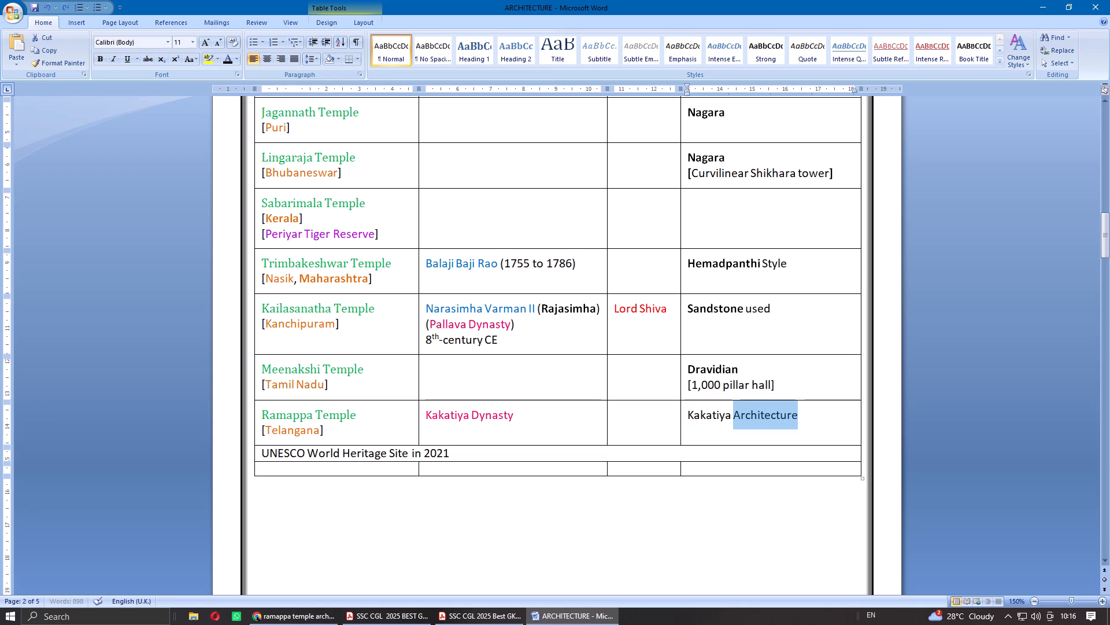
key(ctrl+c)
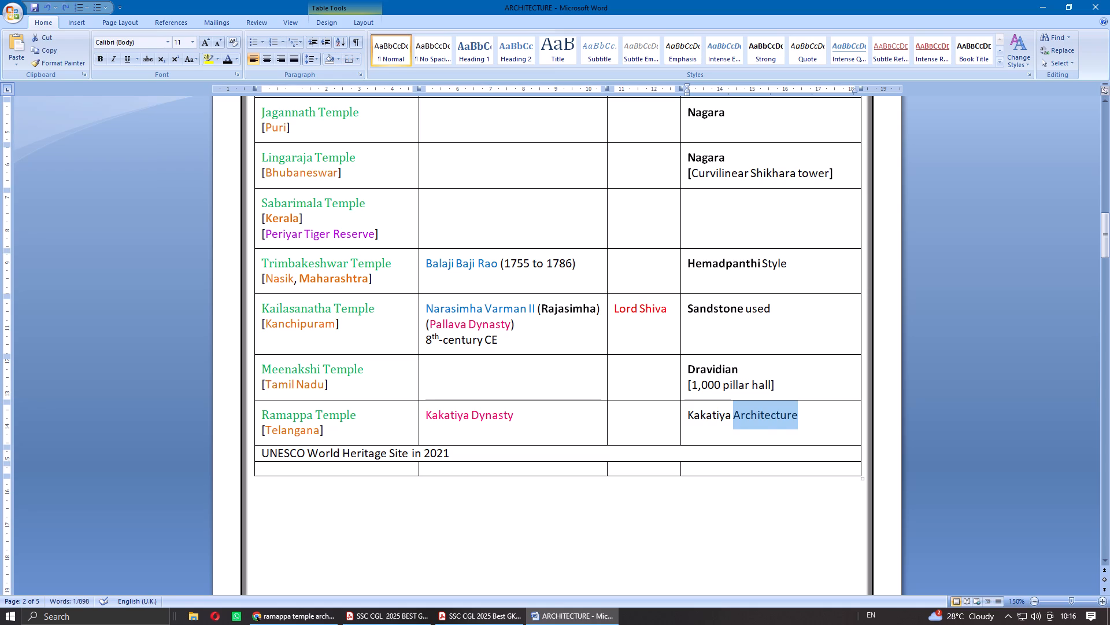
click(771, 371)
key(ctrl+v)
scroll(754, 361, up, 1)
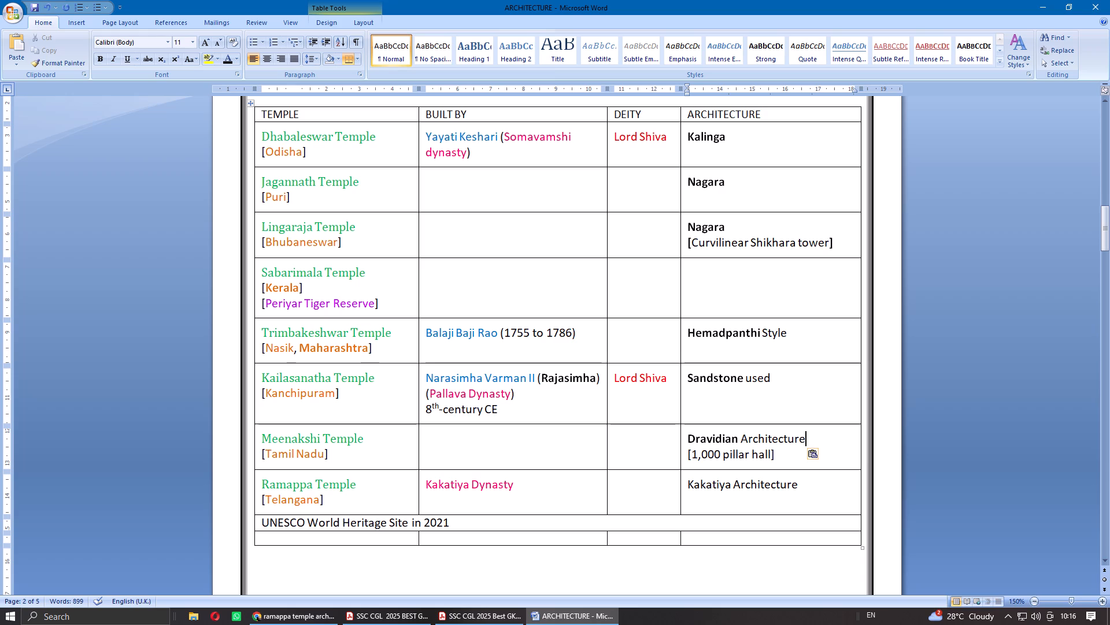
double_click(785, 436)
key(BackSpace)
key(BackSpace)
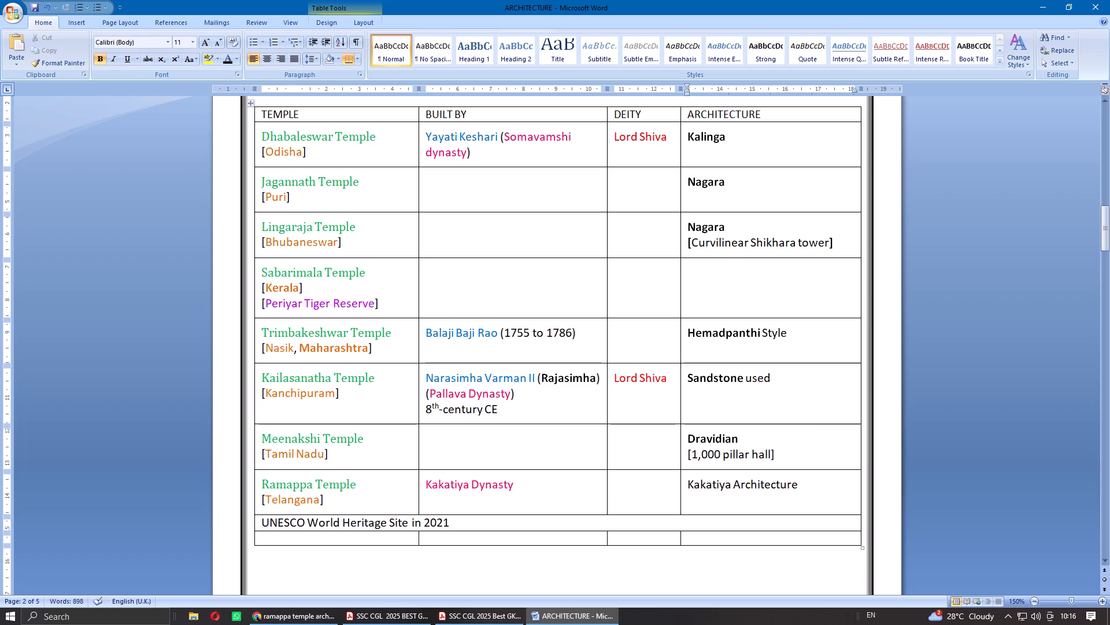
Add Rudreshwara Temple on a new line below Ramappa Temple, with the Word window placed beside the web search results.
click(310, 624)
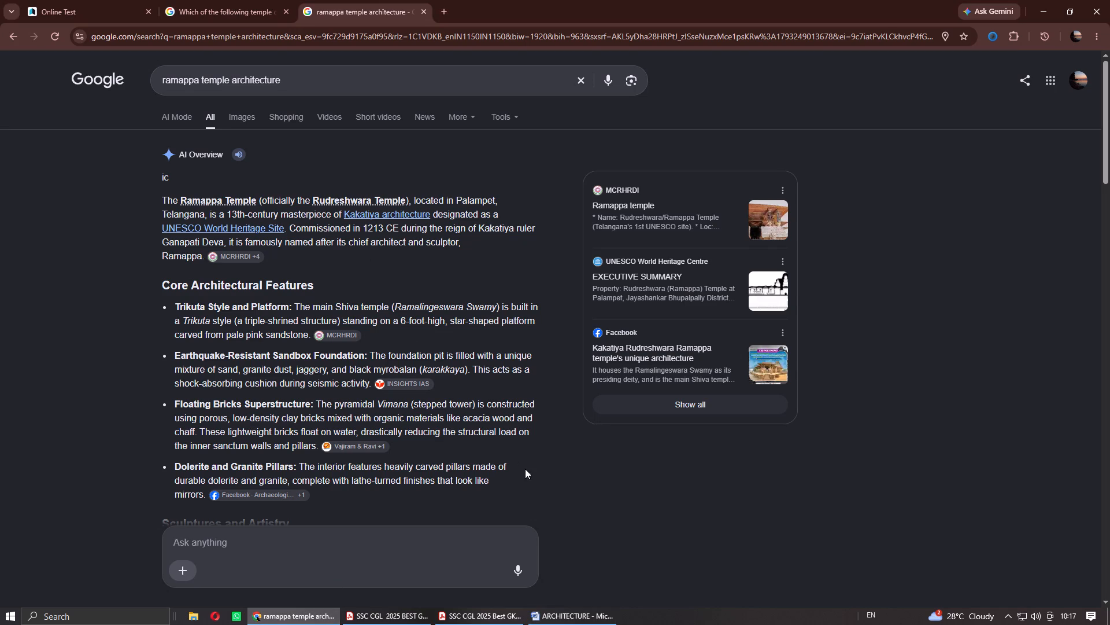
click(577, 617)
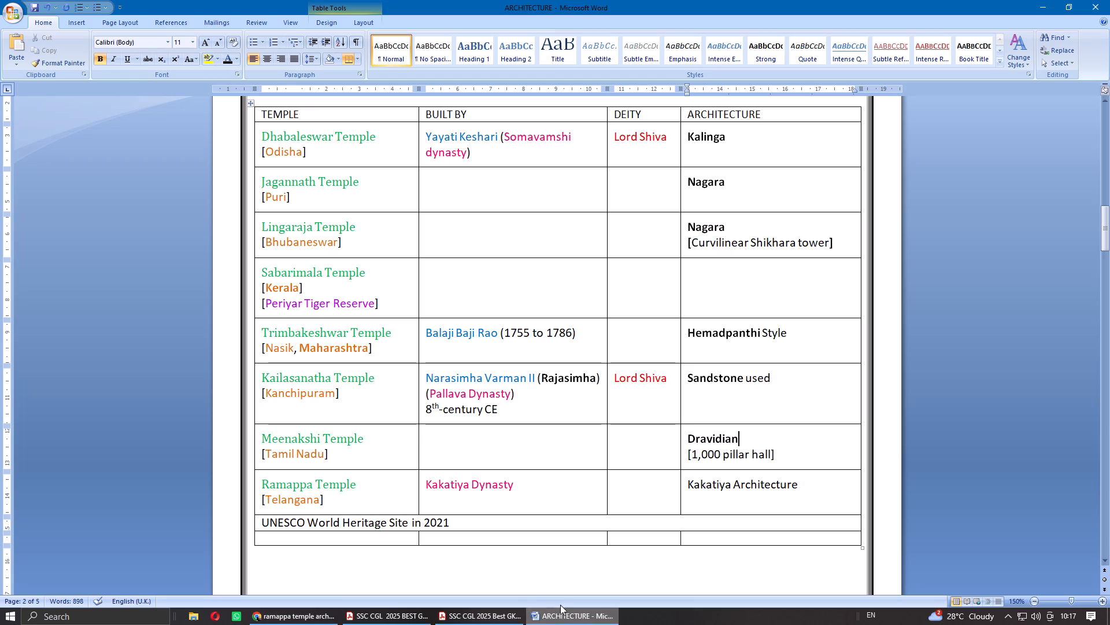
click(380, 488)
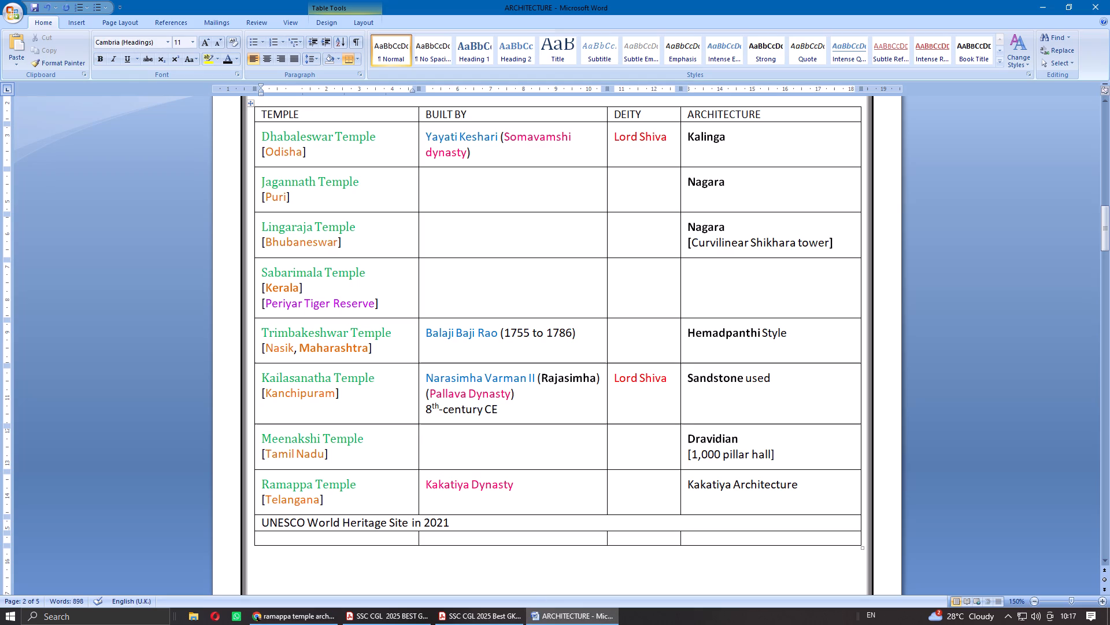
key(space)
key(BackSpace)
key(shift+Return)
key(shift+r)
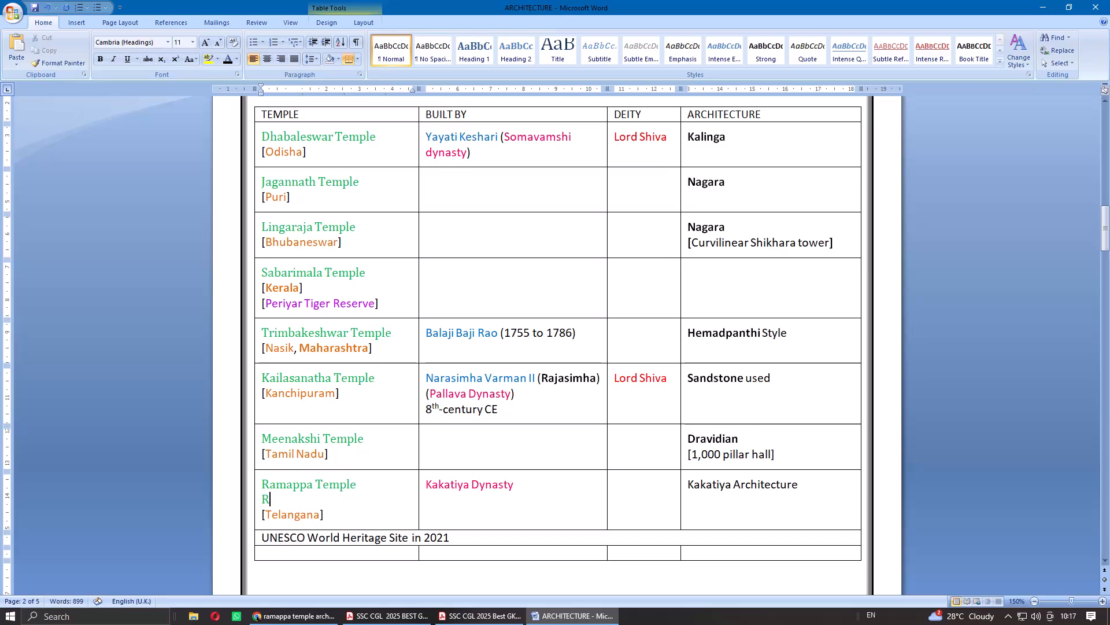
click(1065, 5)
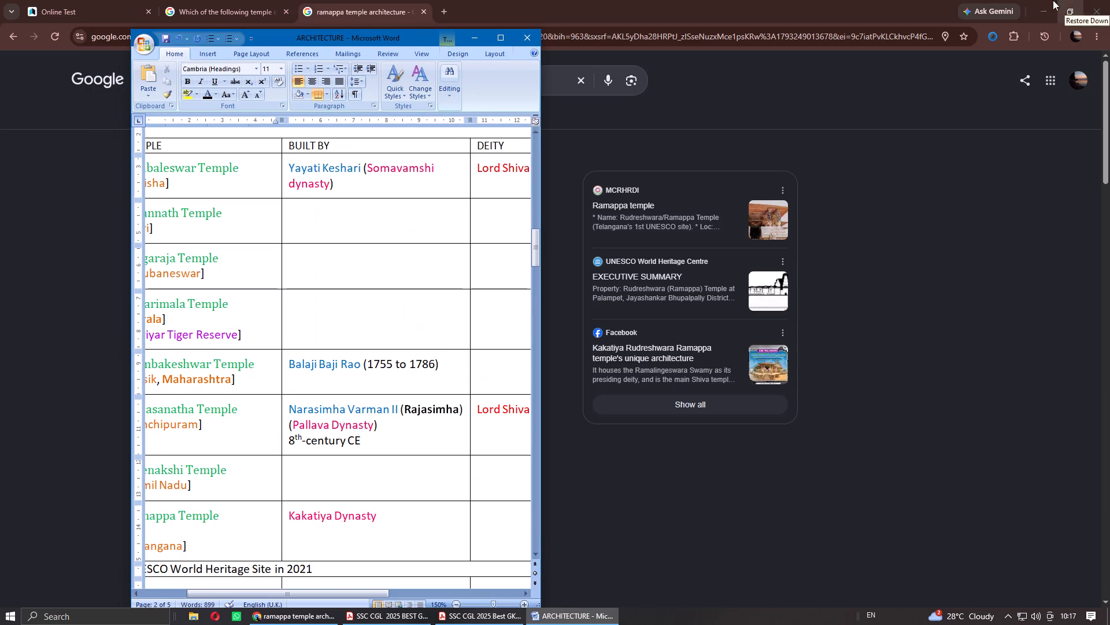
drag(424, 39, 793, 42)
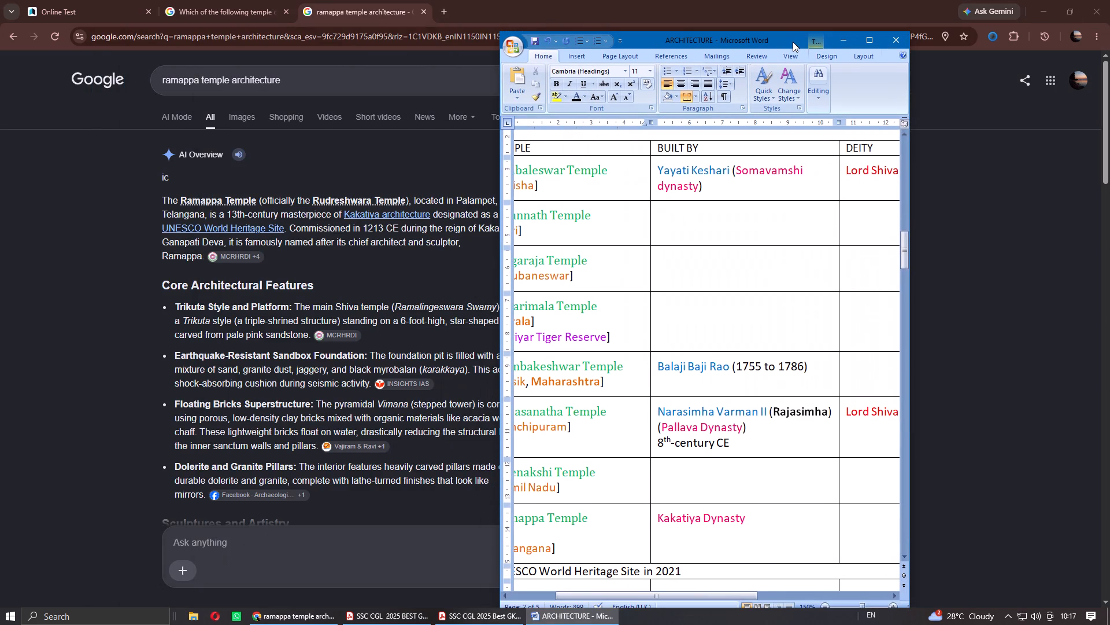
text(udreshwara Temple)
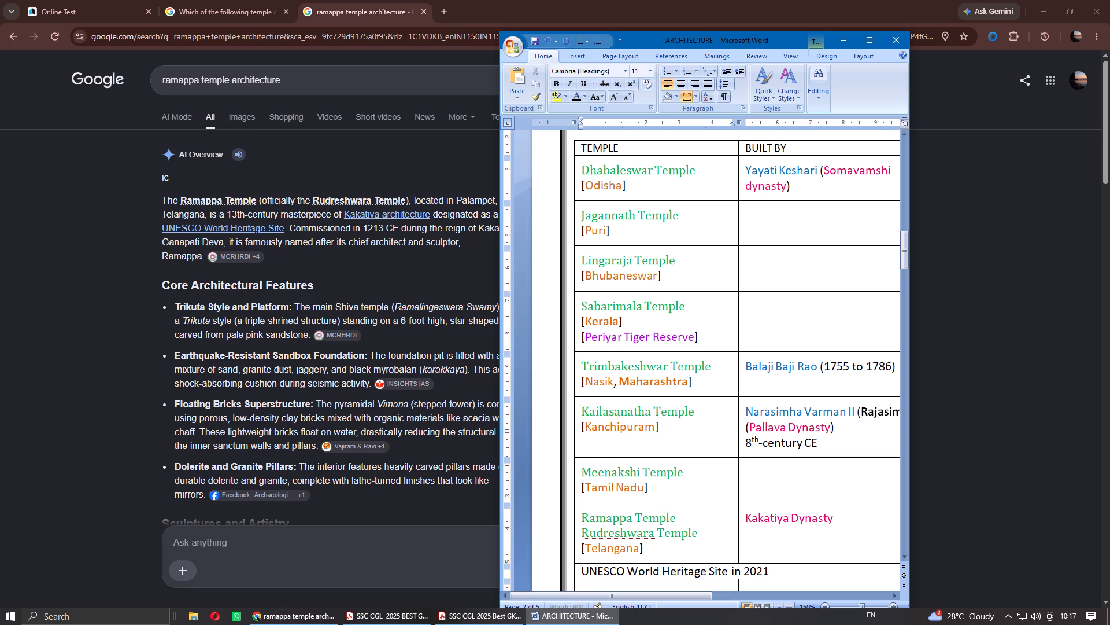
right_click(641, 532)
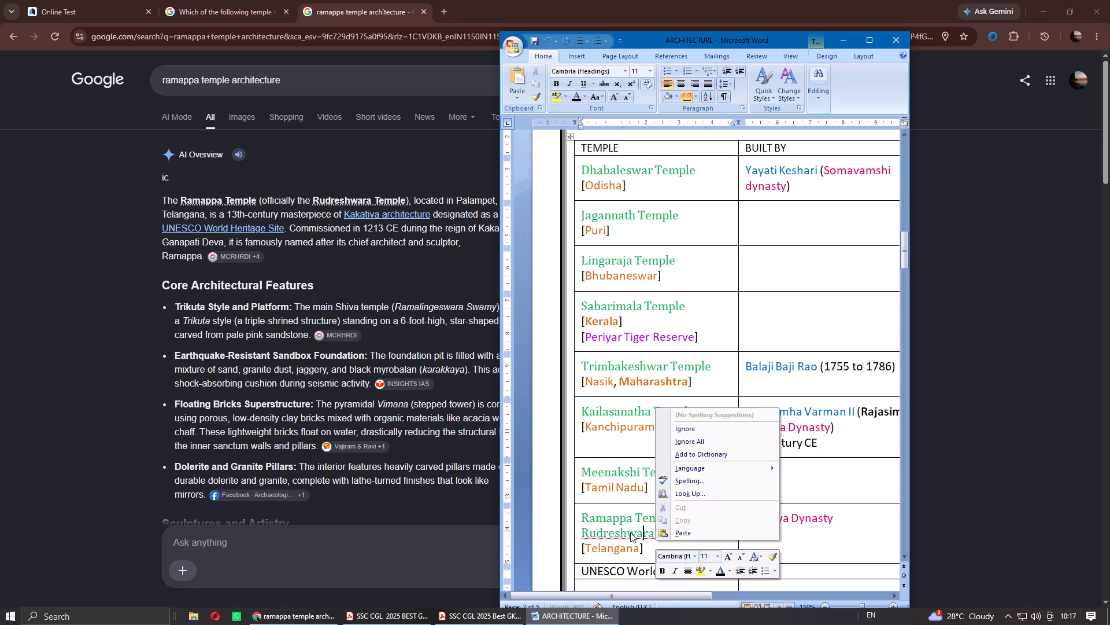
click(630, 532)
Search the web for Rudreshwara Temple in the browser, using the name copied from the table.
drag(630, 532, 680, 530)
key(ctrl+c)
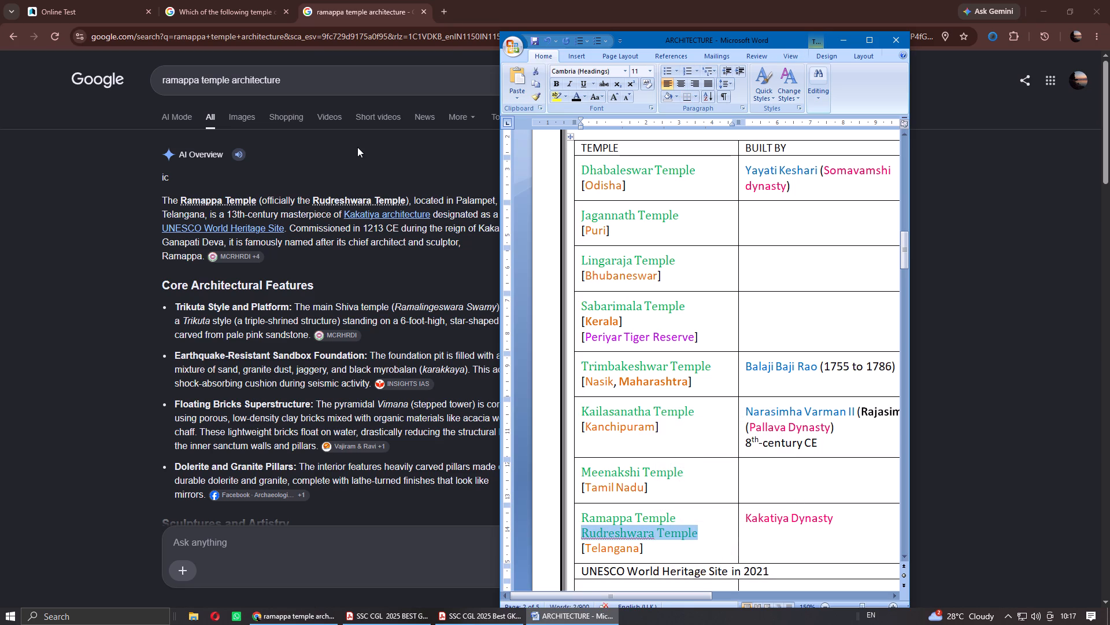
click(357, 142)
click(238, 0)
click(589, 83)
key(ctrl+v)
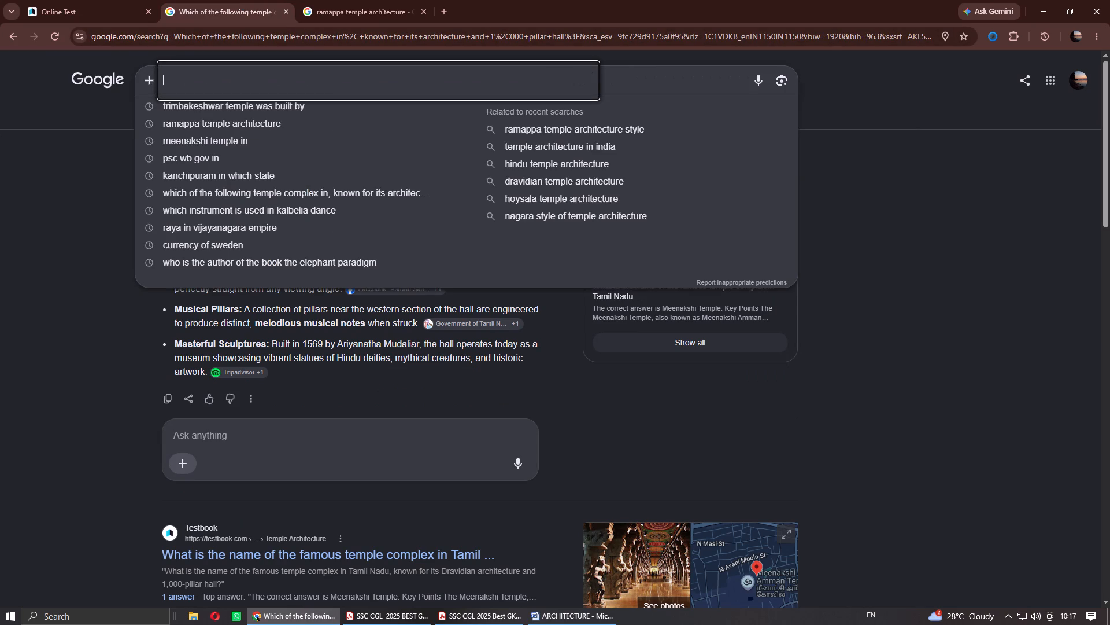
key(Return)
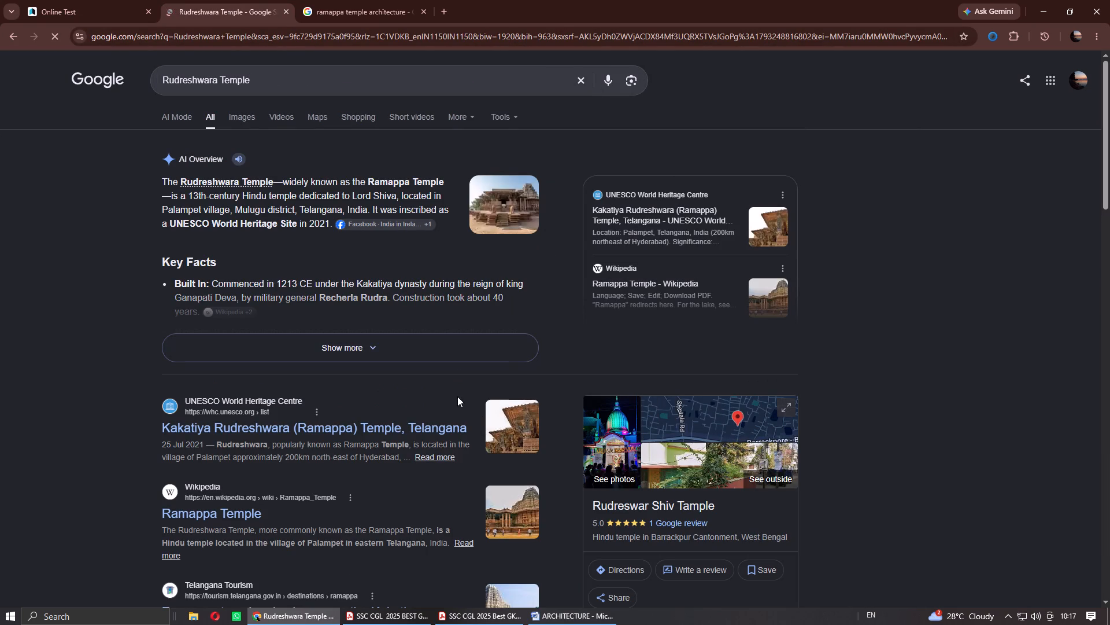
click(502, 624)
click(503, 624)
Back in Word, exclude the word Rudreshwara from spelling and grammar checking.
click(566, 622)
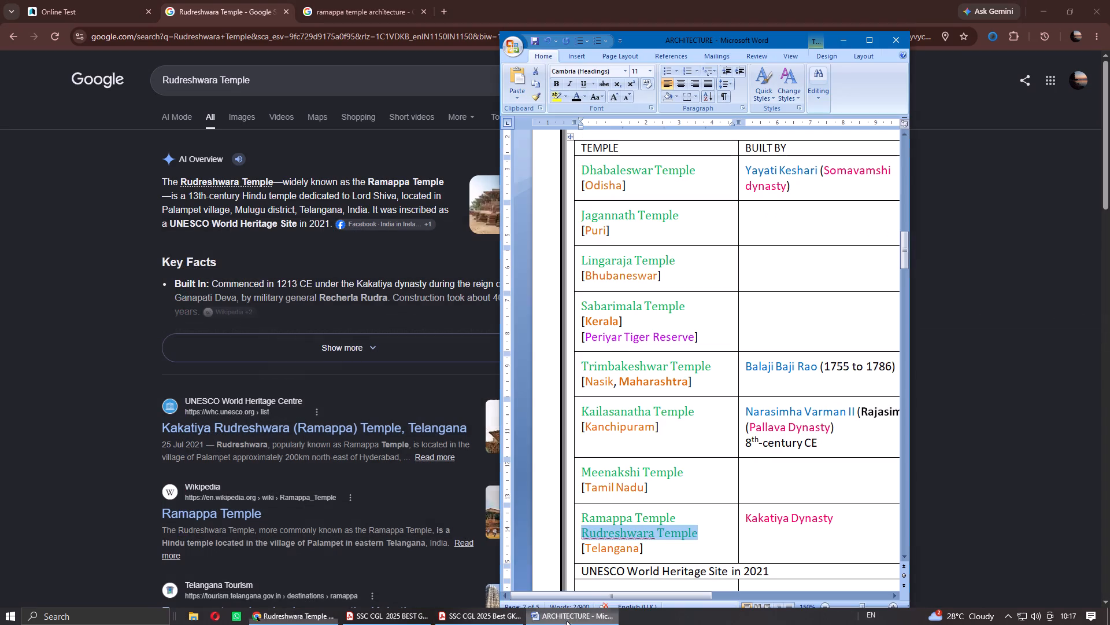
triple_click(624, 532)
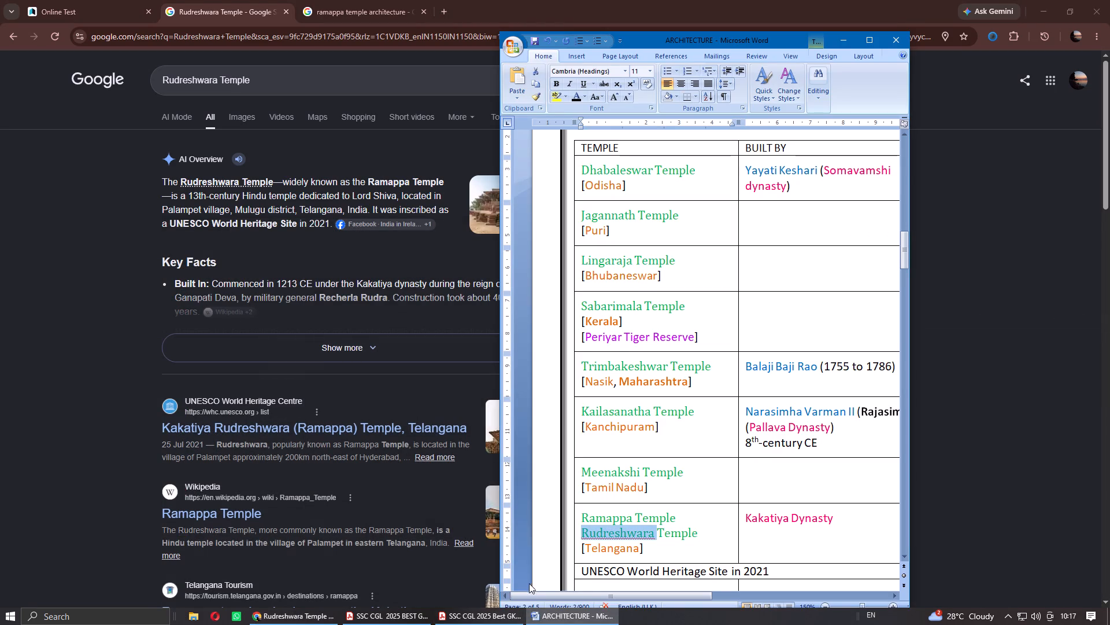
click(643, 601)
click(711, 359)
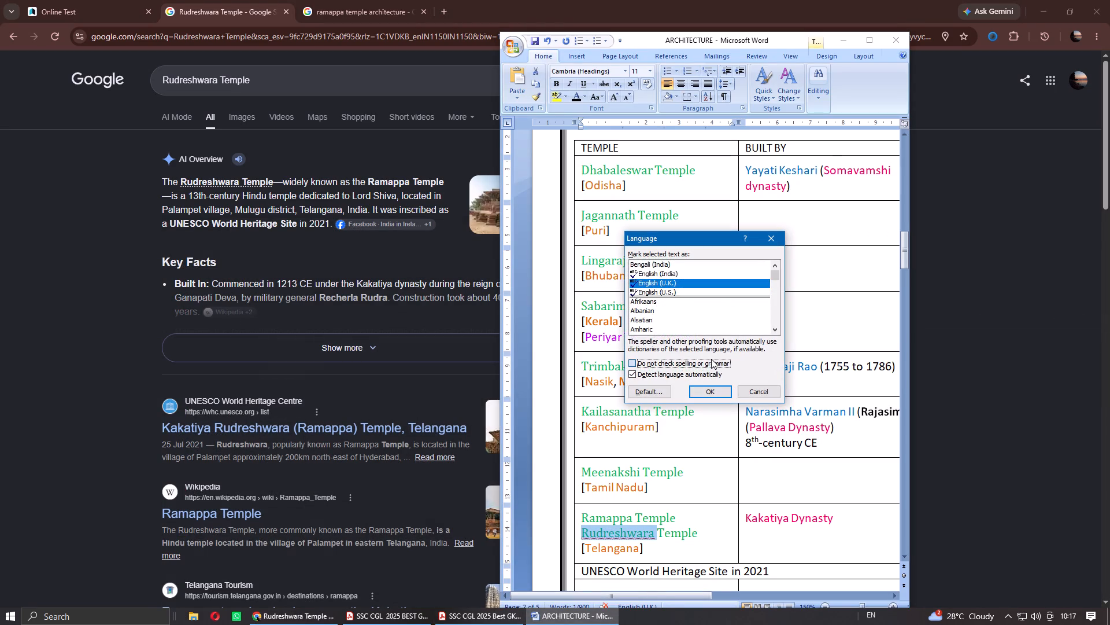
click(712, 391)
Copy Lord Shiva from the Kailasanatha Temple row into the Ramappa Temple row's deity cell.
drag(667, 596, 758, 585)
drag(772, 414, 805, 412)
key(ctrl+c)
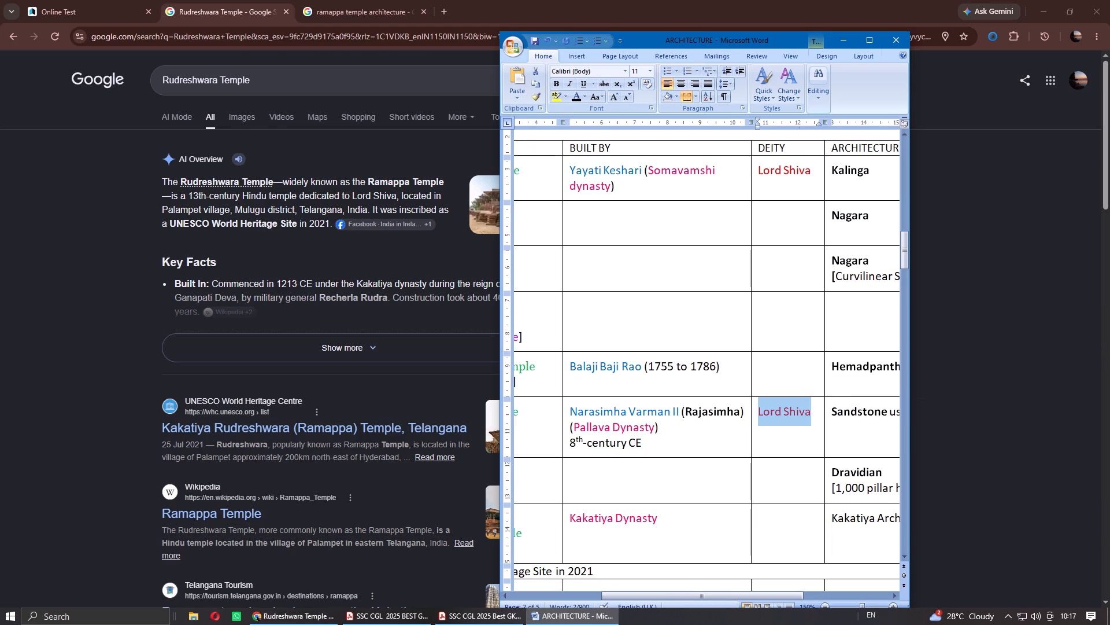
click(780, 519)
key(ctrl+v)
click(781, 481)
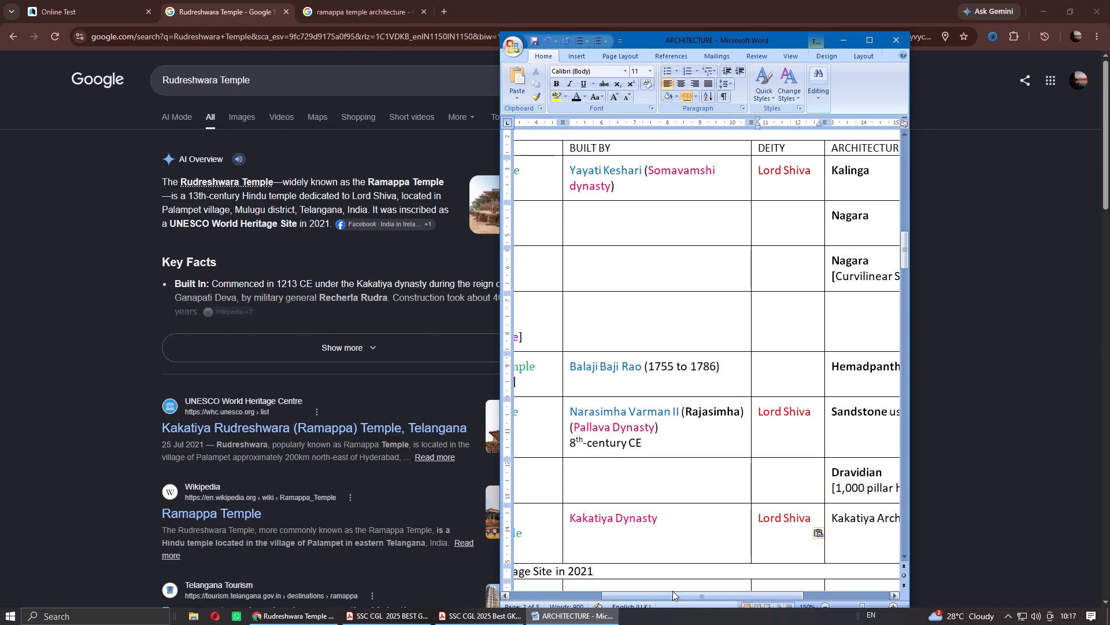
Search the web for which god Meenakshi Temple is dedicated to, using the temple name copied from the table.
drag(668, 594, 593, 589)
drag(576, 473, 630, 473)
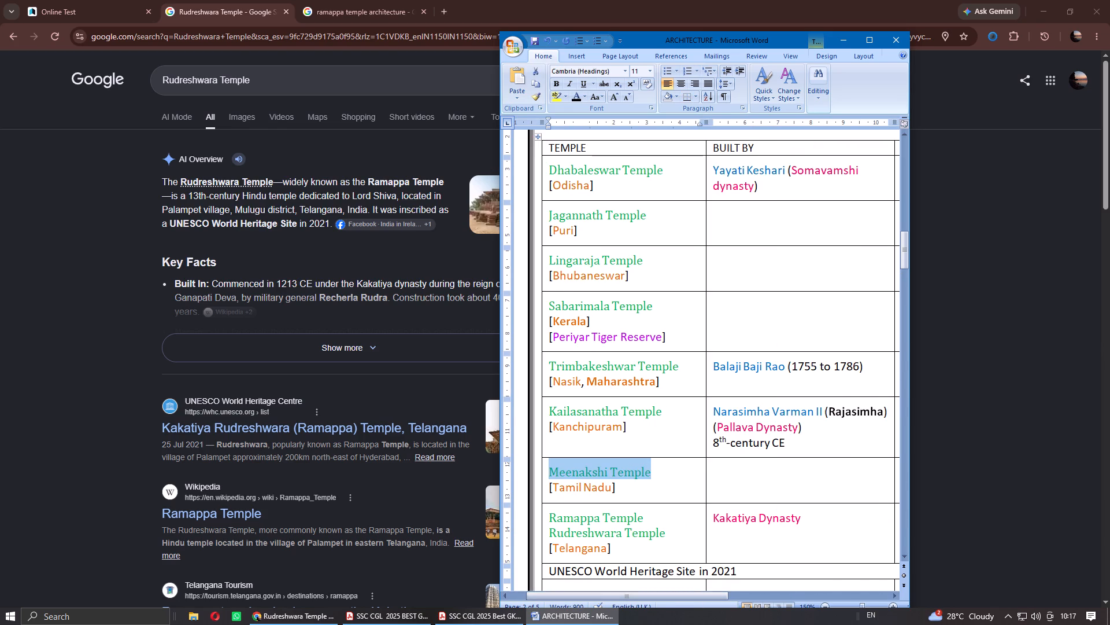
key(ctrl+c)
double_click(204, 78)
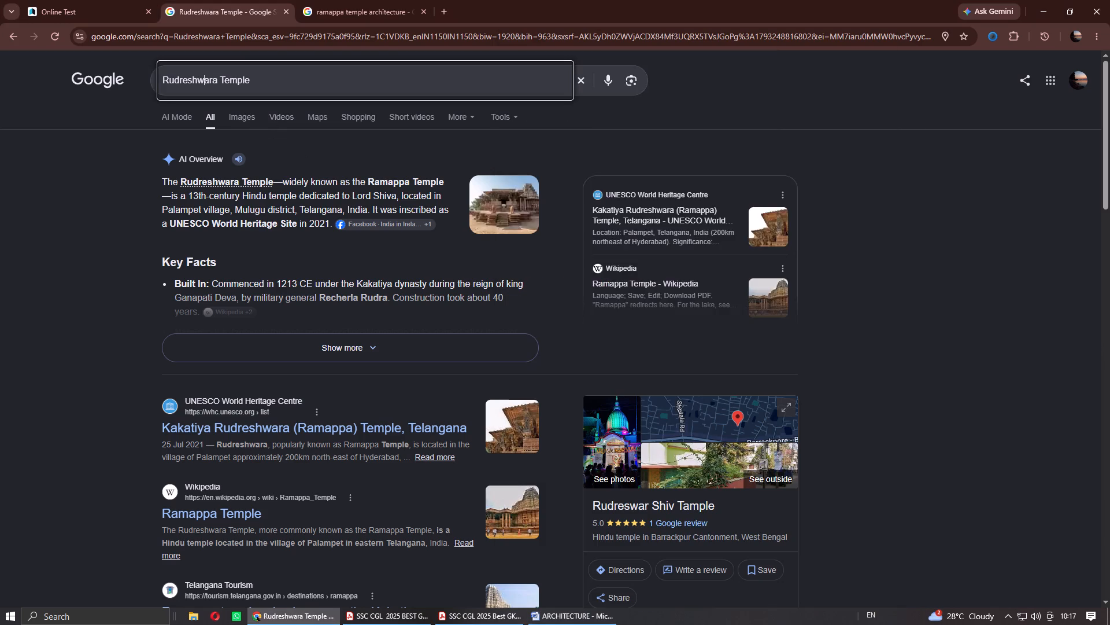
key(ctrl+v)
drag(282, 79, 246, 84)
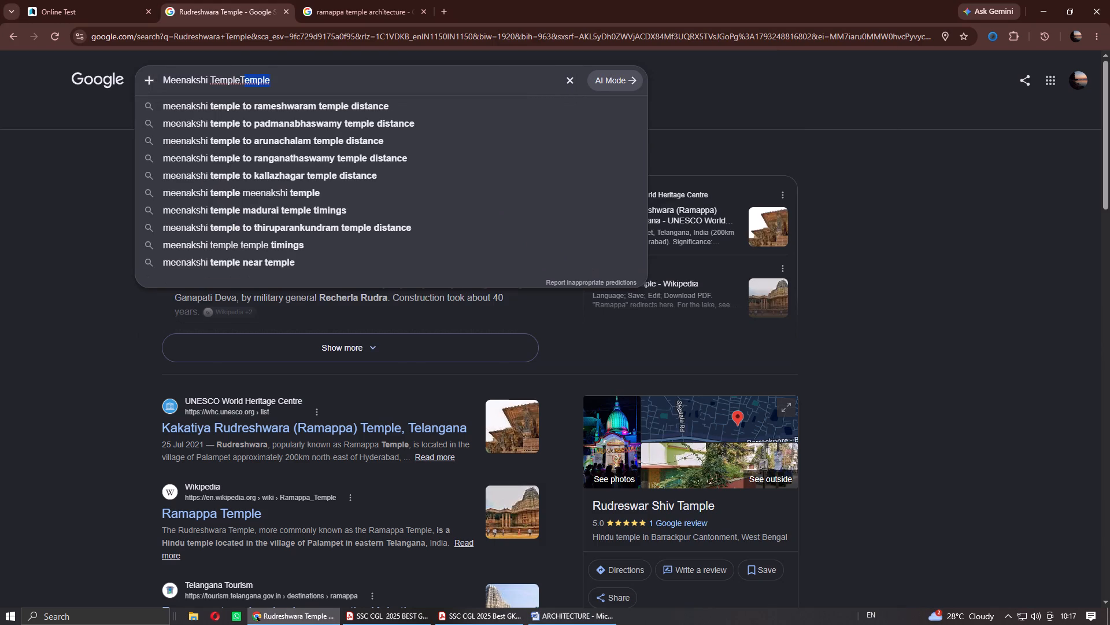
drag(246, 84, 245, 84)
key(BackSpace)
key(BackSpace)
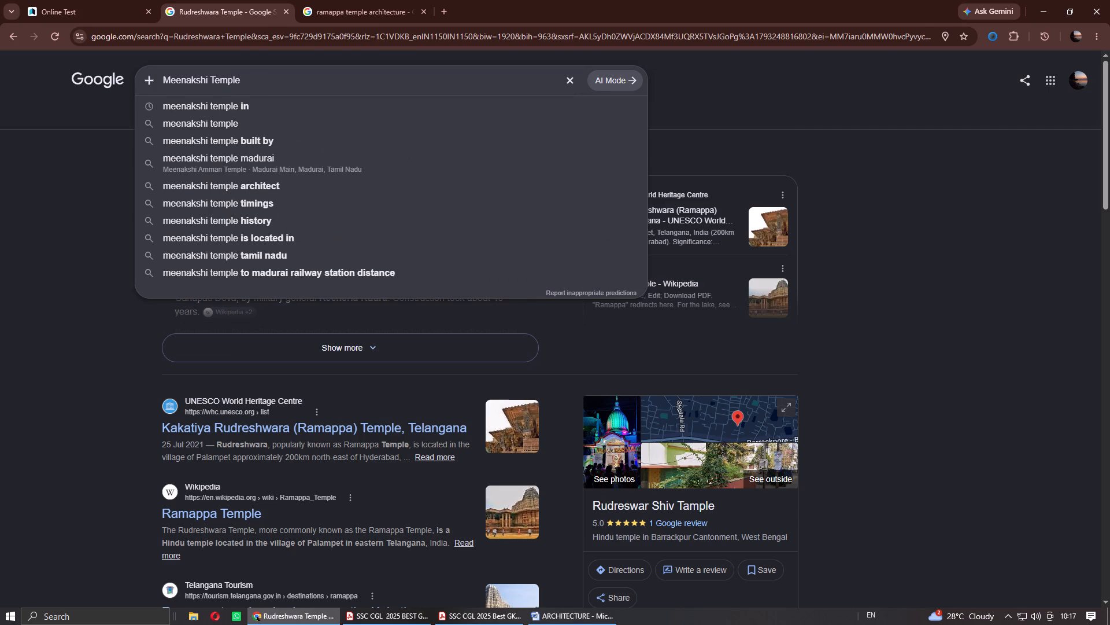
key(space)
key(d)
text(ed)
click(319, 104)
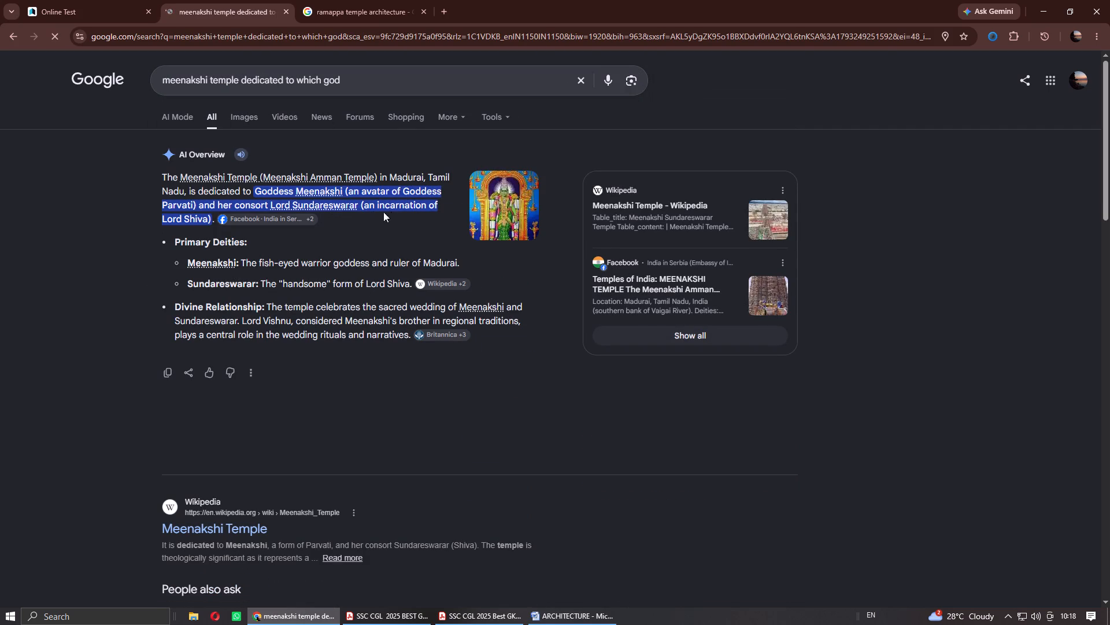
Back in Word, enter Goddess Parvati in the Meenakshi Temple row's deity cell.
click(566, 617)
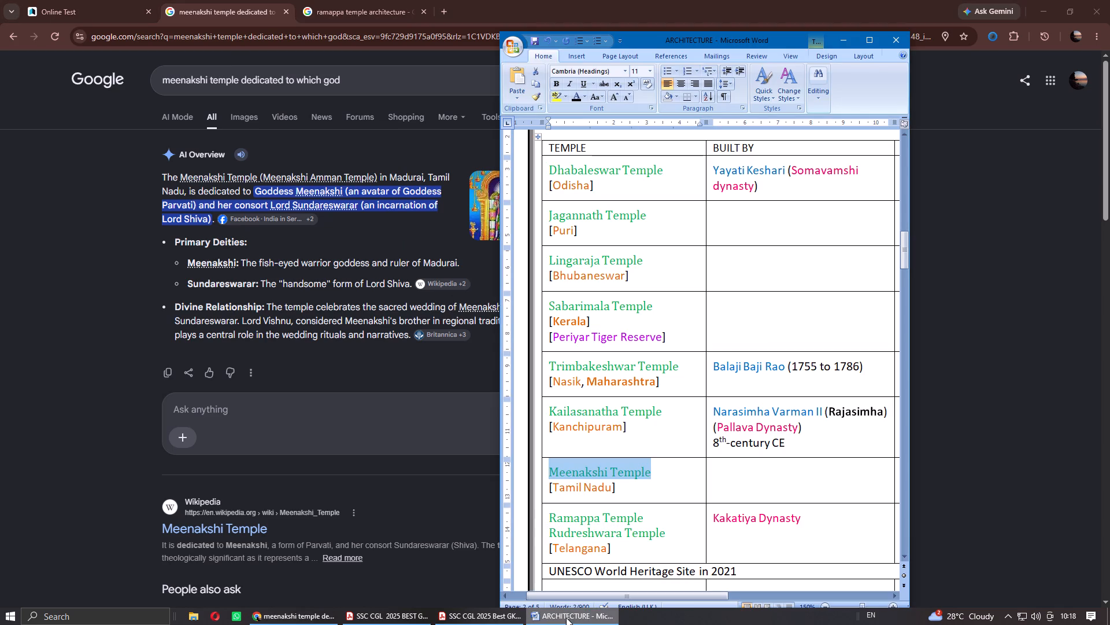
click(835, 488)
key(Tab)
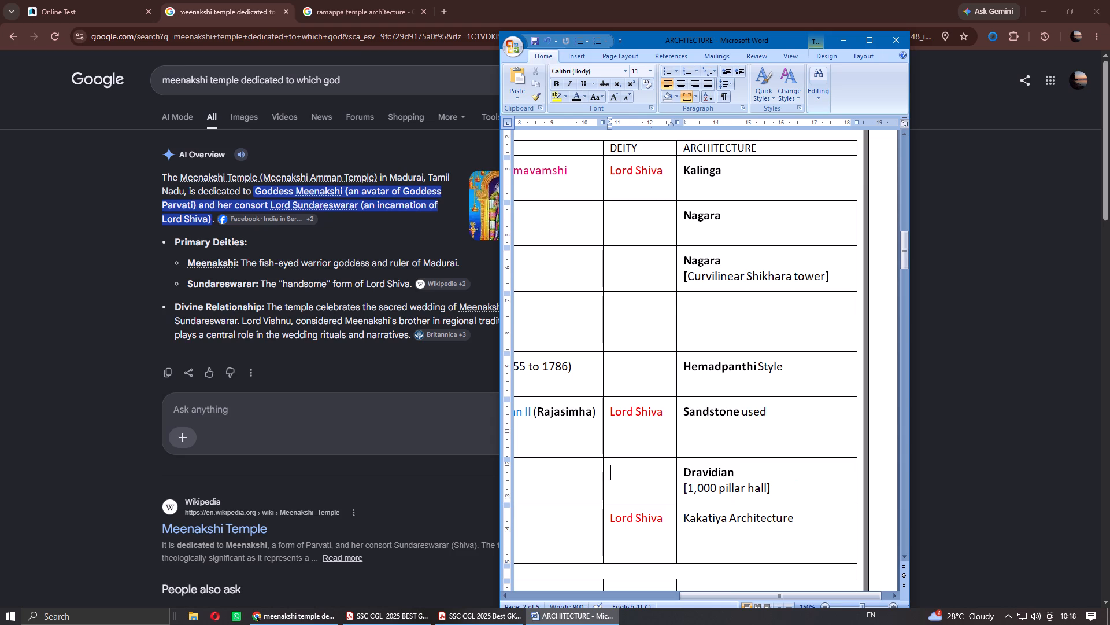
key(shift+g)
text(oddess Parvati)
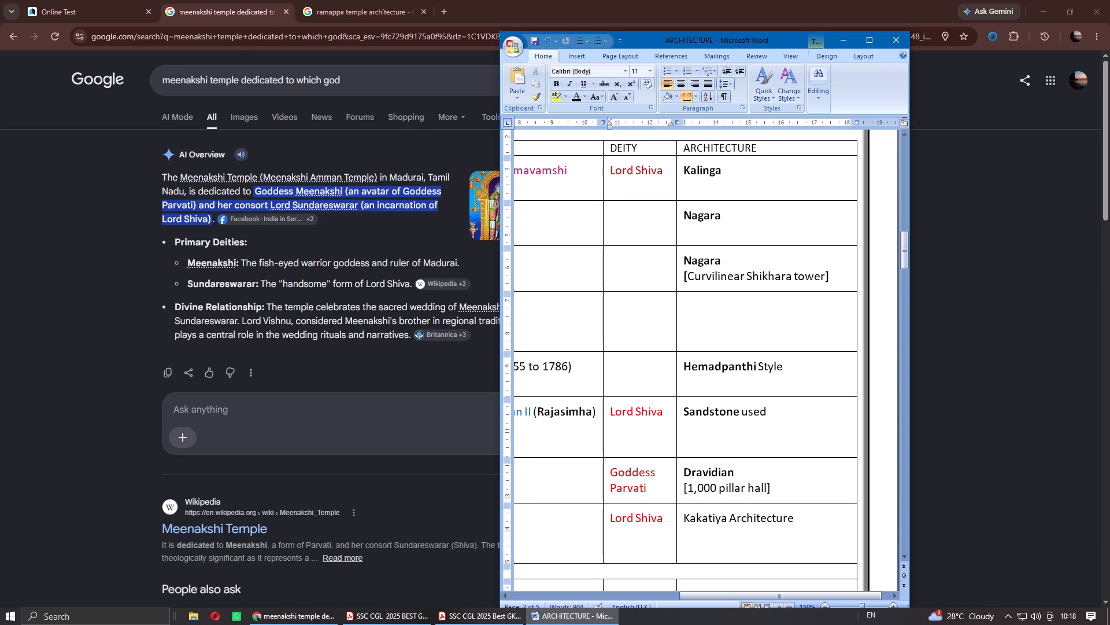
With the Word window maximised, narrow the TEMPLE and ARCHITECTURE columns and widen DEITY so Goddess Parvati fits on one line.
drag(675, 281, 678, 281)
drag(678, 281, 696, 281)
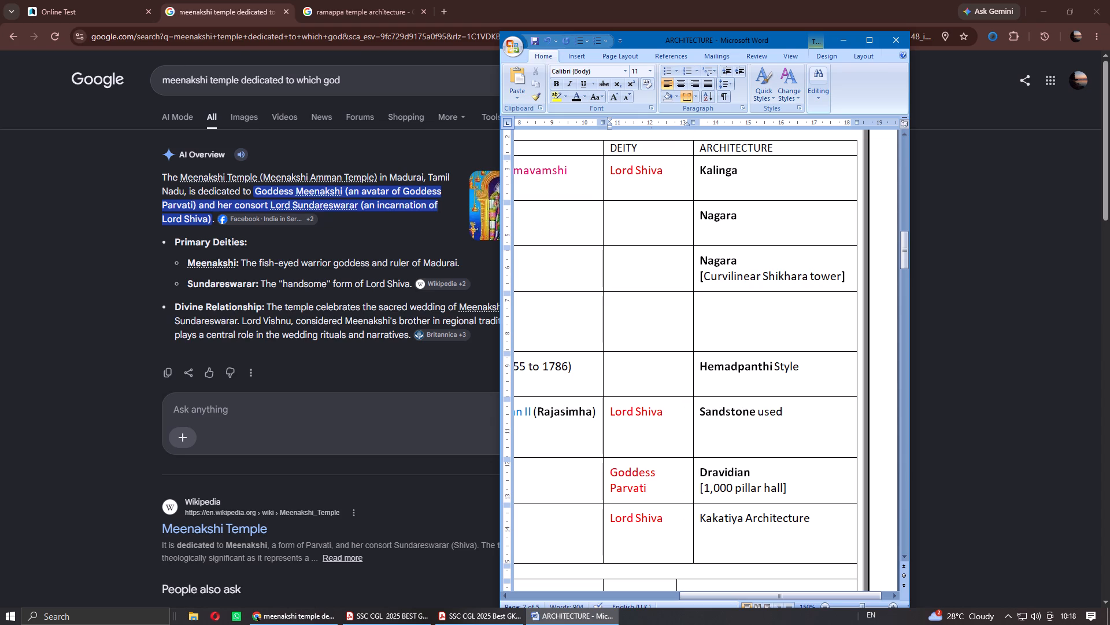
click(862, 41)
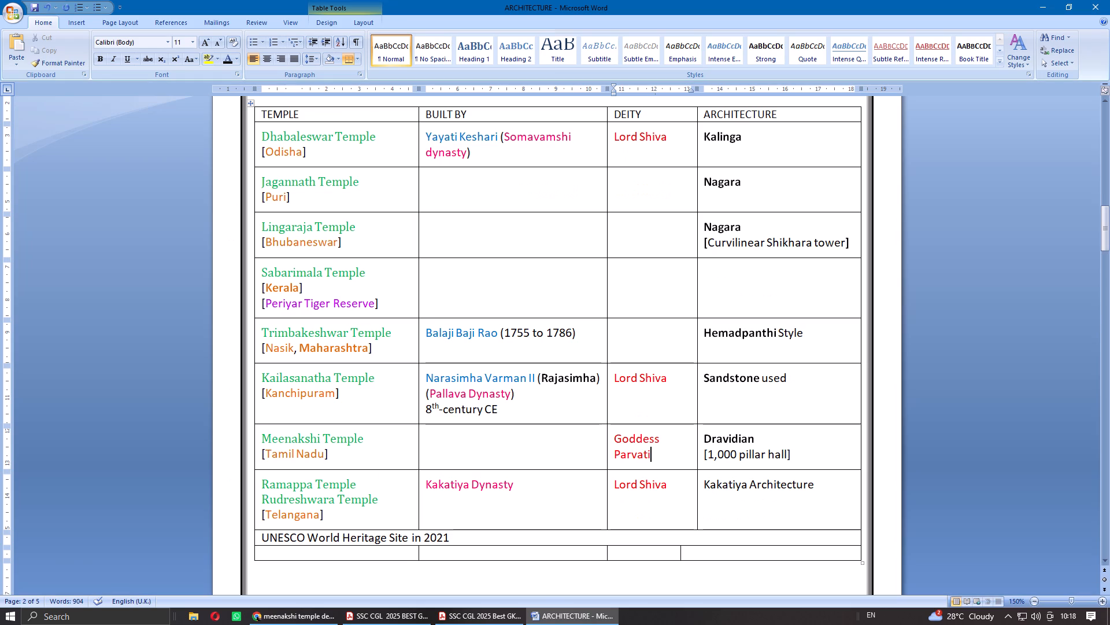
drag(417, 326, 413, 326)
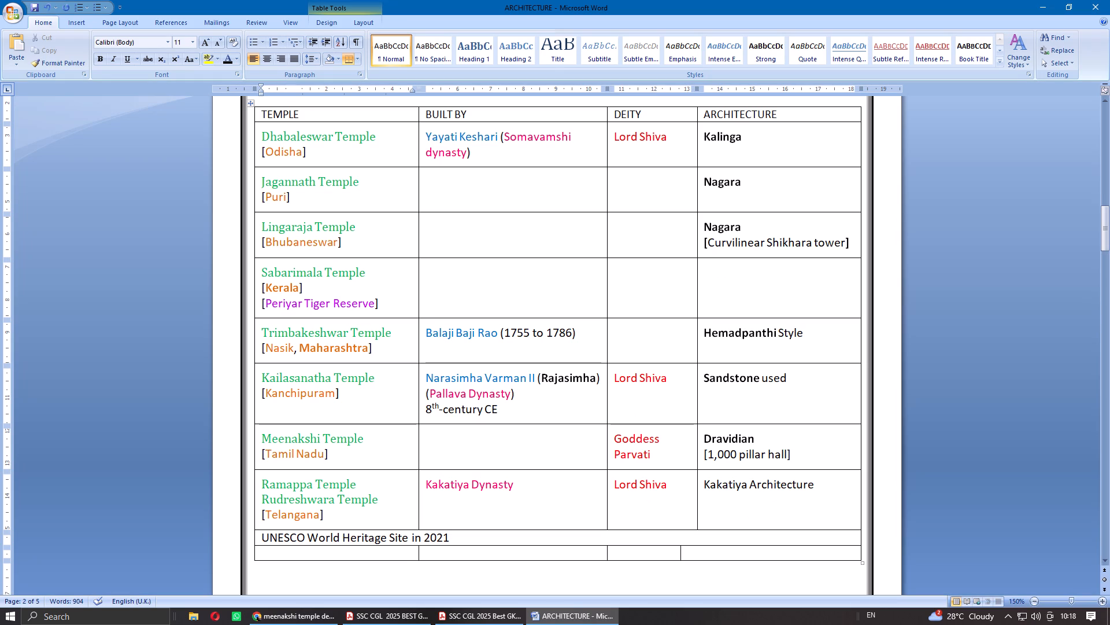
drag(413, 326, 404, 330)
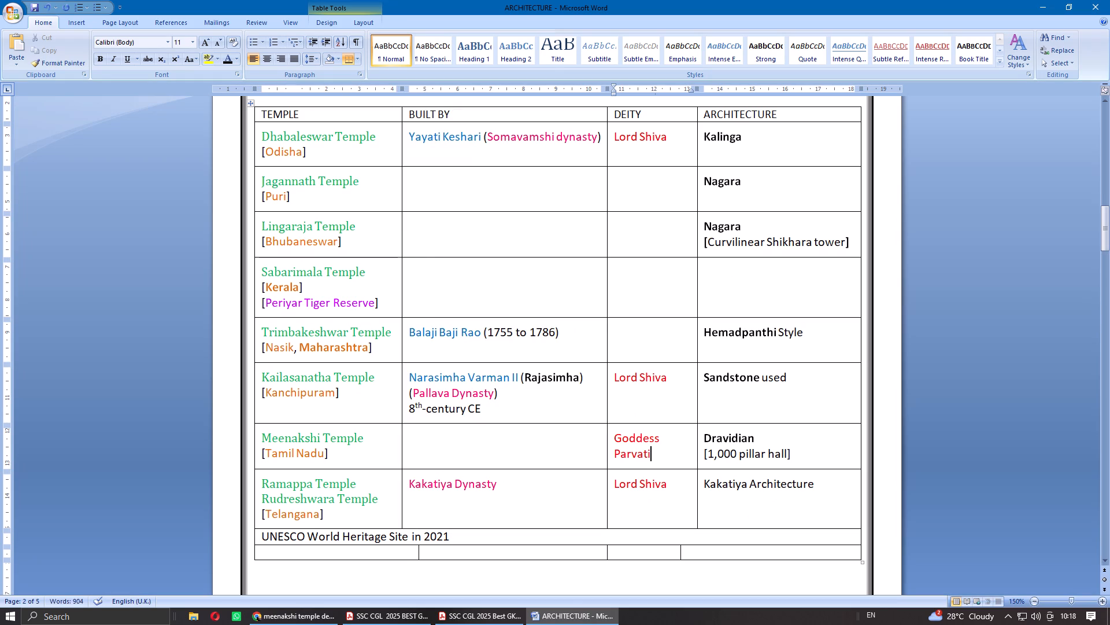
drag(605, 289, 599, 291)
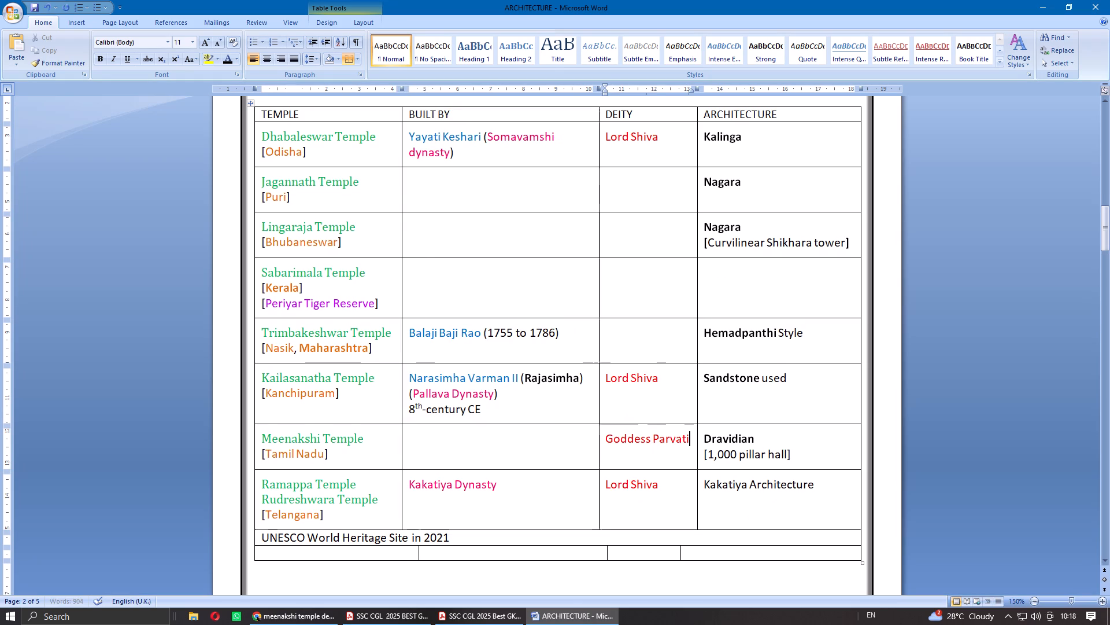
drag(598, 287, 591, 290)
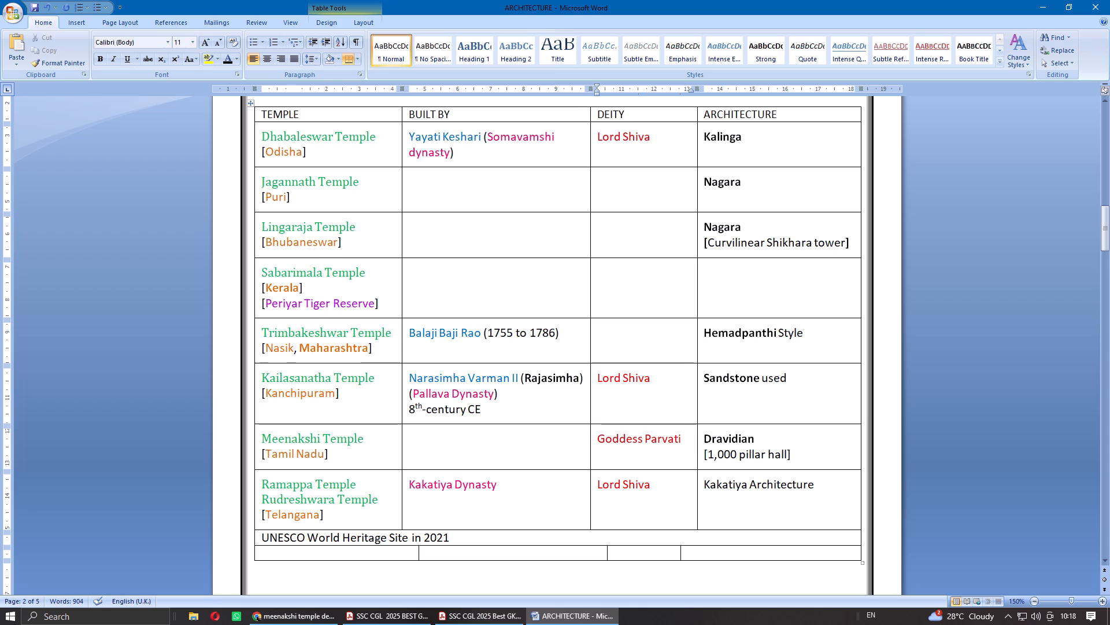
Shorten the deity to Shiva, without Lord, in the Kailasanatha, Dhabaleswar and Ramappa Temple rows.
click(624, 380)
key(BackSpace)
key(BackSpace)
key(BackSpace)
key(BackSpace)
key(BackSpace)
click(622, 134)
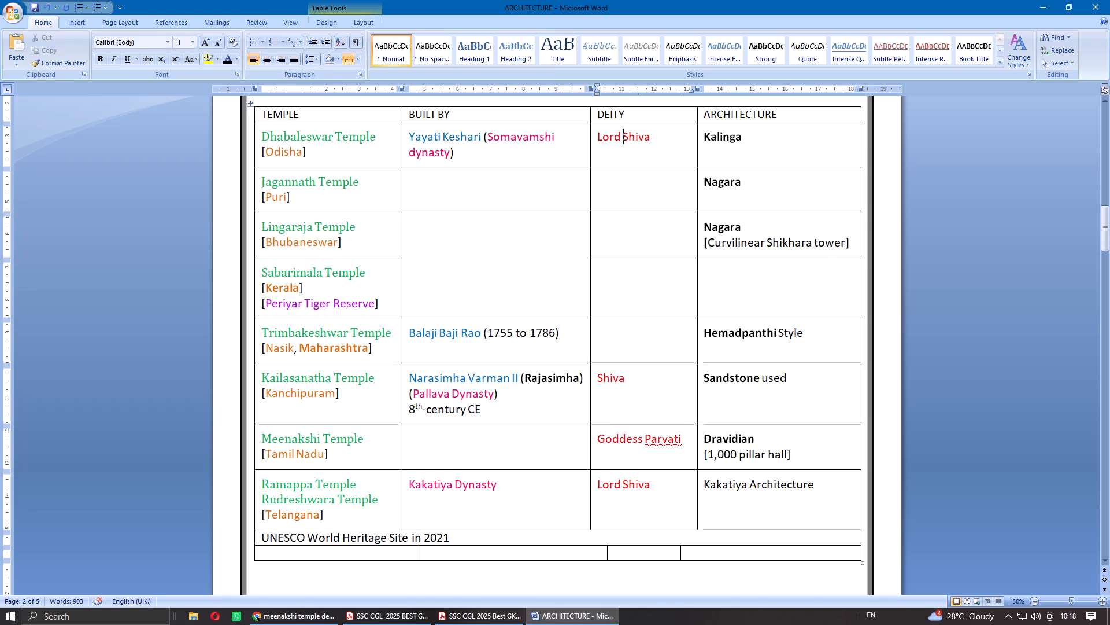
key(BackSpace)
key(BackSpace)
key(BackSpace)
key(BackSpace)
key(BackSpace)
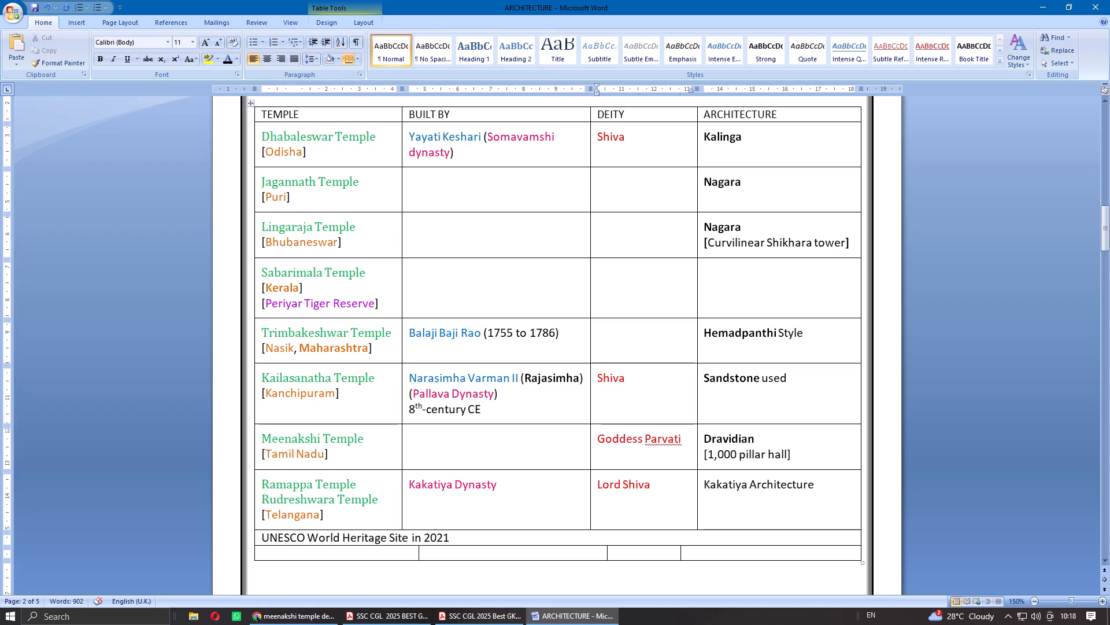
click(624, 482)
key(BackSpace)
key(BackSpace)
key(BackSpace)
key(BackSpace)
key(BackSpace)
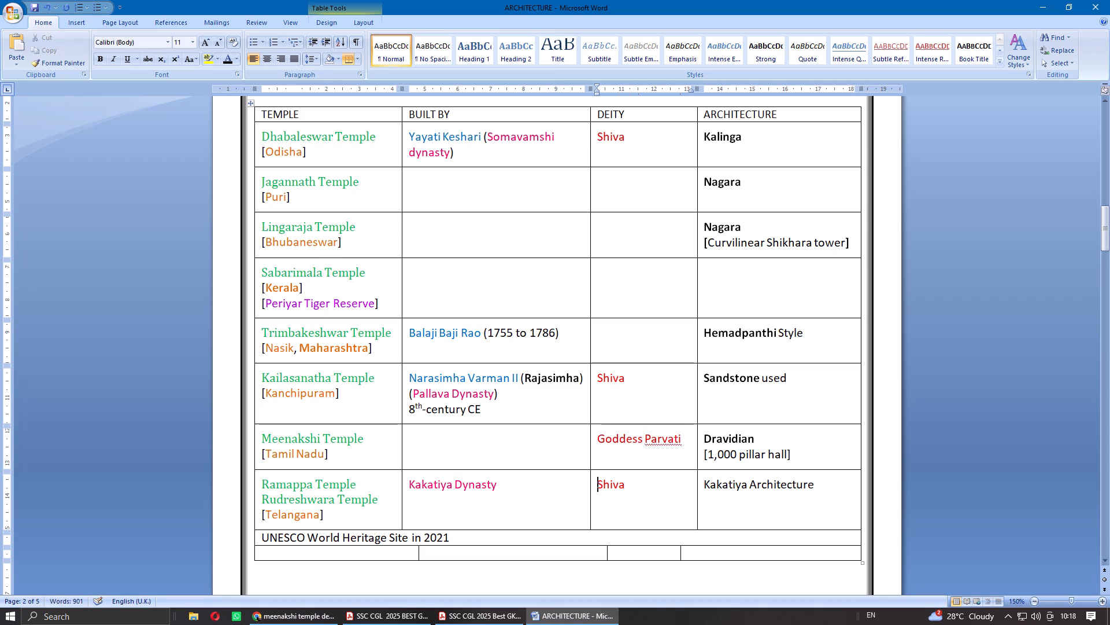
Replace the word Goddess so that the Meenakshi Temple row's deity reads Meenakshi / Parvati.
click(646, 436)
key(BackSpace)
key(BackSpace)
key(BackSpace)
key(BackSpace)
key(BackSpace)
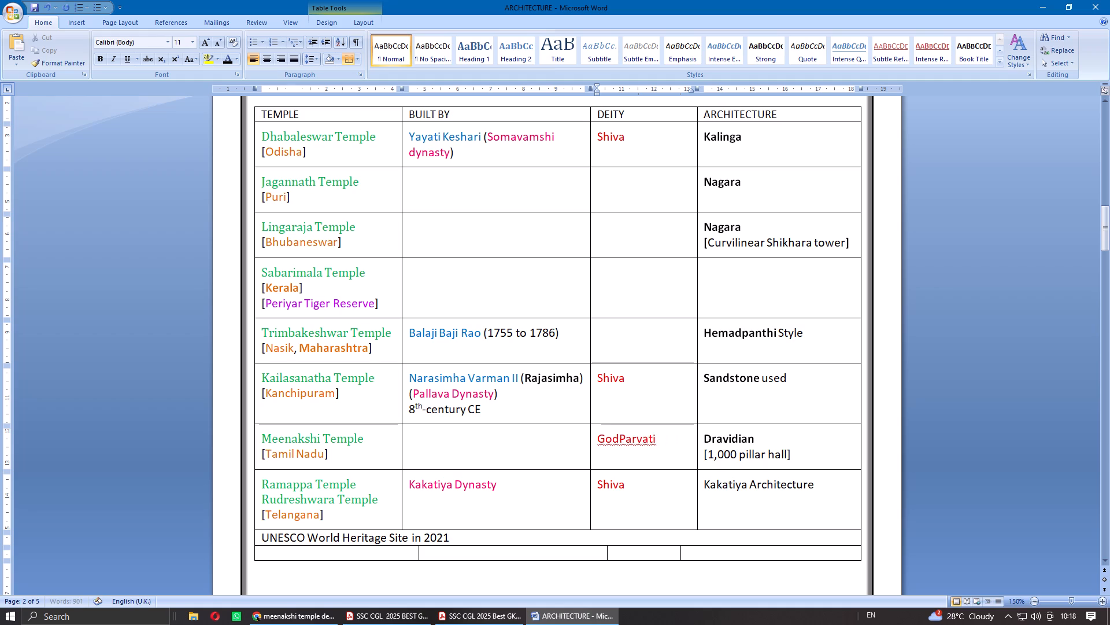
key(BackSpace)
key(BackSpace)
key(BackSpace)
text(Meenakshi /)
key(space)
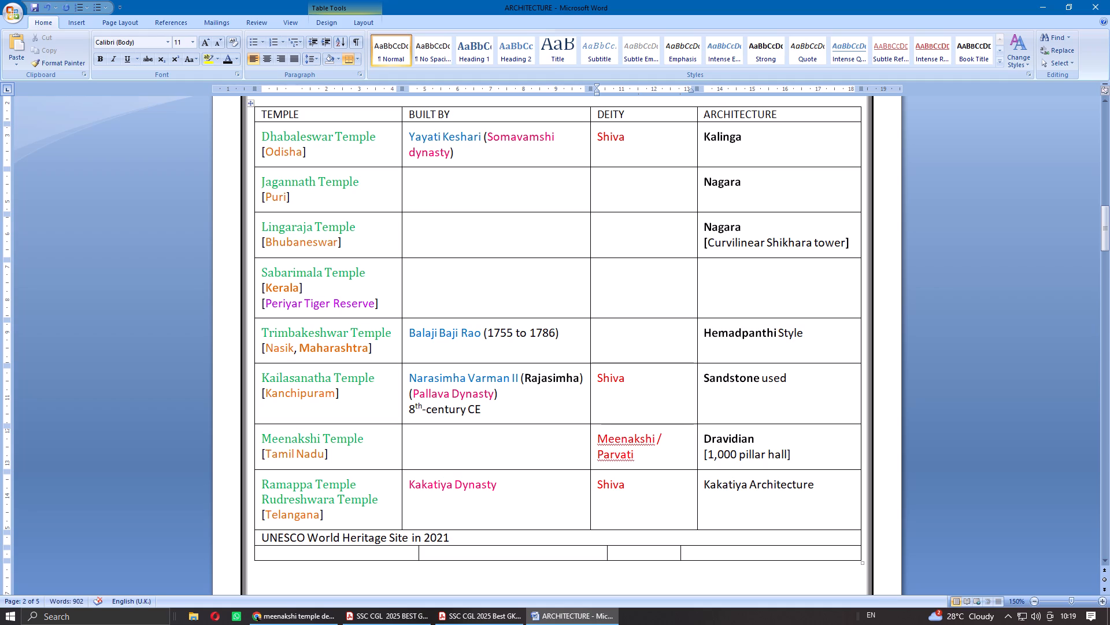
Exclude the words Meenakshi and Parvati in the deity cell from spelling and grammar checking.
click(1070, 12)
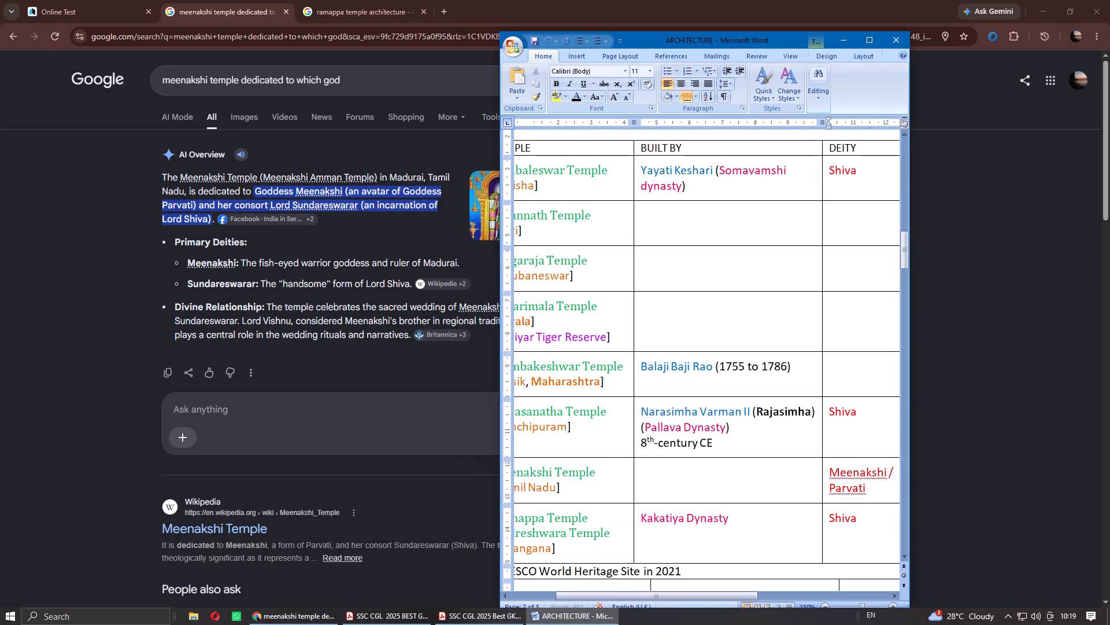
double_click(868, 467)
ctrl+double_click(855, 487)
click(630, 605)
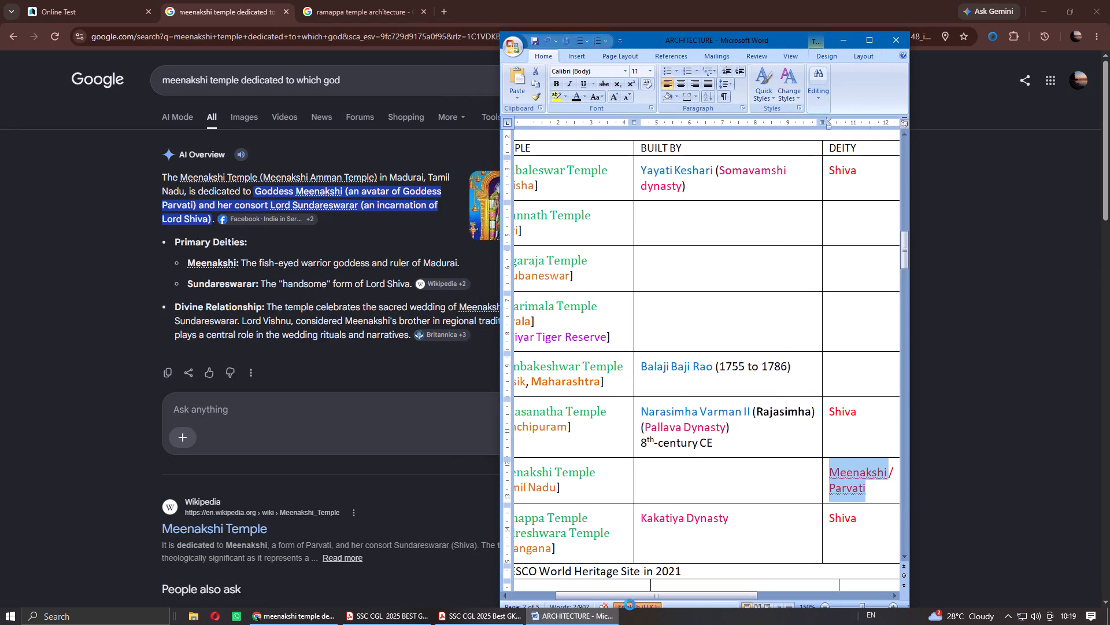
click(695, 364)
click(713, 389)
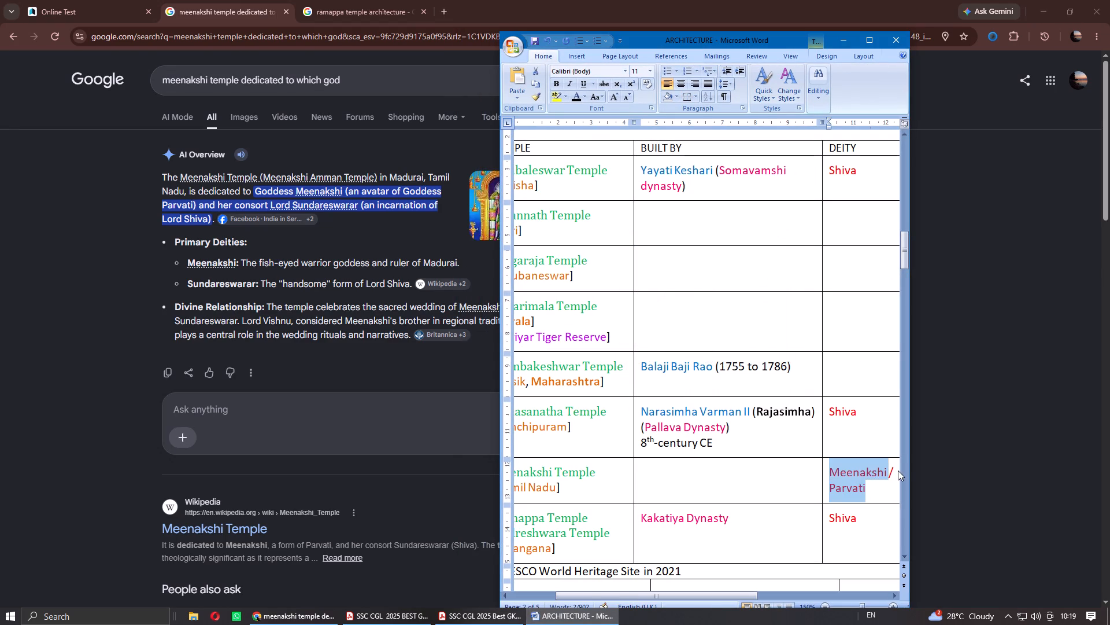
Make the slash between Meenakshi and Parvati bold and black.
click(897, 470)
drag(897, 470, 891, 473)
key(ctrl+b)
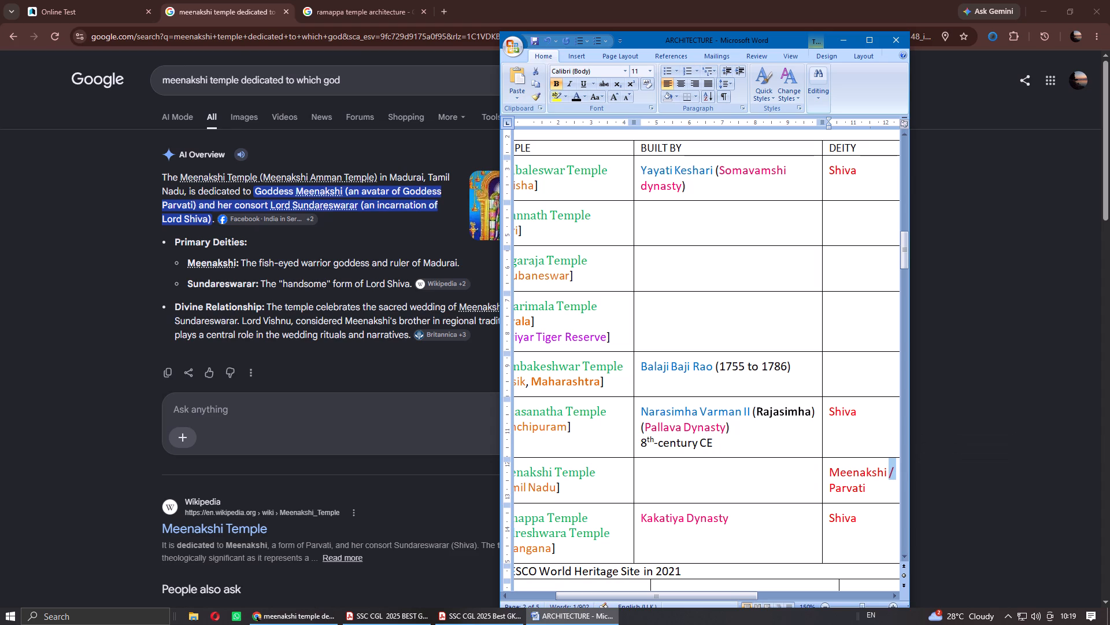
click(579, 92)
click(859, 379)
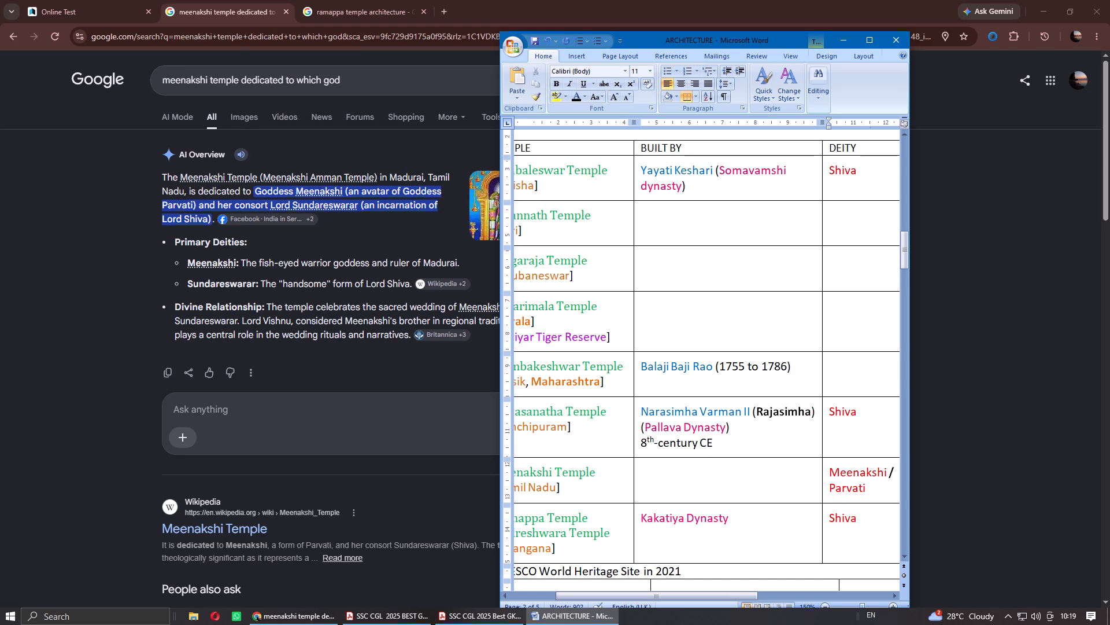
click(874, 488)
In the maximised document, bold the state names Odisha, Tamil Nadu and Telangana in the TEMPLE column.
click(872, 40)
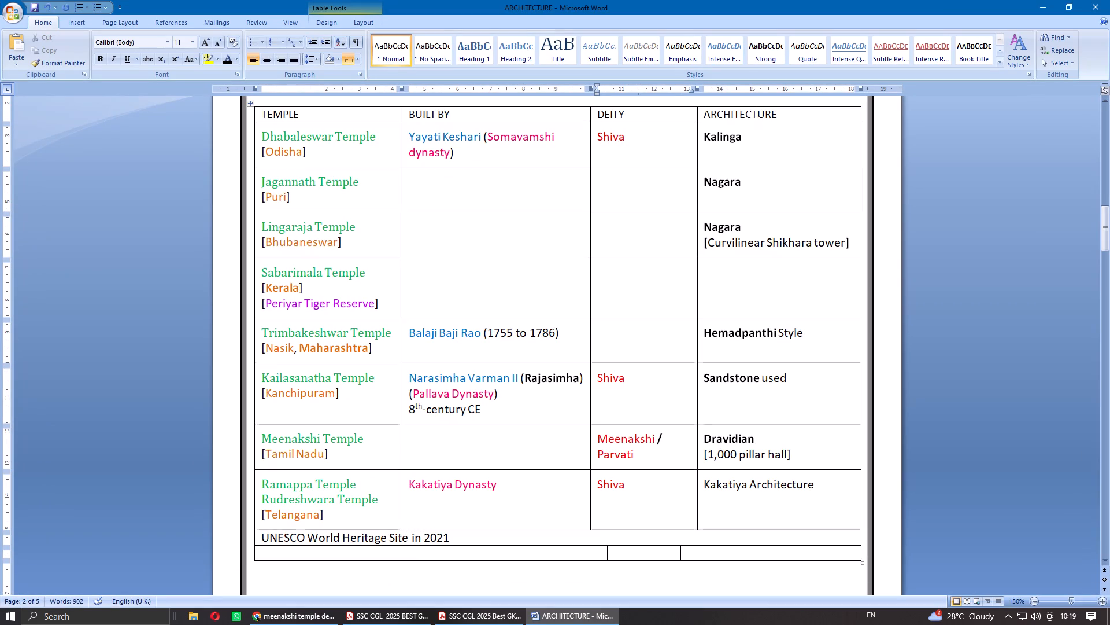
click(492, 538)
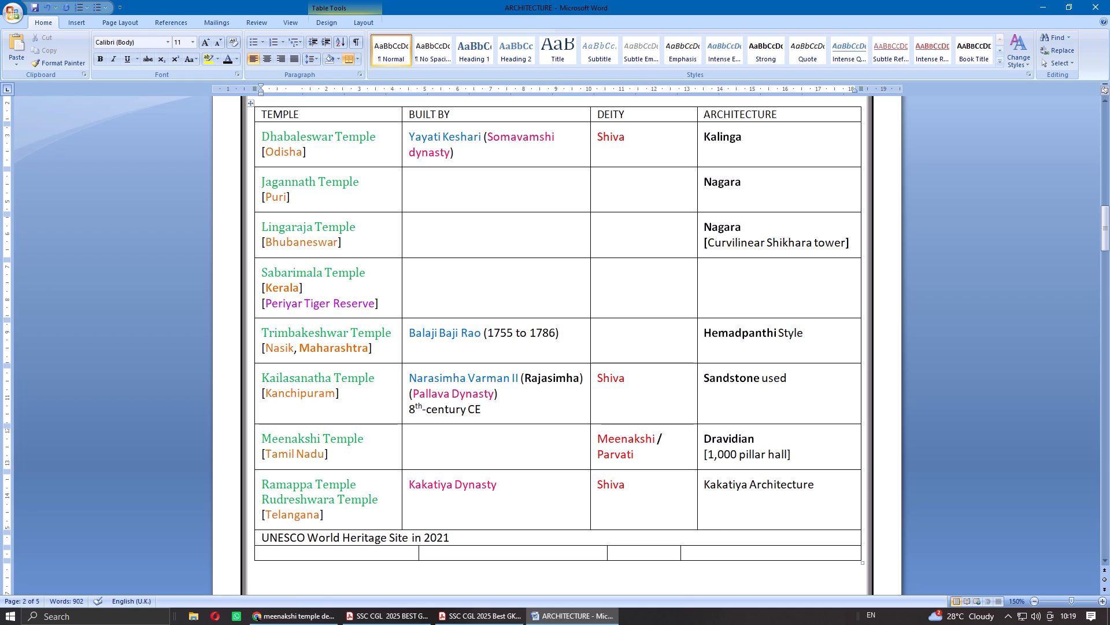
double_click(283, 155)
key(ctrl+b)
click(503, 160)
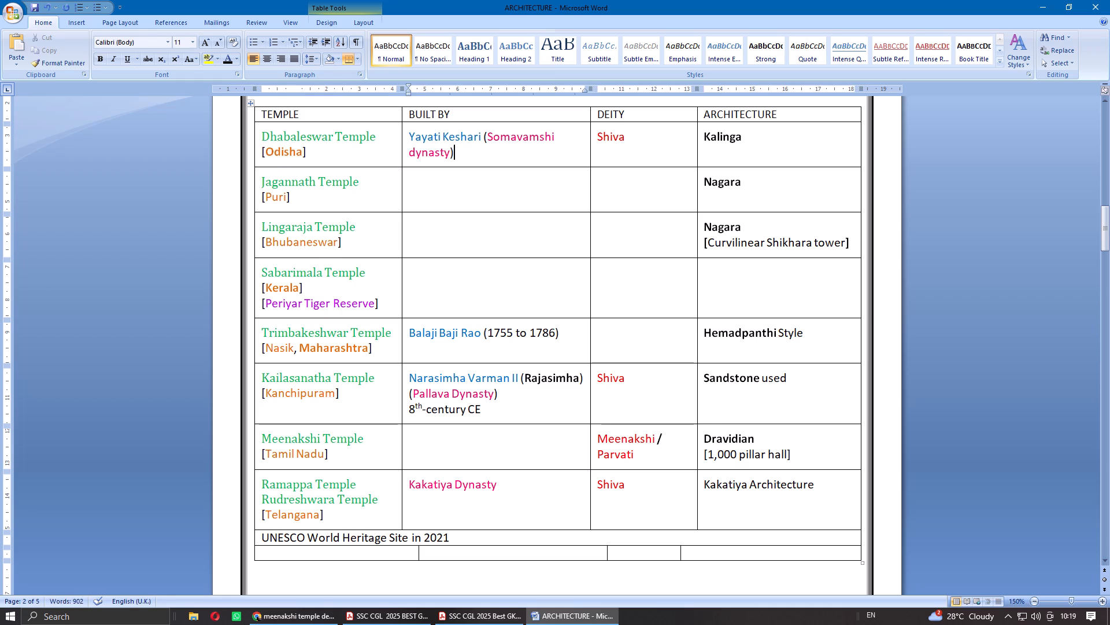
double_click(282, 513)
ctrl+drag(279, 451, 310, 451)
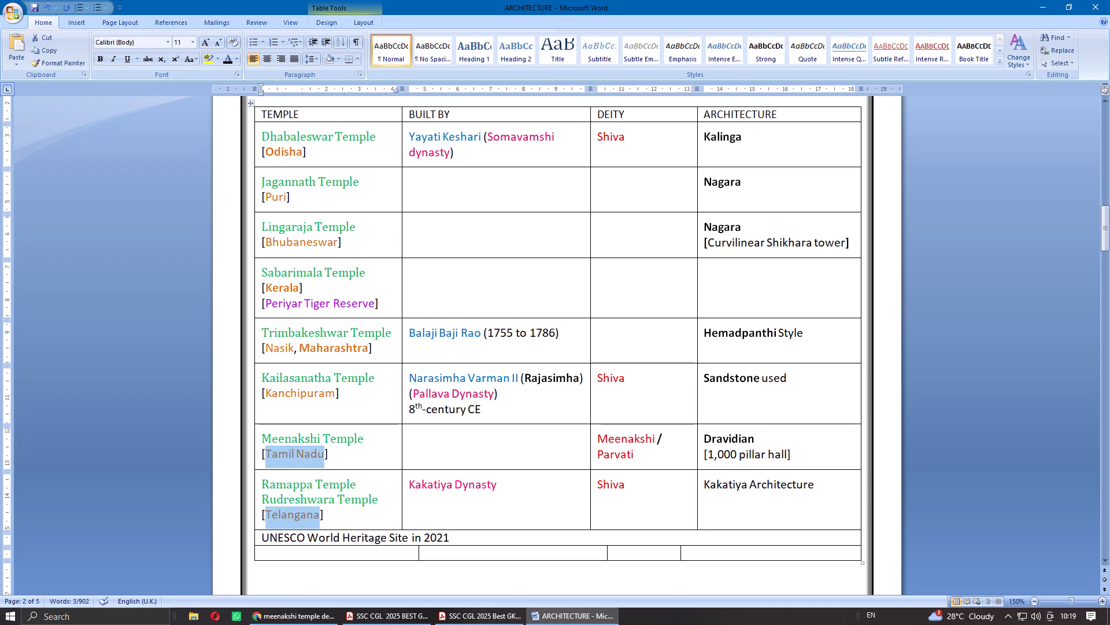
key(ctrl+b)
click(369, 407)
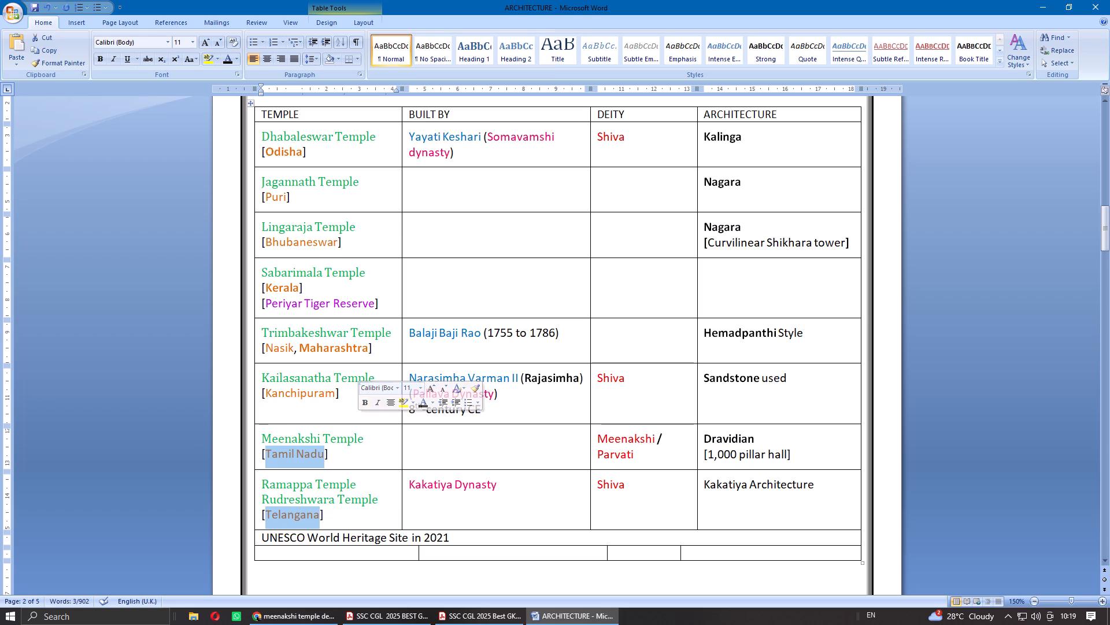
key(ctrl+b)
click(341, 417)
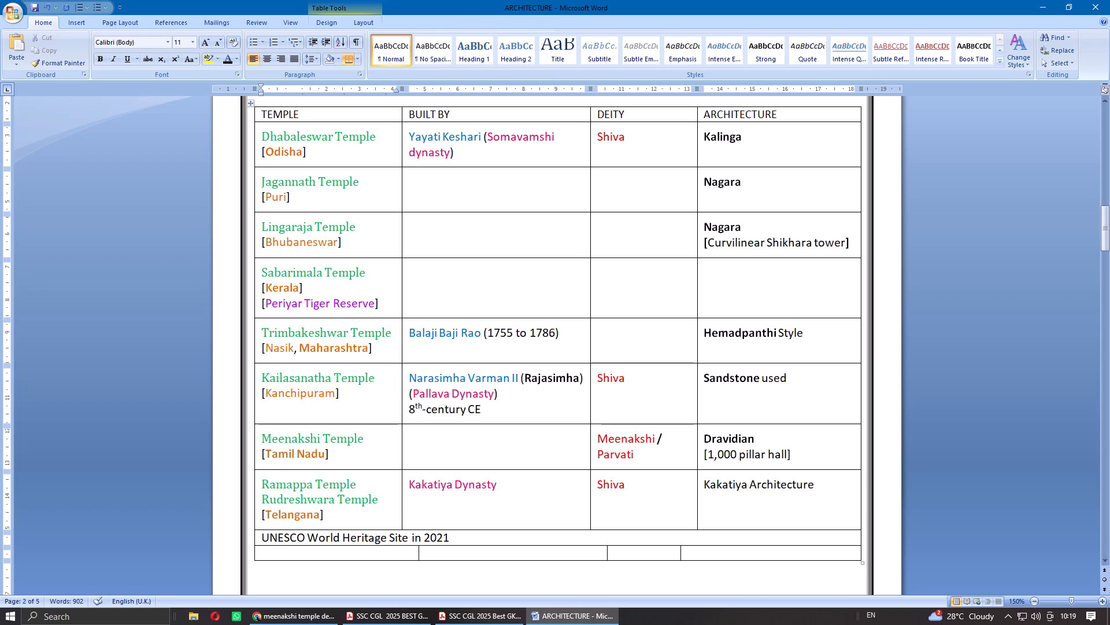
Copy the bold Tamil Nadu from the Meenakshi Temple row and add it, after a comma, to Kanchipuram in the Kailasanatha Temple row.
drag(267, 451, 314, 451)
key(ctrl+c)
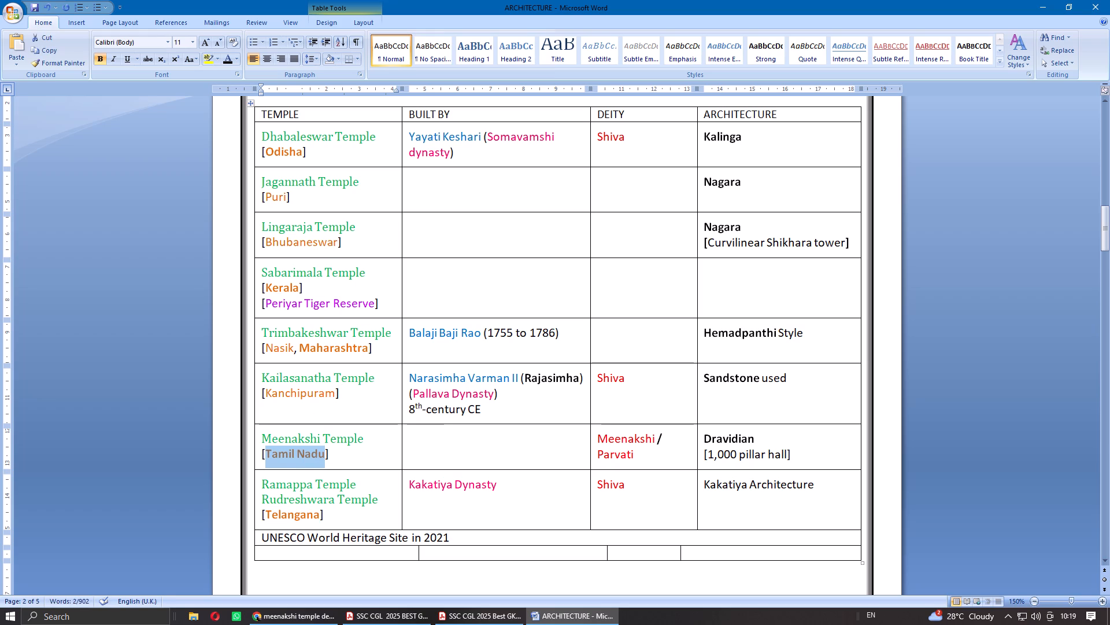
click(334, 394)
text(,)
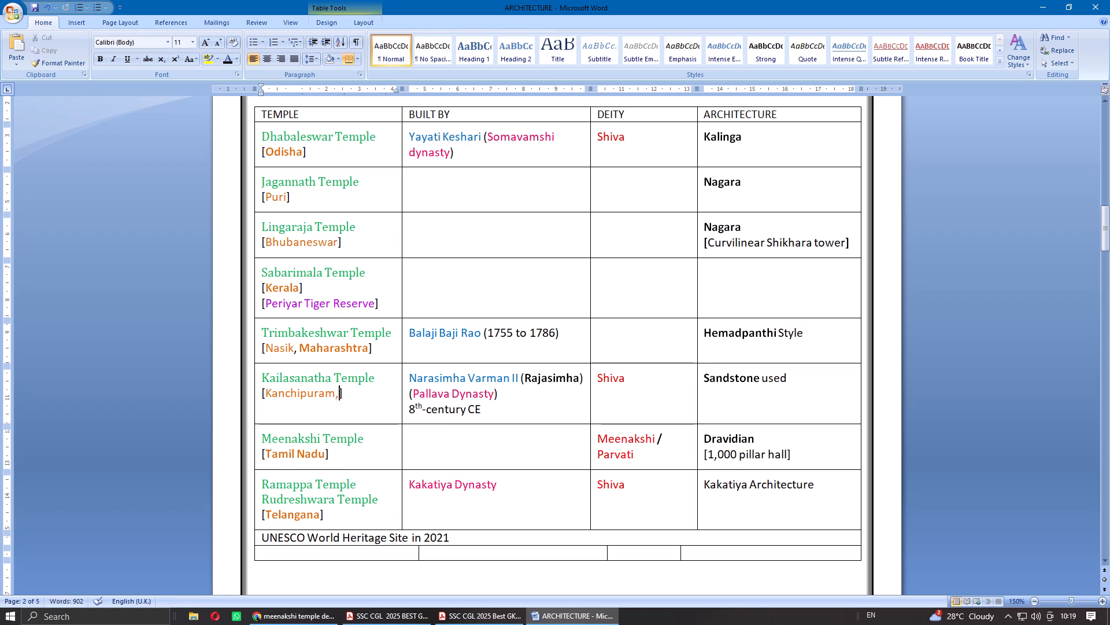
key(space)
key(ctrl+v)
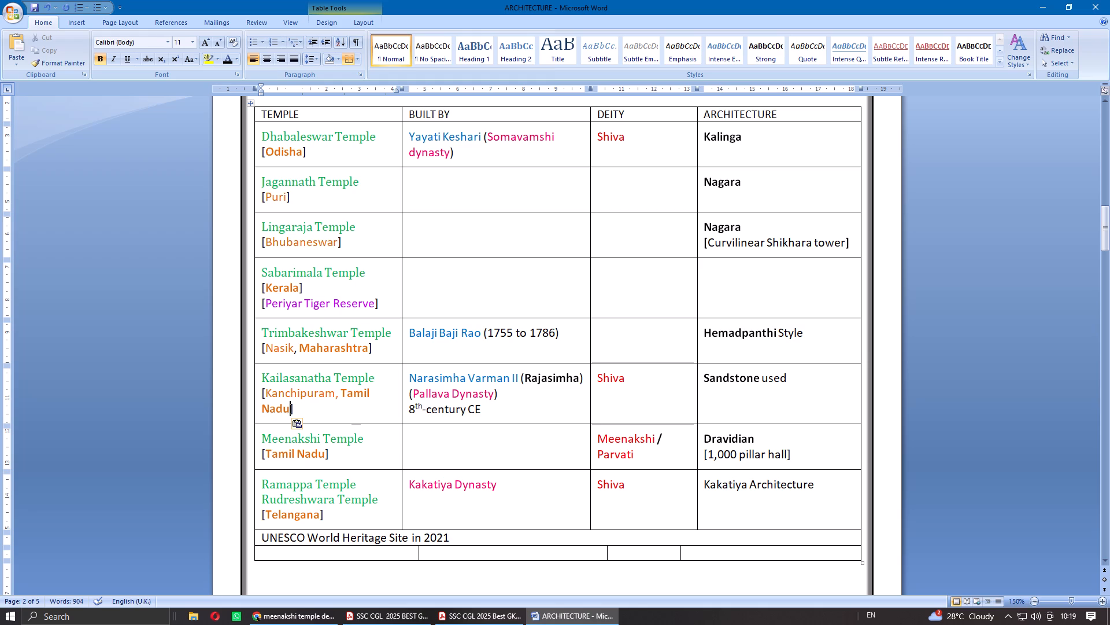
Make the comma between Kanchipuram and Tamil Nadu black.
drag(338, 397, 336, 397)
drag(336, 397, 332, 399)
click(227, 60)
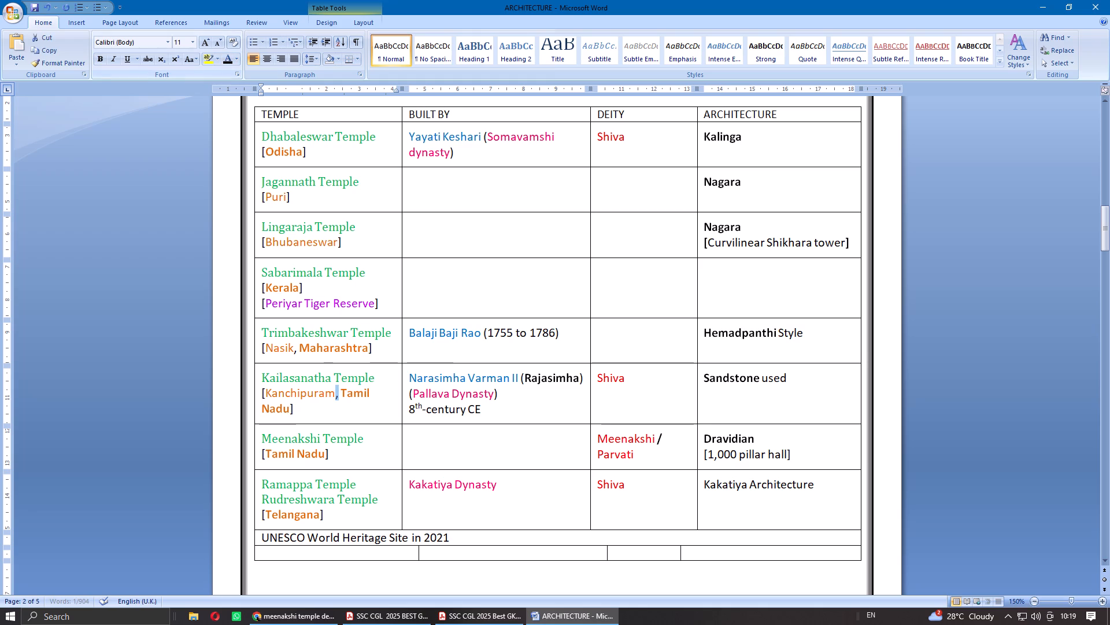
click(504, 343)
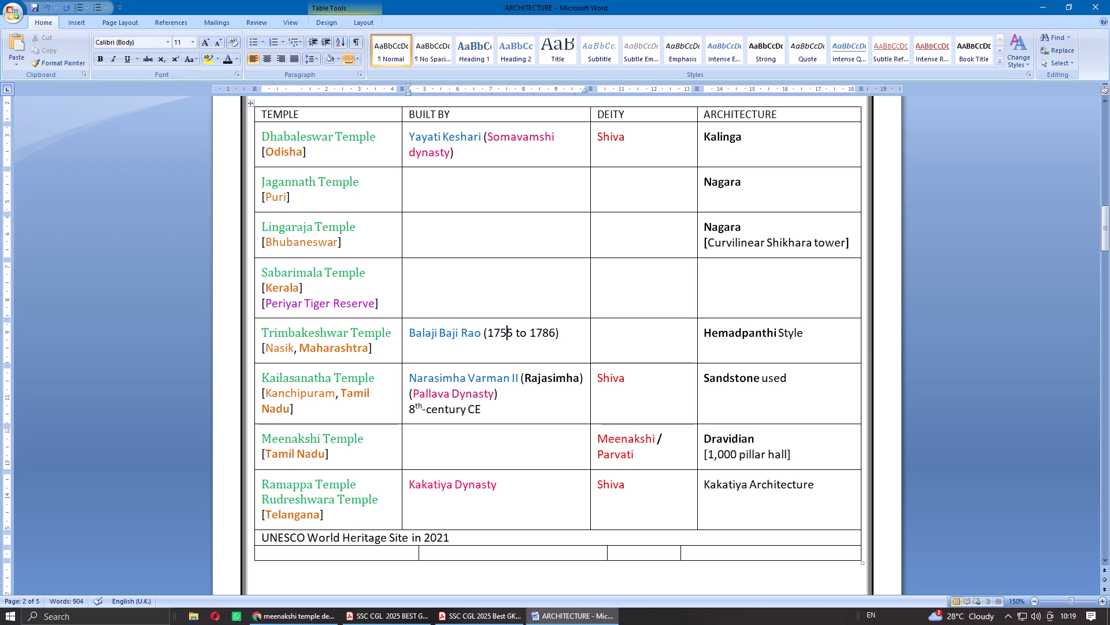
Centre the temple table's header row, set its font size to 12 and make it bold.
scroll(641, 396, up, 2)
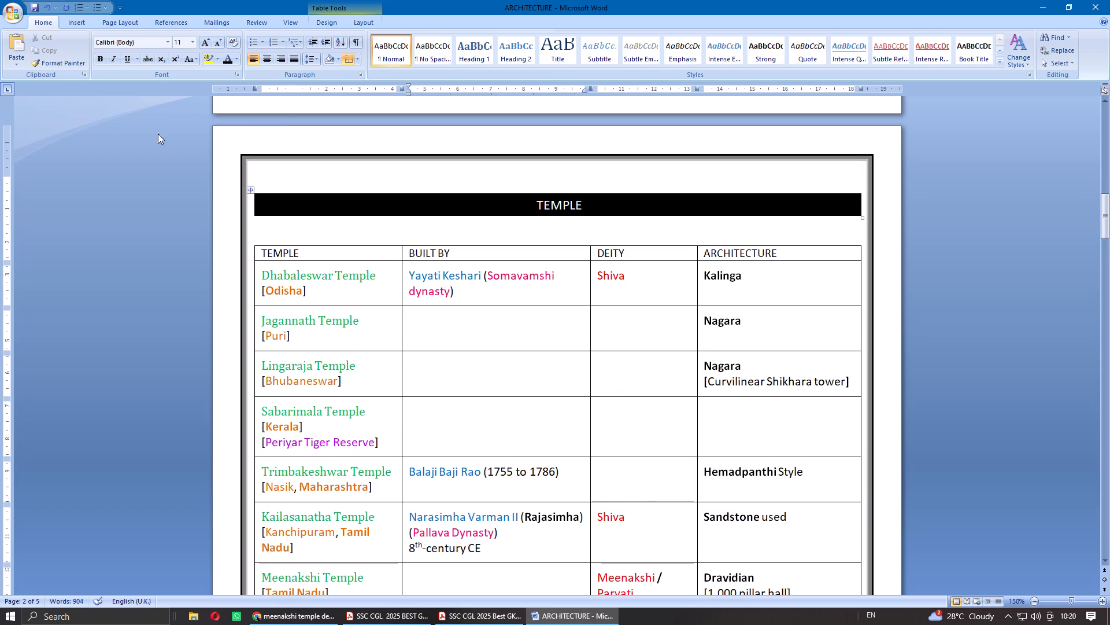
drag(382, 256, 743, 252)
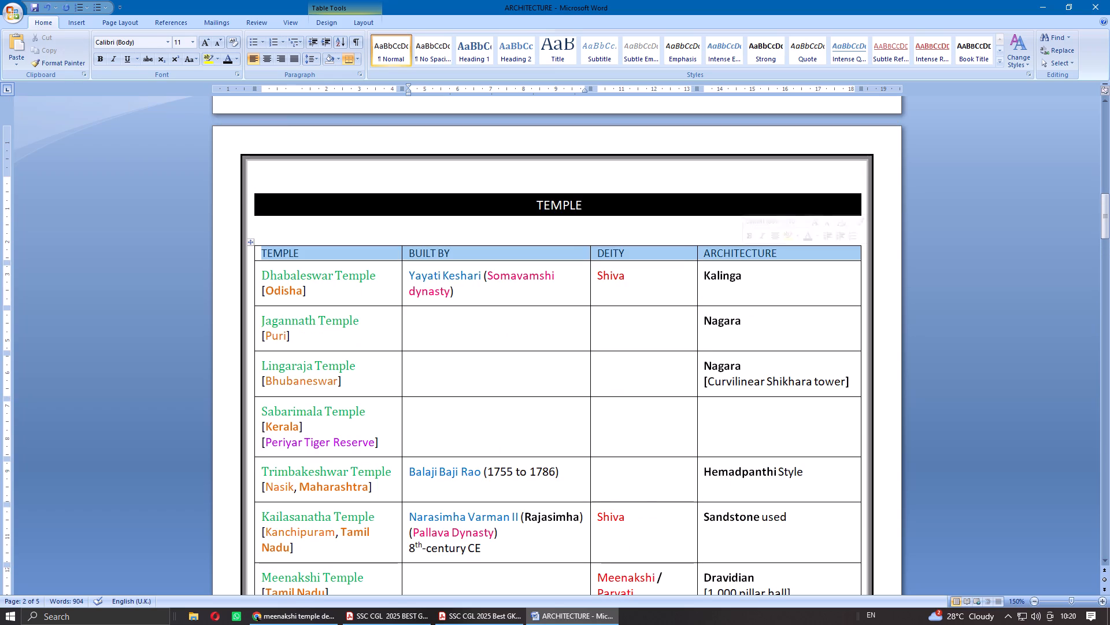
click(264, 57)
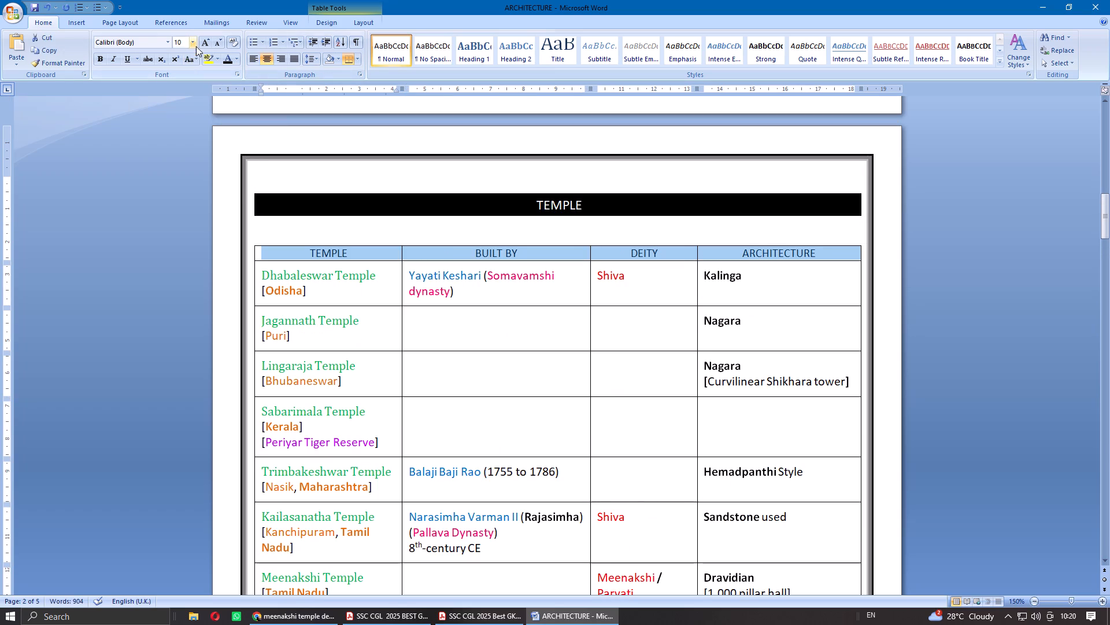
click(195, 43)
click(180, 93)
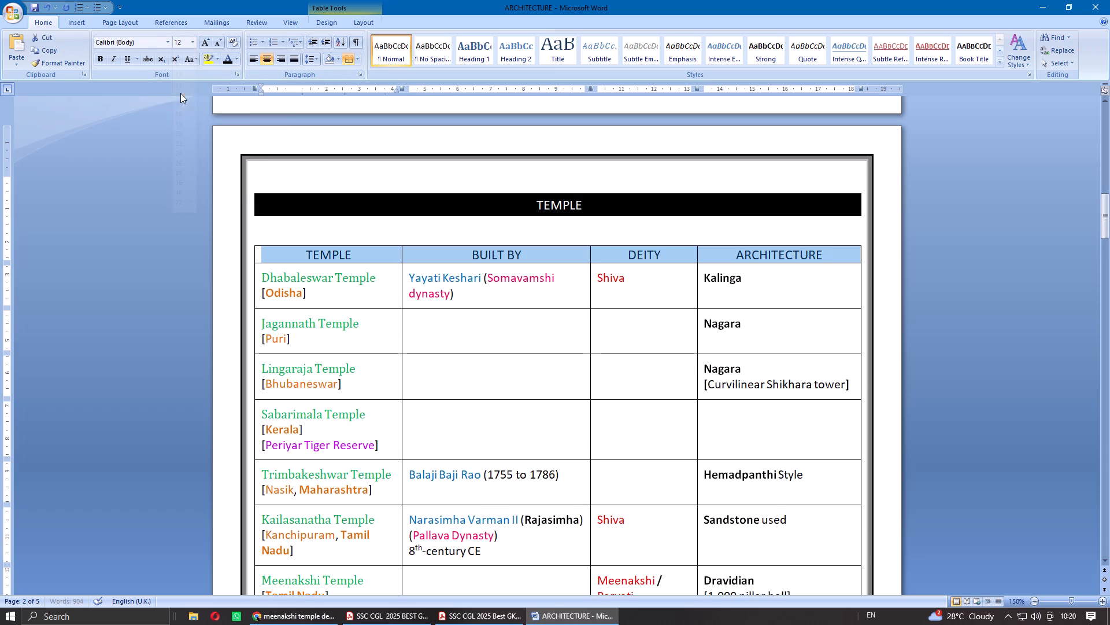
click(99, 59)
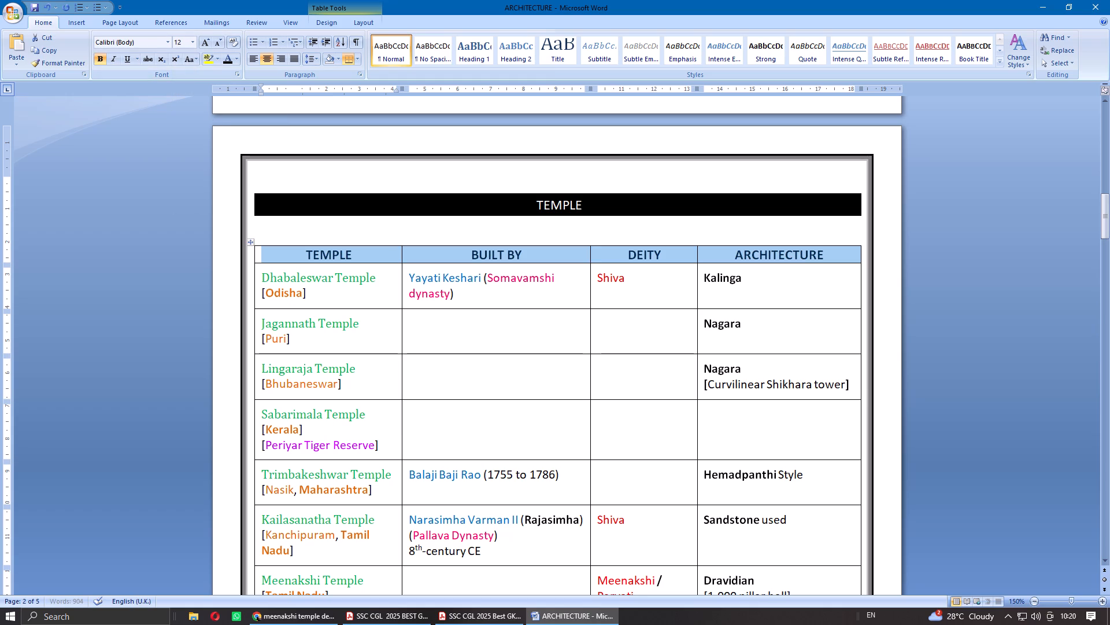
click(501, 285)
Set the spacing after the blank paragraph between the black TEMPLE title and the table to 0 pt.
scroll(655, 297, down, 1)
click(356, 164)
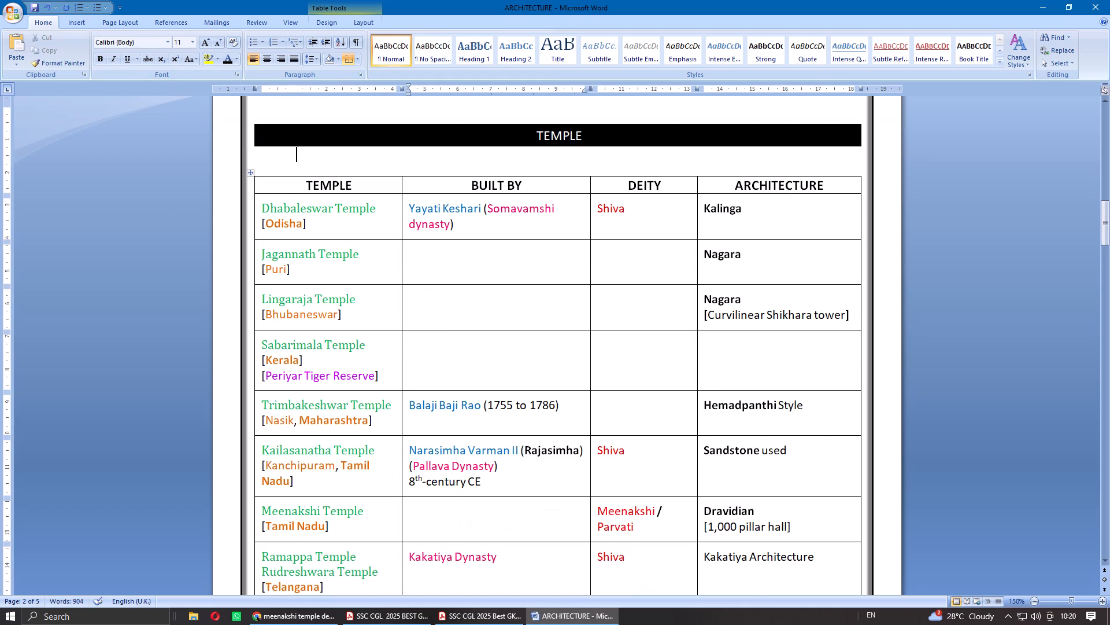
click(125, 20)
double_click(508, 67)
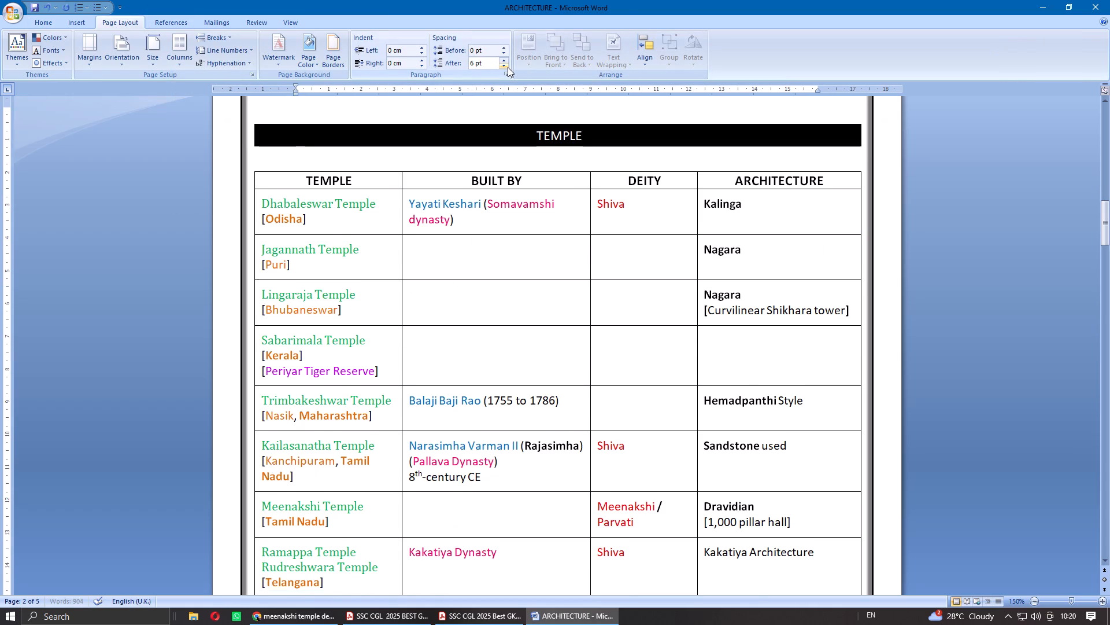
Save the ARCHITECTURE document and close it.
scroll(693, 304, down, 12)
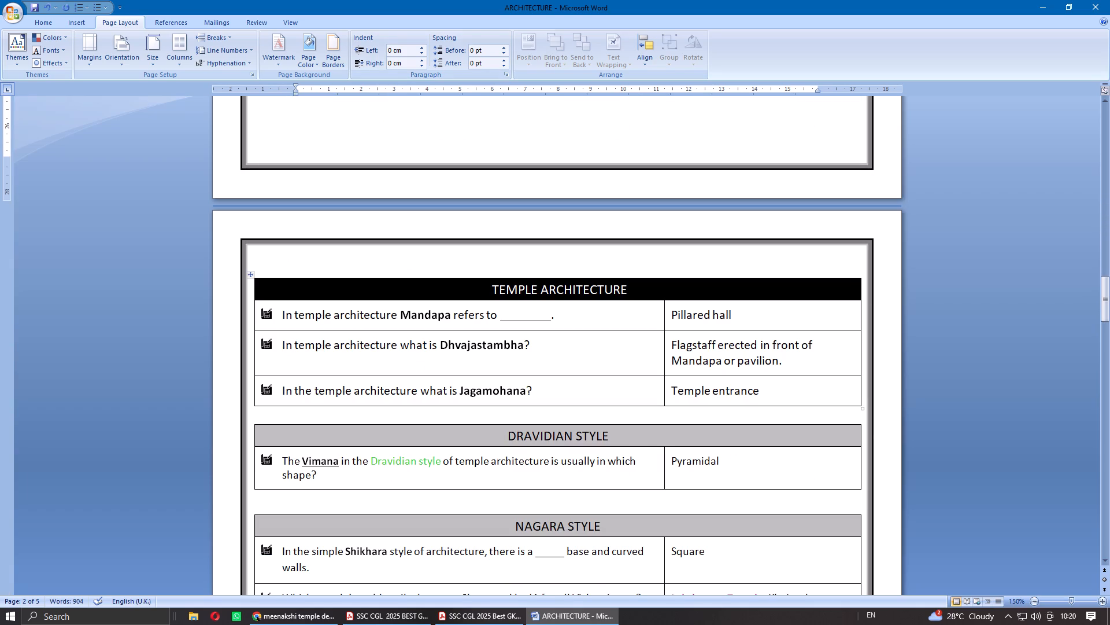
scroll(678, 362, down, 1)
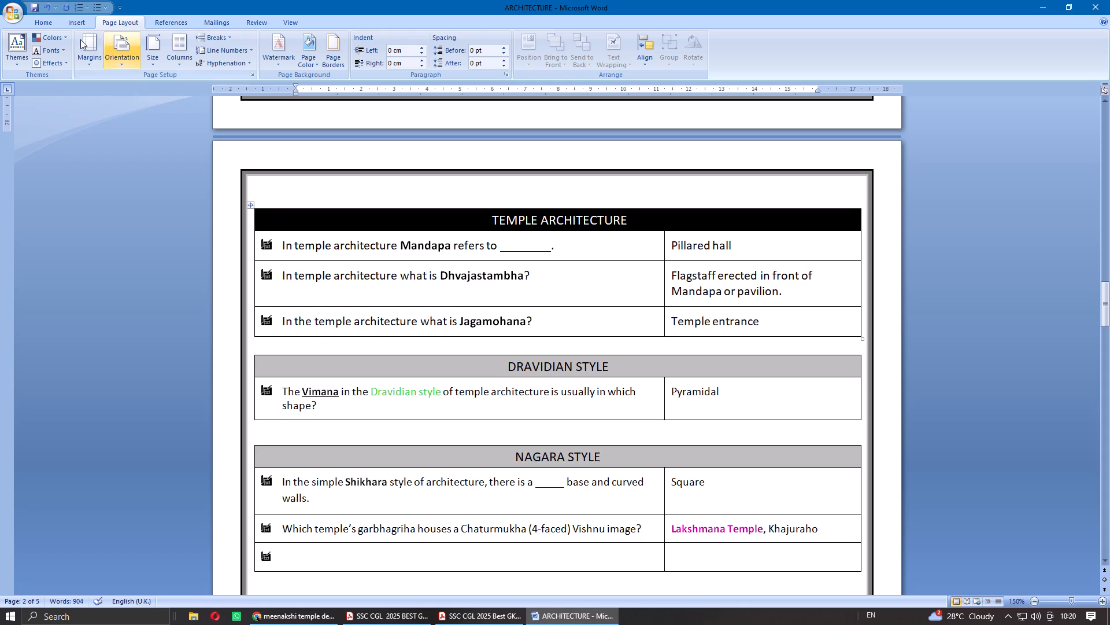
click(32, 6)
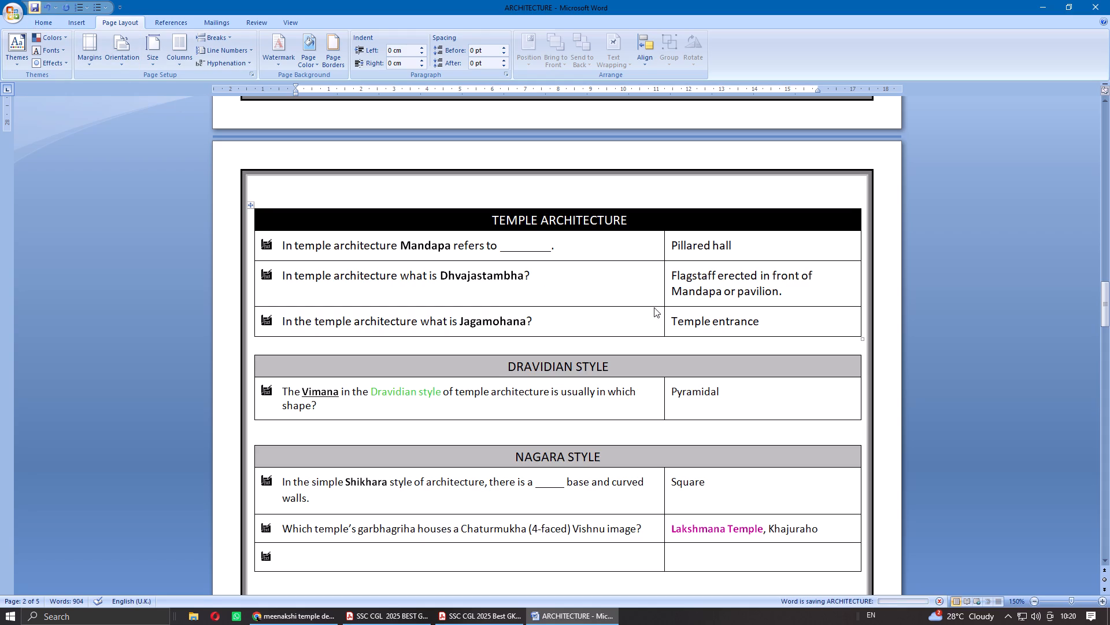
scroll(648, 325, down, 5)
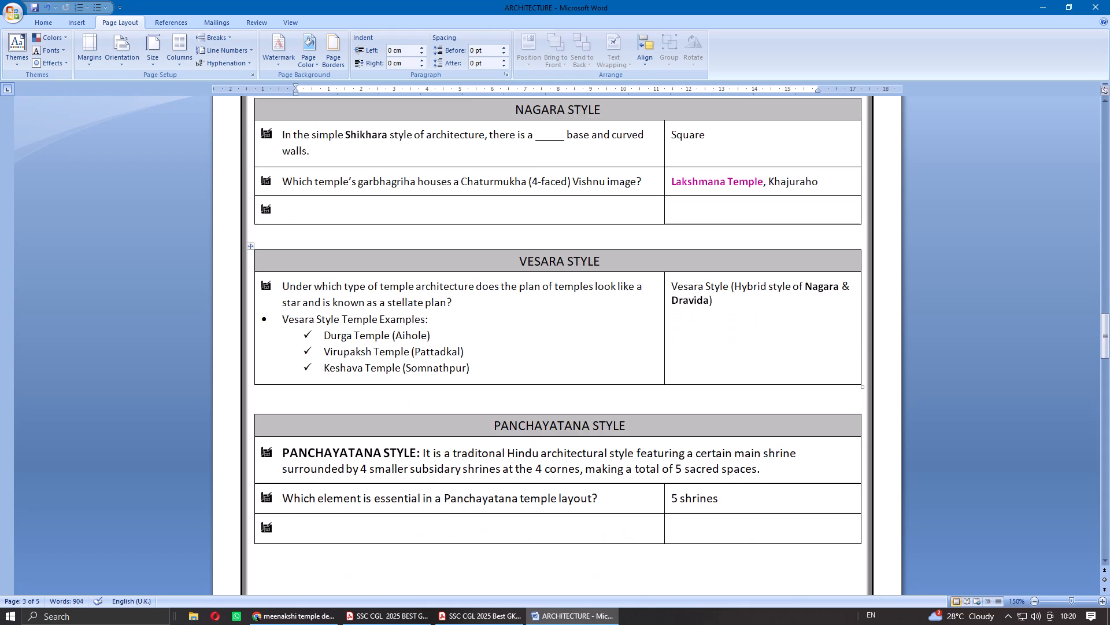
click(1109, 0)
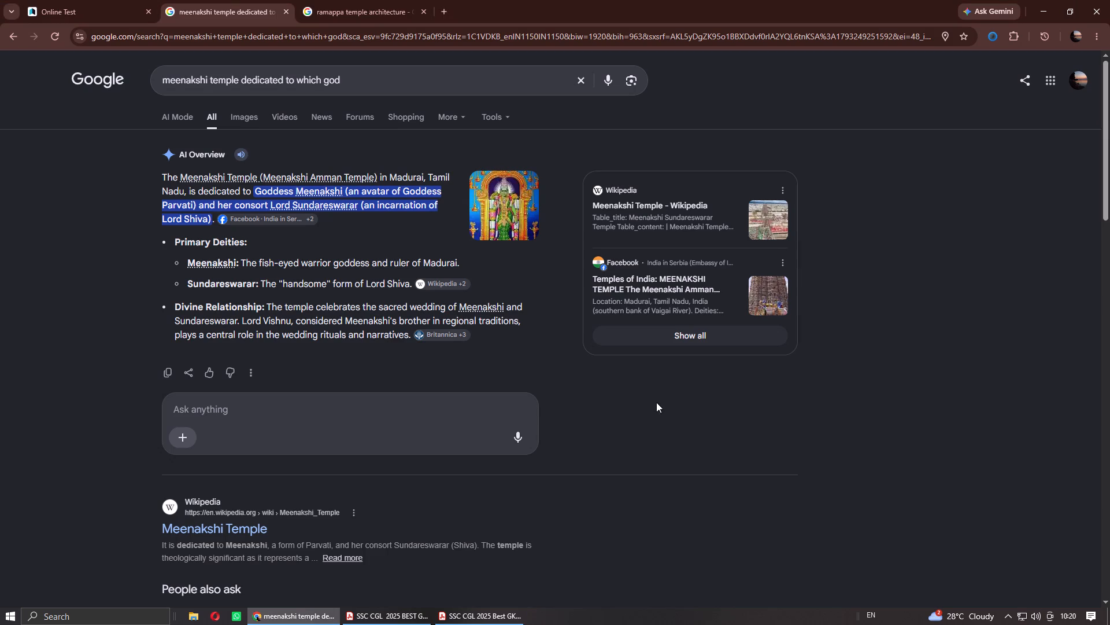
Switch to the SSC CGL 2025 answer key PDF and mark Q11 and Q12 with red freehand strokes.
click(384, 623)
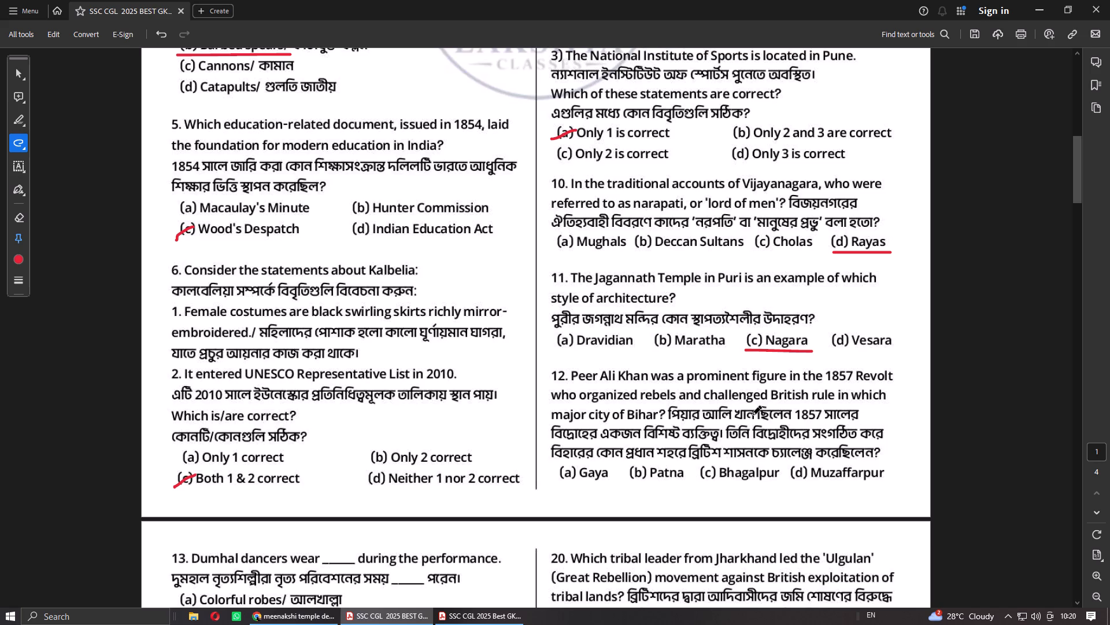
click(494, 619)
scroll(510, 467, down, 2)
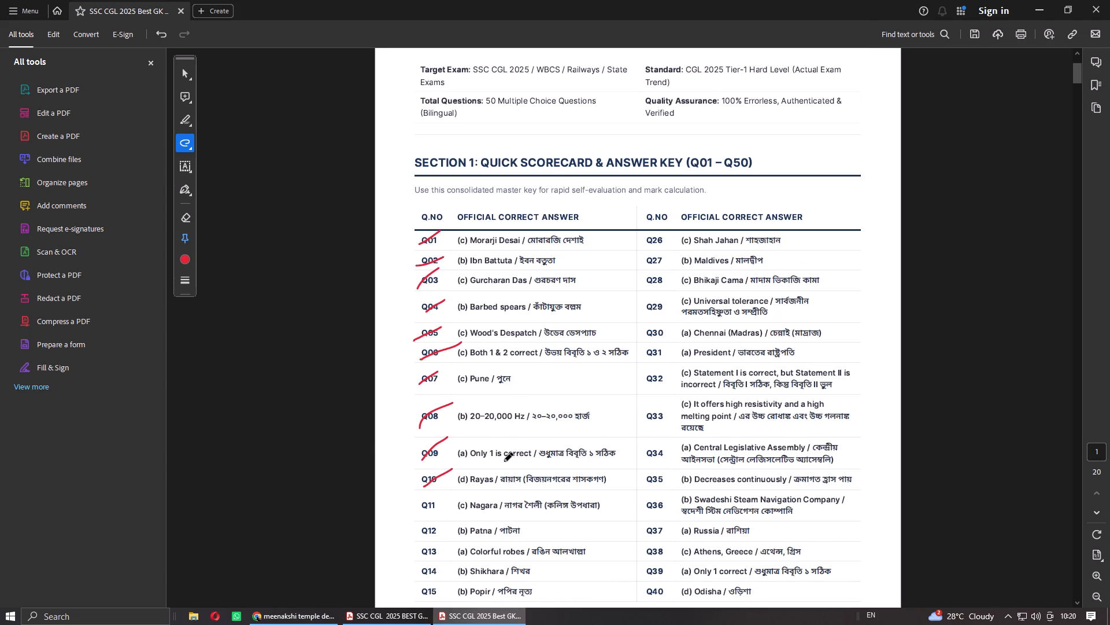
drag(415, 510, 445, 498)
drag(423, 536, 425, 534)
drag(425, 534, 452, 524)
In the question paper PDF, underline option (b) Patna of question 12 with a red freehand stroke.
click(404, 624)
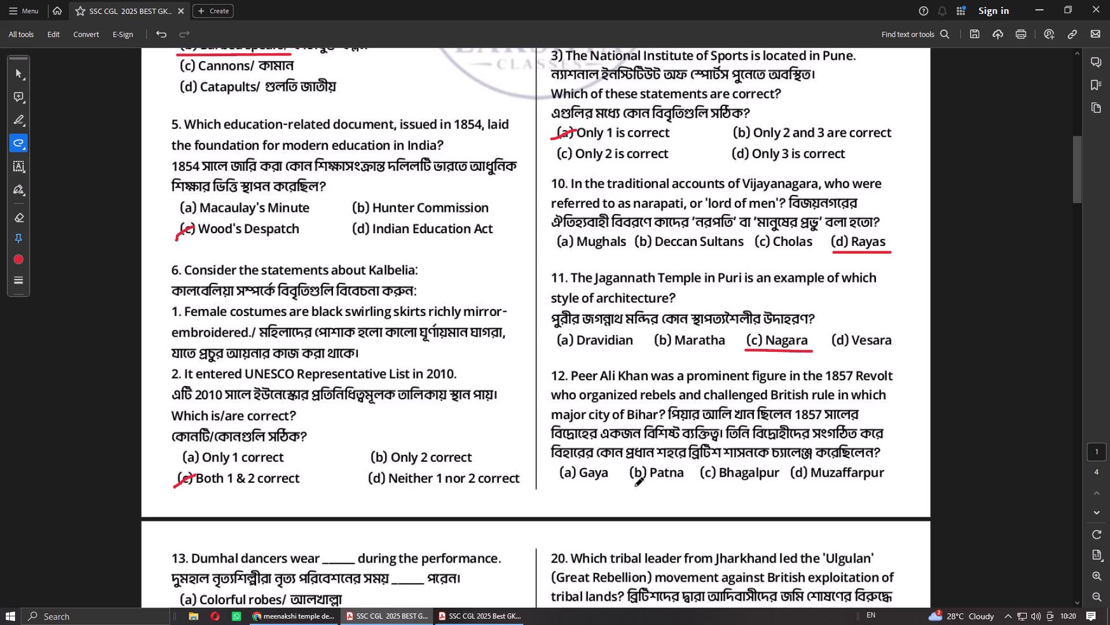
drag(631, 485, 687, 480)
In File Explorer, open the 1857 REVOLT document from Study > HISTORY > Modern India on New Volume (F:).
click(286, 624)
click(194, 615)
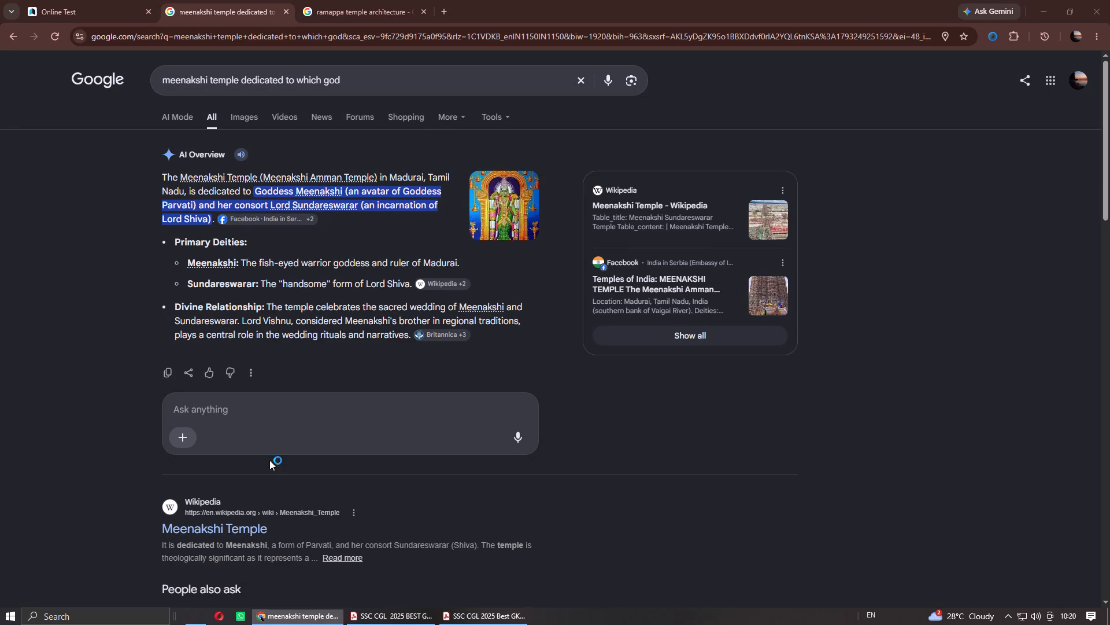
scroll(188, 427, down, 3)
click(127, 491)
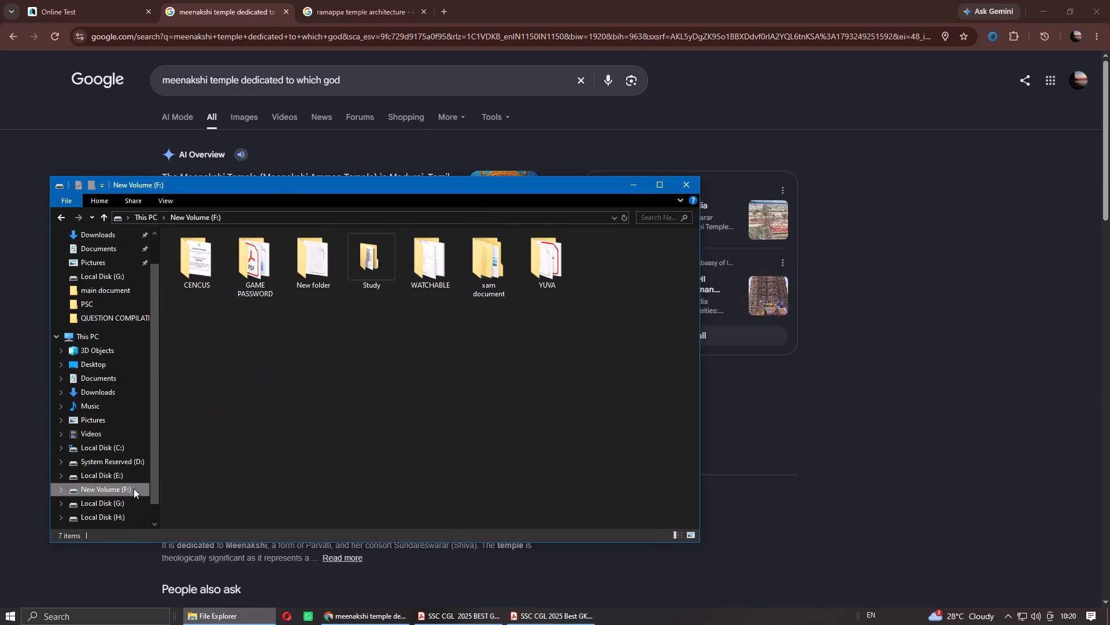
double_click(376, 268)
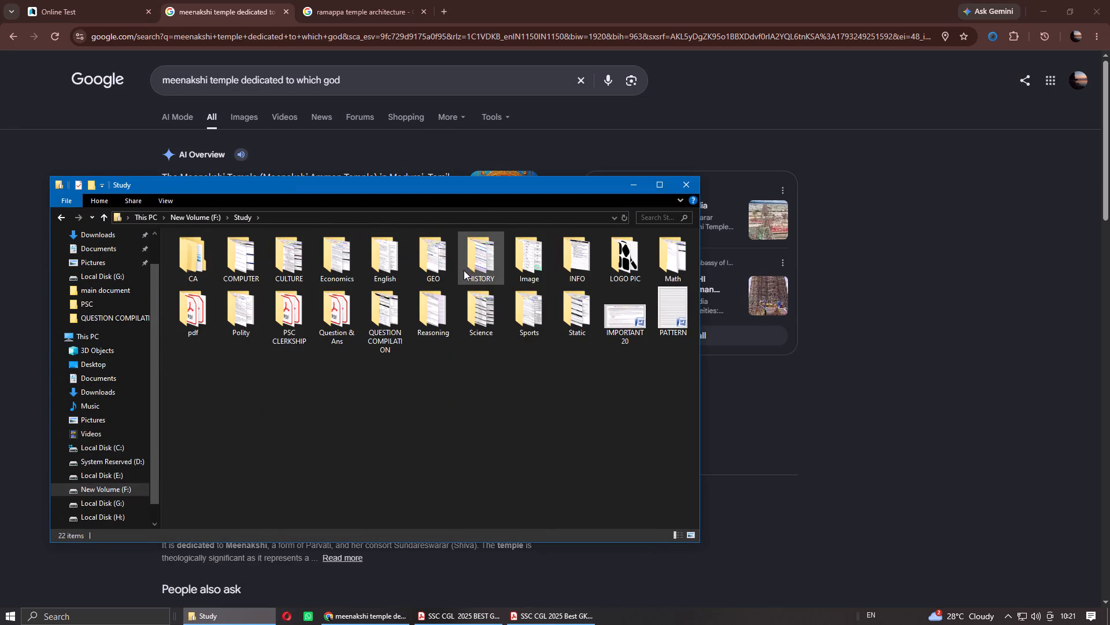
double_click(468, 268)
double_click(208, 278)
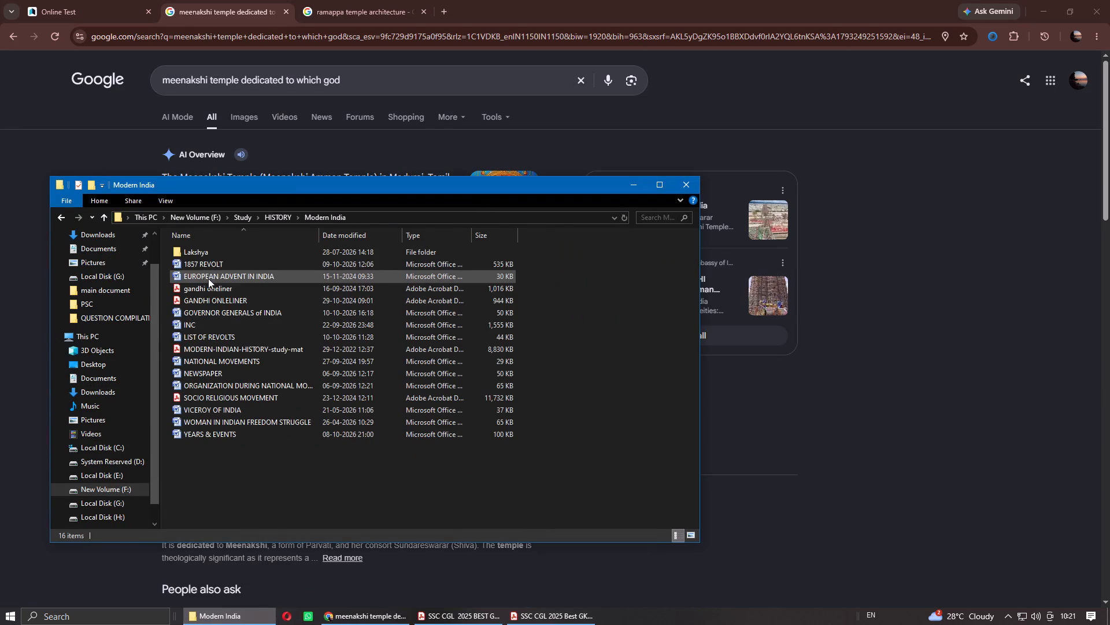
double_click(209, 267)
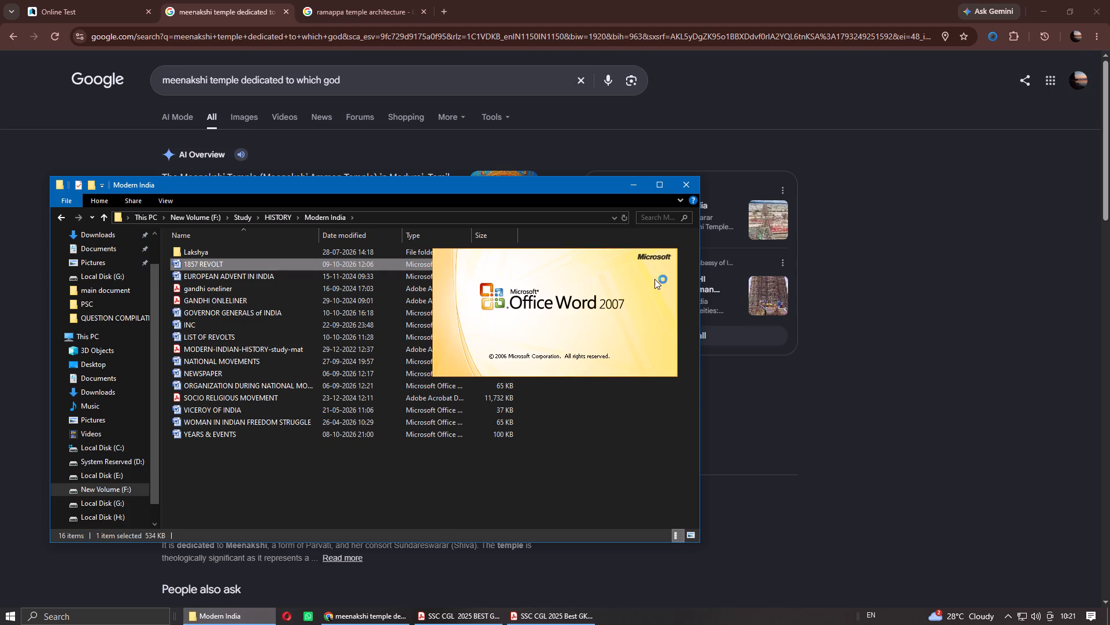
In the Places of Revolt table, insert an empty row below the Jagdishpur, Arrah, Bihar row and place the cursor in its first cell.
scroll(658, 361, down, 20)
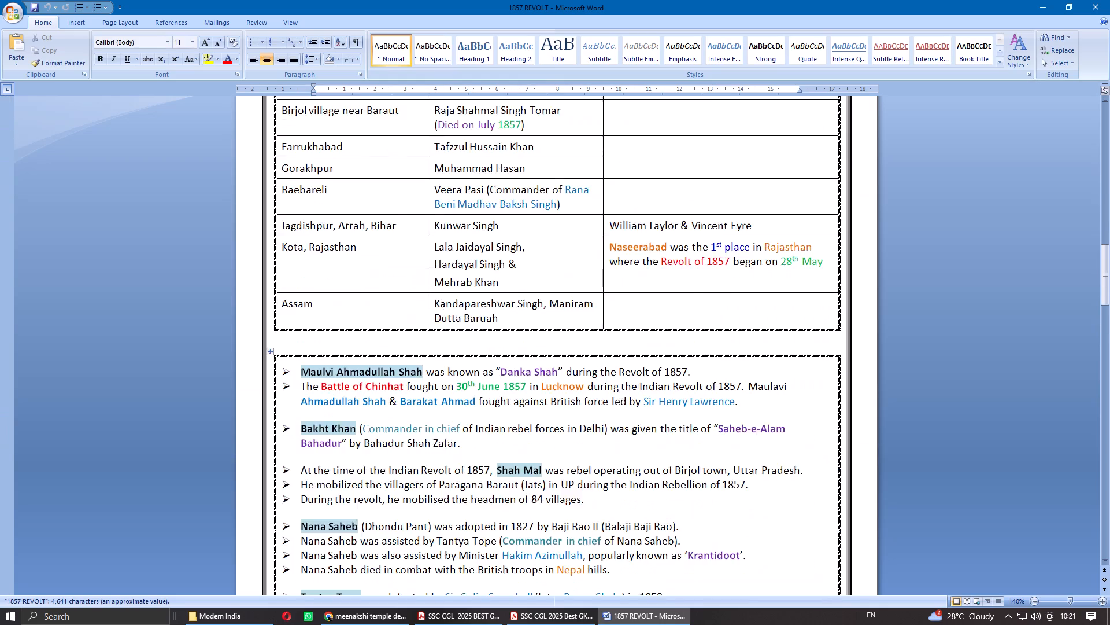
scroll(647, 364, down, 8)
scroll(647, 364, up, 10)
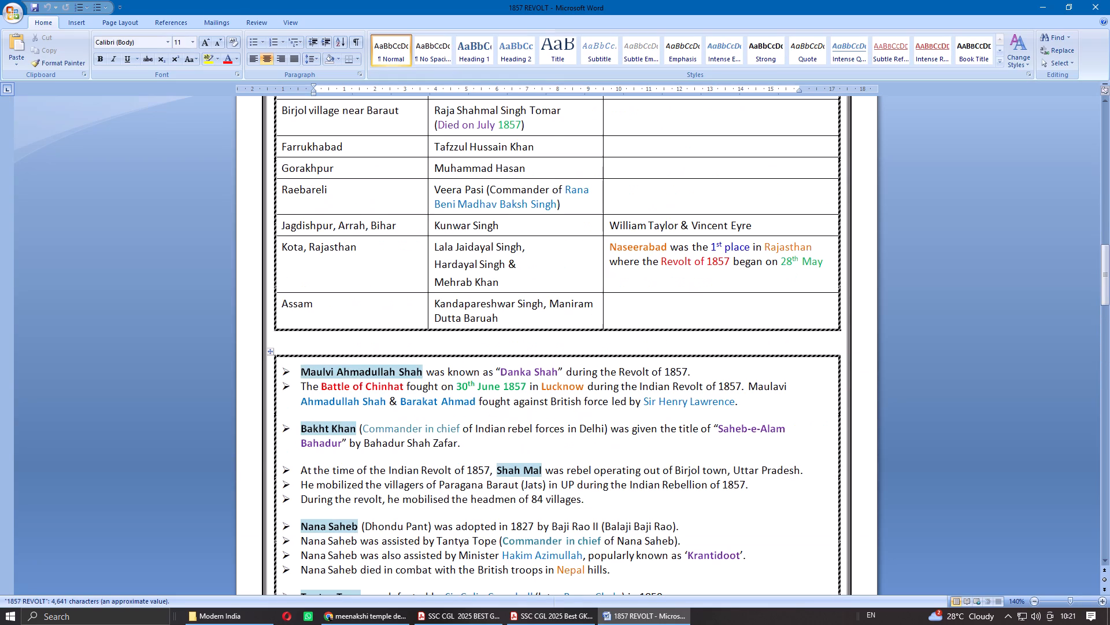
scroll(647, 364, up, 1)
scroll(625, 362, down, 8)
scroll(625, 362, up, 7)
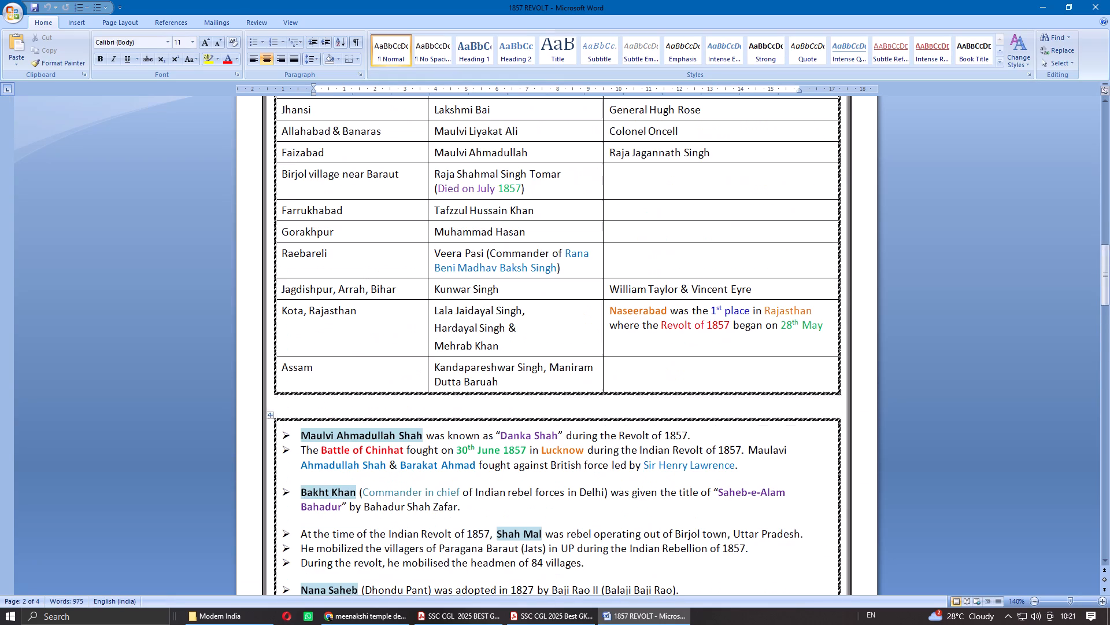
scroll(625, 362, up, 2)
scroll(517, 367, up, 1)
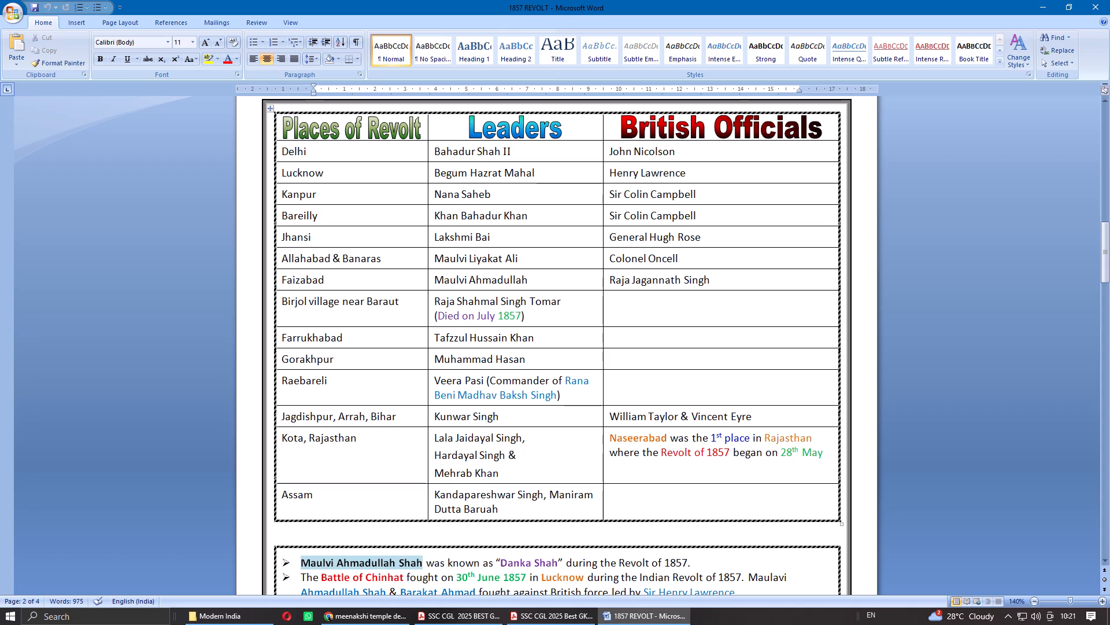
right_click(402, 415)
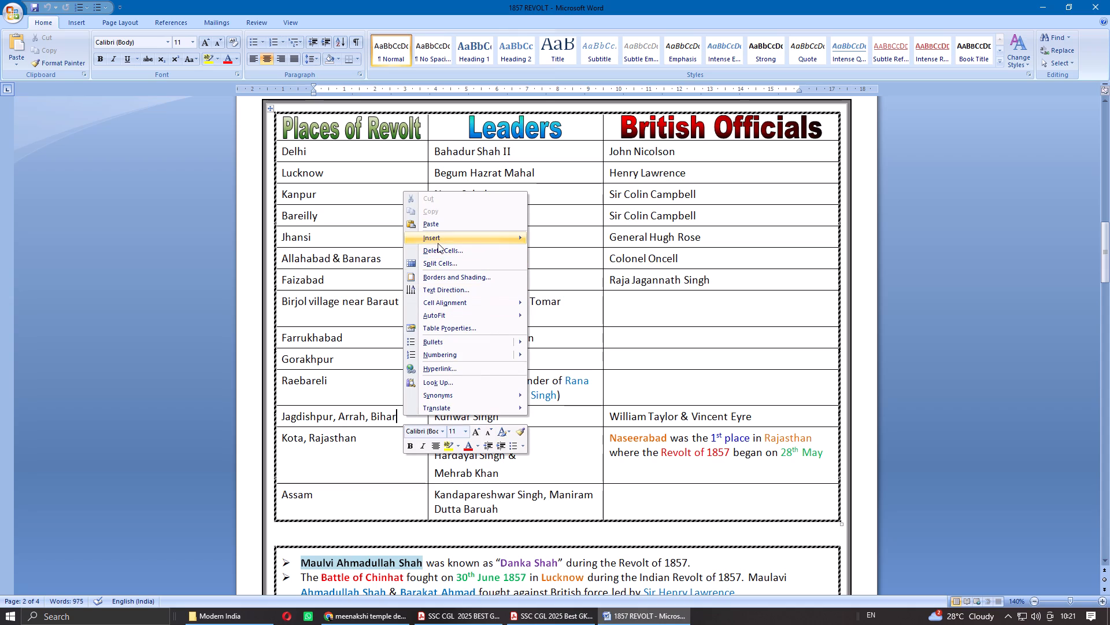
click(564, 279)
click(319, 439)
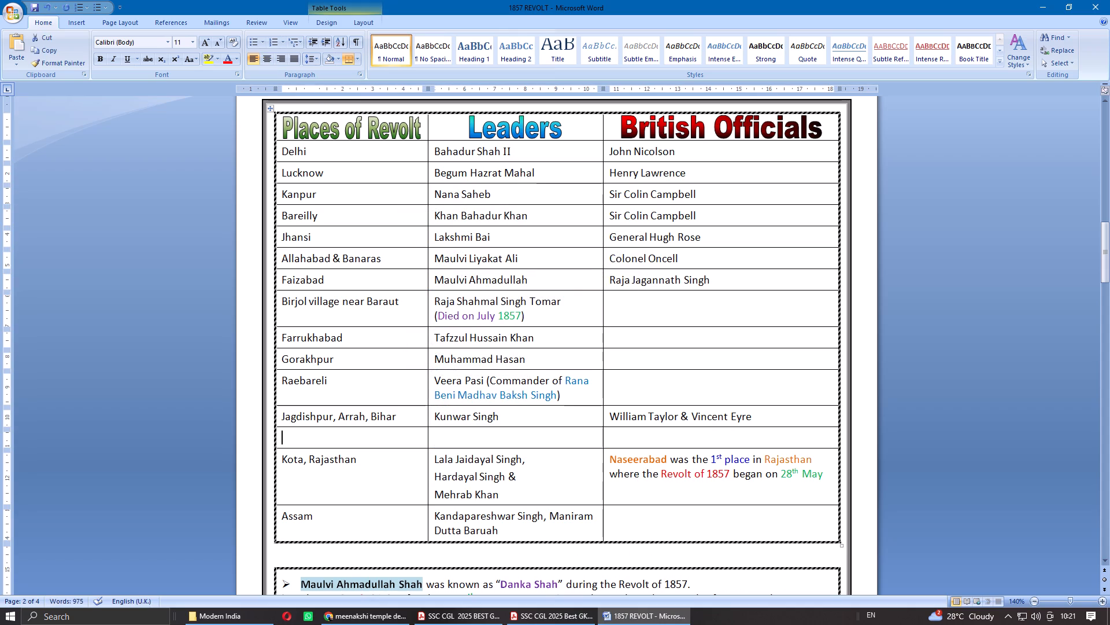
Restore the maximised 1857 REVOLT document to a smaller window.
click(1071, 8)
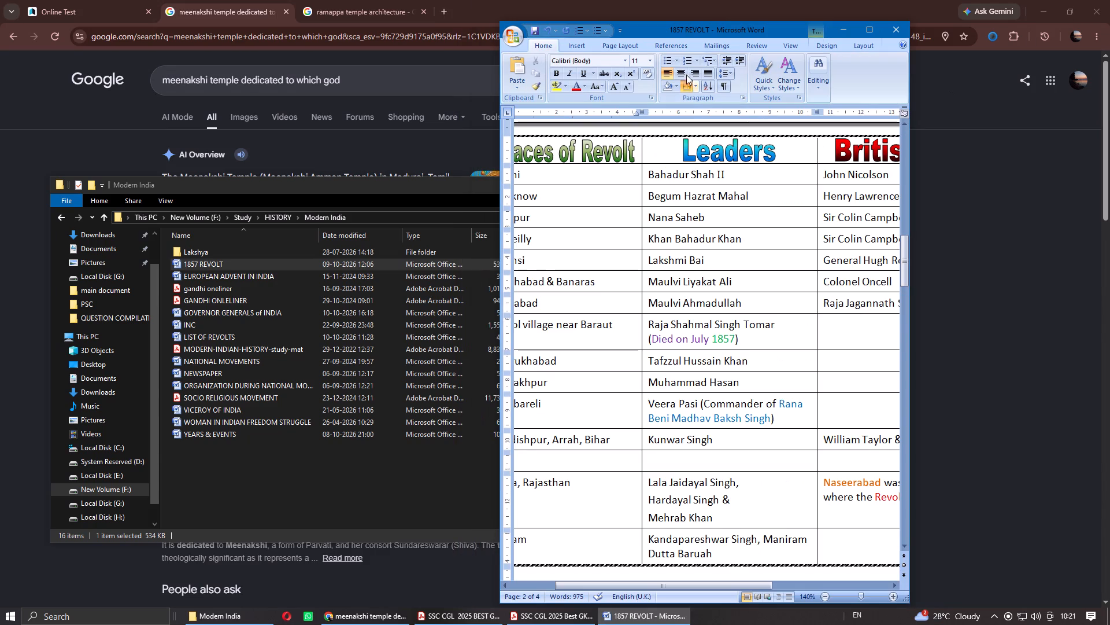
Bring up the question paper PDF behind the 1857 REVOLT document and enter Patna as the place in the new empty table row.
drag(713, 31, 427, 25)
click(568, 620)
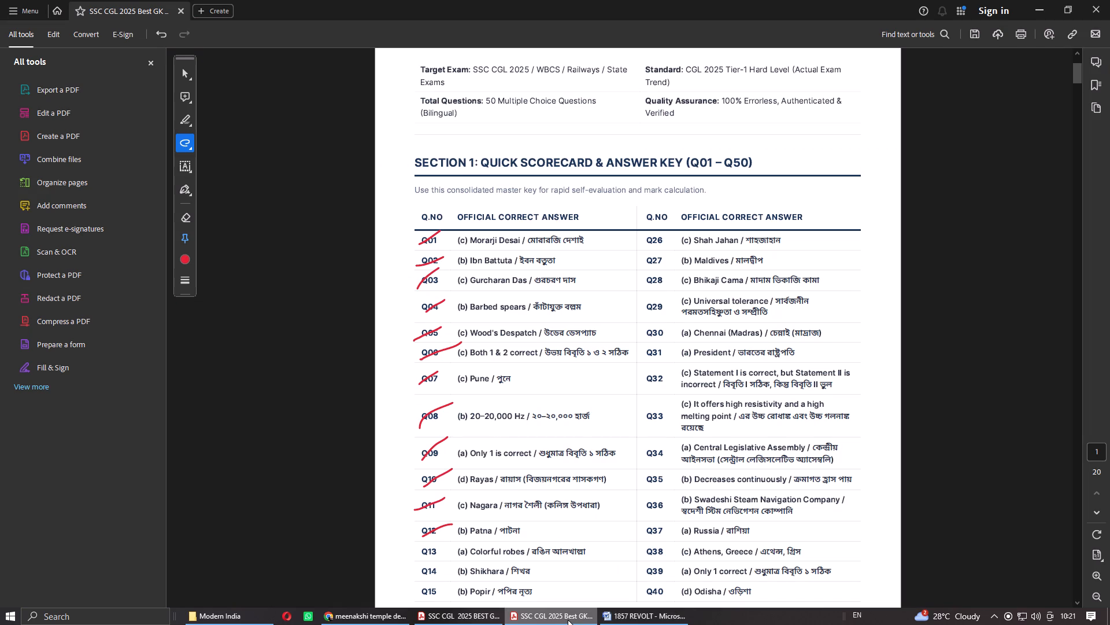
click(490, 624)
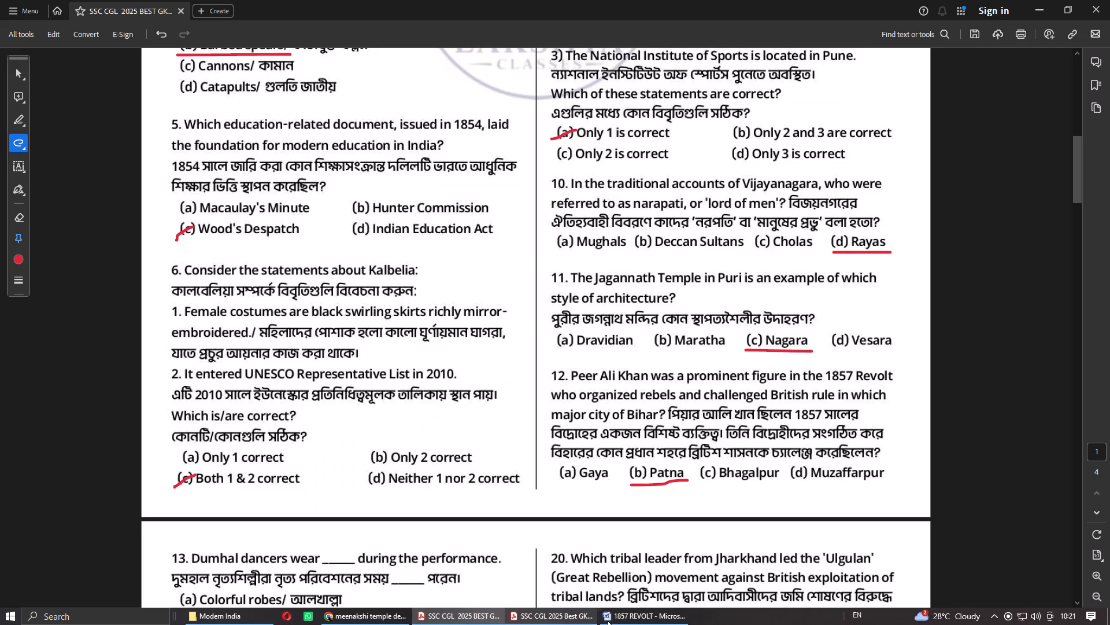
click(608, 621)
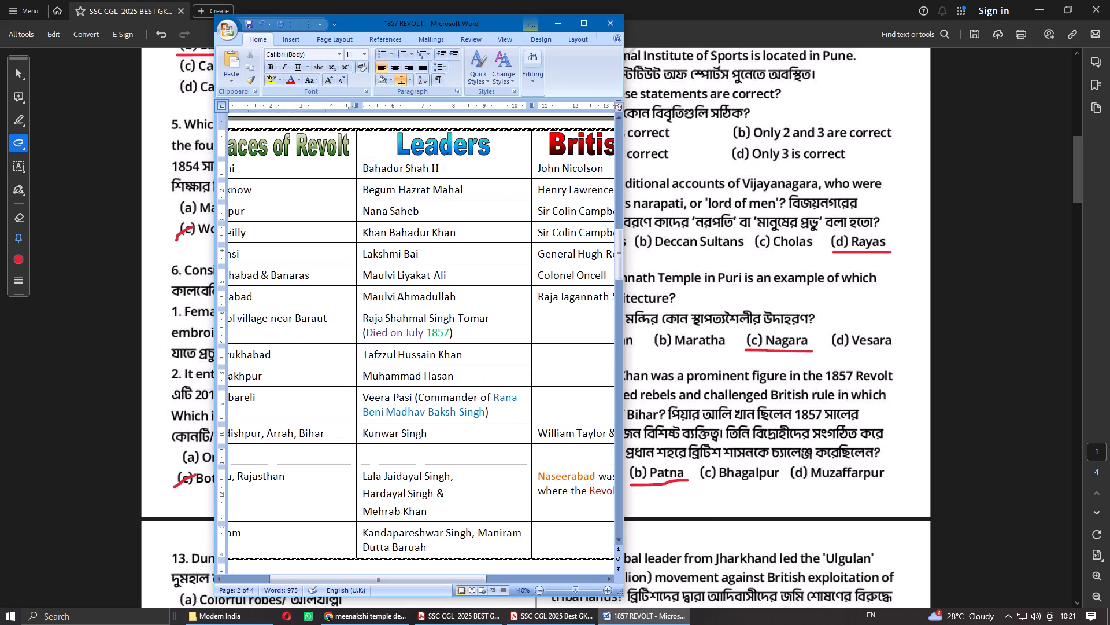
text(Patna)
key(Tab)
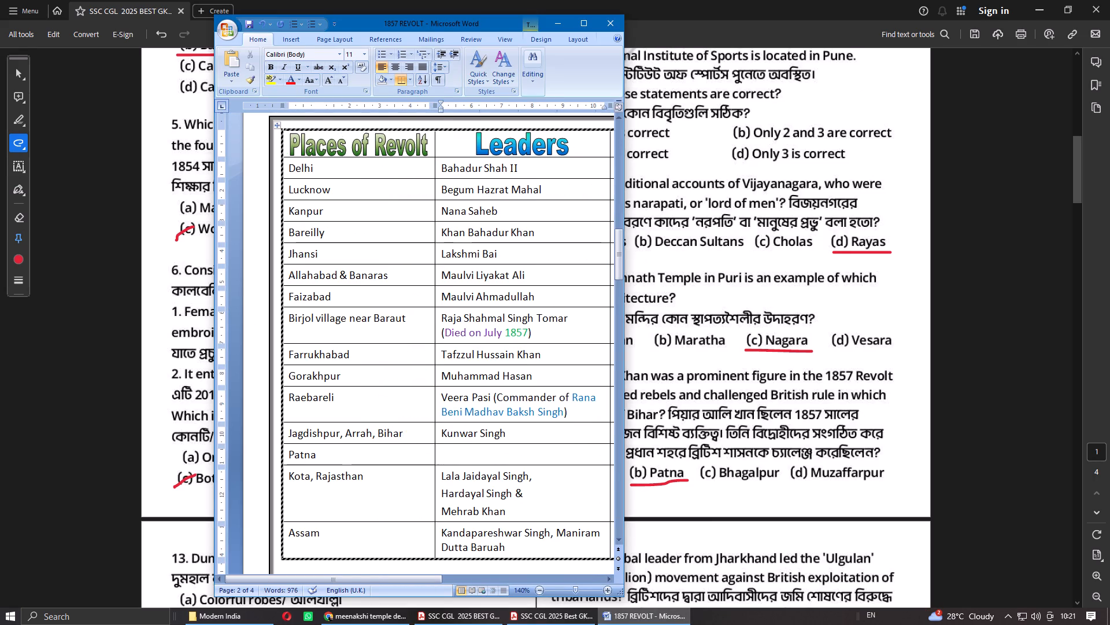
In the Places of Revolt column, reword the Jagdishpur entry as "Jagdishpur, Arrah (Bihar)".
click(380, 435)
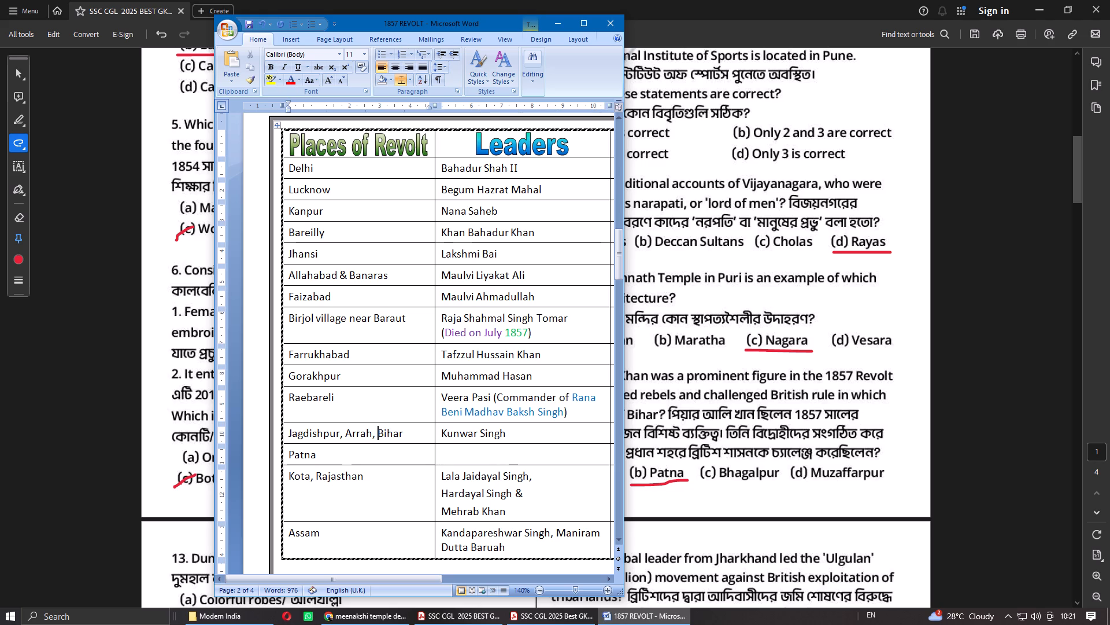
key(BackSpace)
key(BackSpace)
key(space)
key(shift+parenleft)
click(421, 436)
key(shift+parenright)
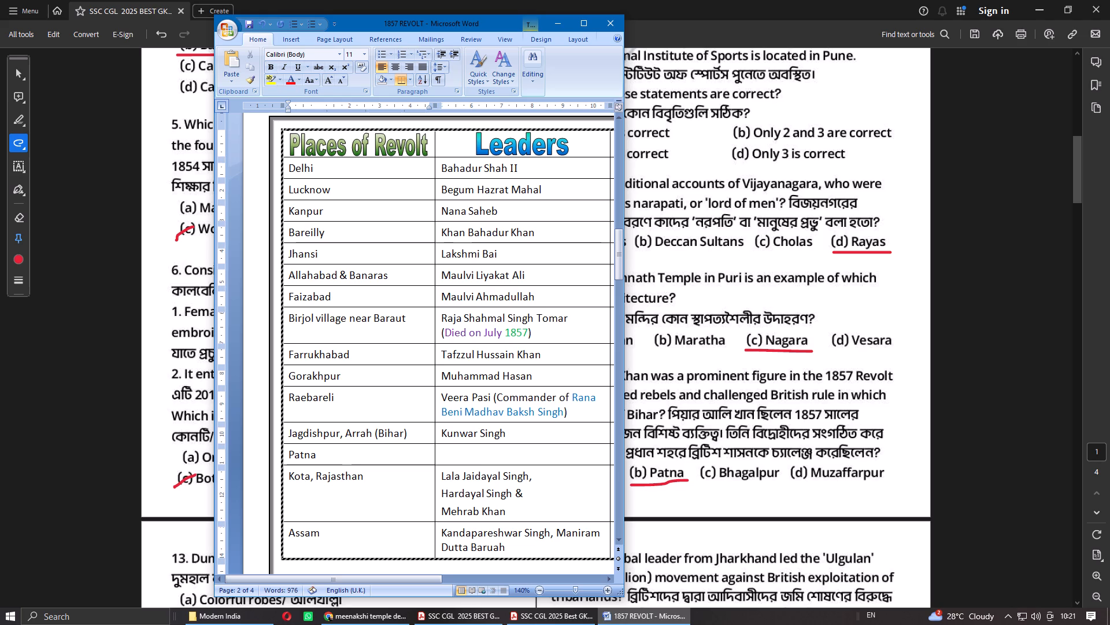
Move the document clear of question 12, enter Peer Ali Khan as the leader for Patna, and save the document.
click(395, 450)
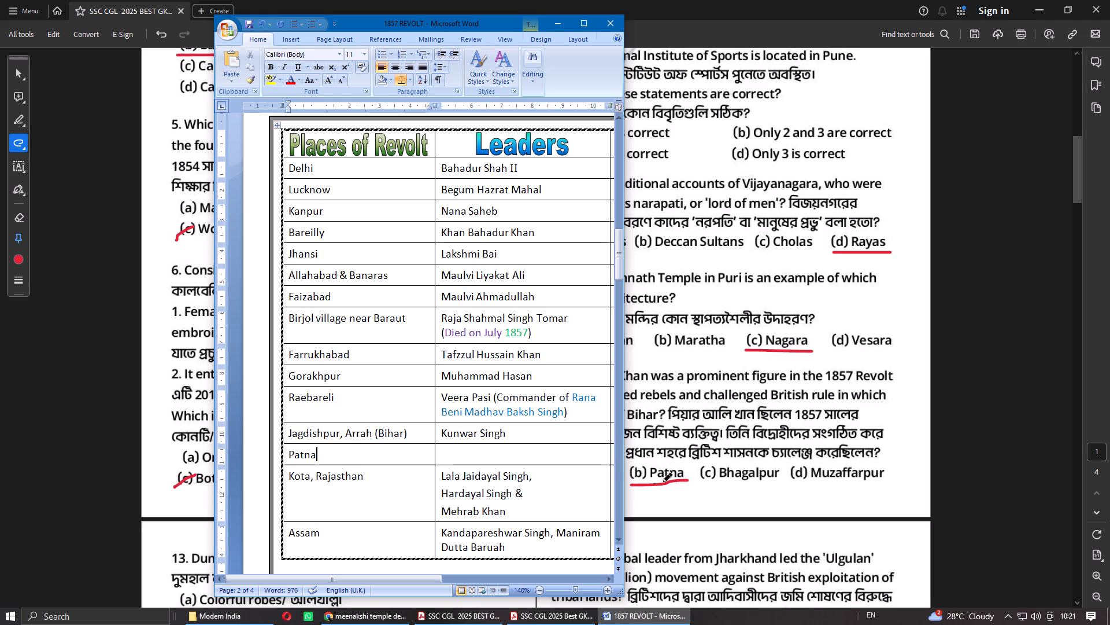
drag(463, 25, 359, 24)
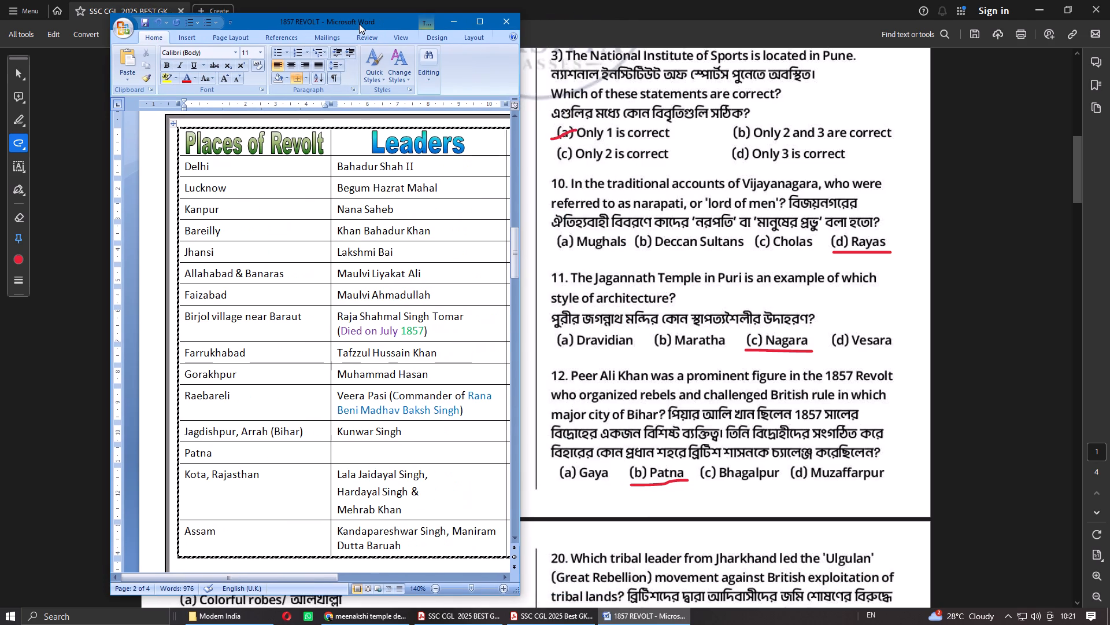
drag(359, 24, 357, 24)
key(Tab)
text(Peer Alui)
key(BackSpace)
key(BackSpace)
text(i Khan)
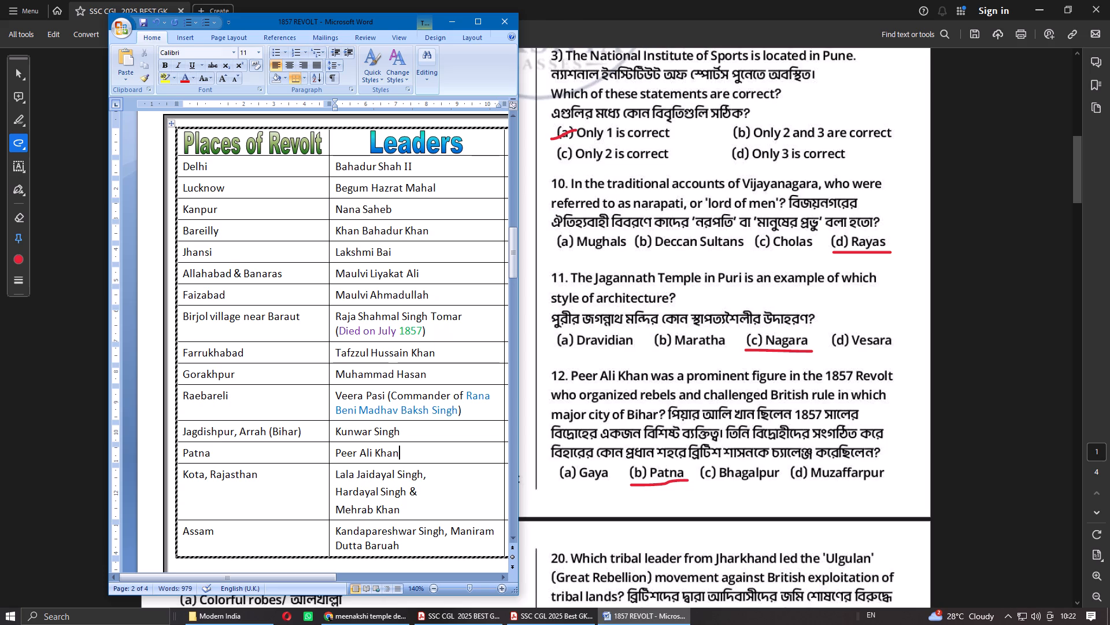
click(142, 25)
Minimise the 1857 REVOLT document and underline the start of question 13 on Dumhal dancers in red in the question paper PDF.
scroll(613, 361, down, 1)
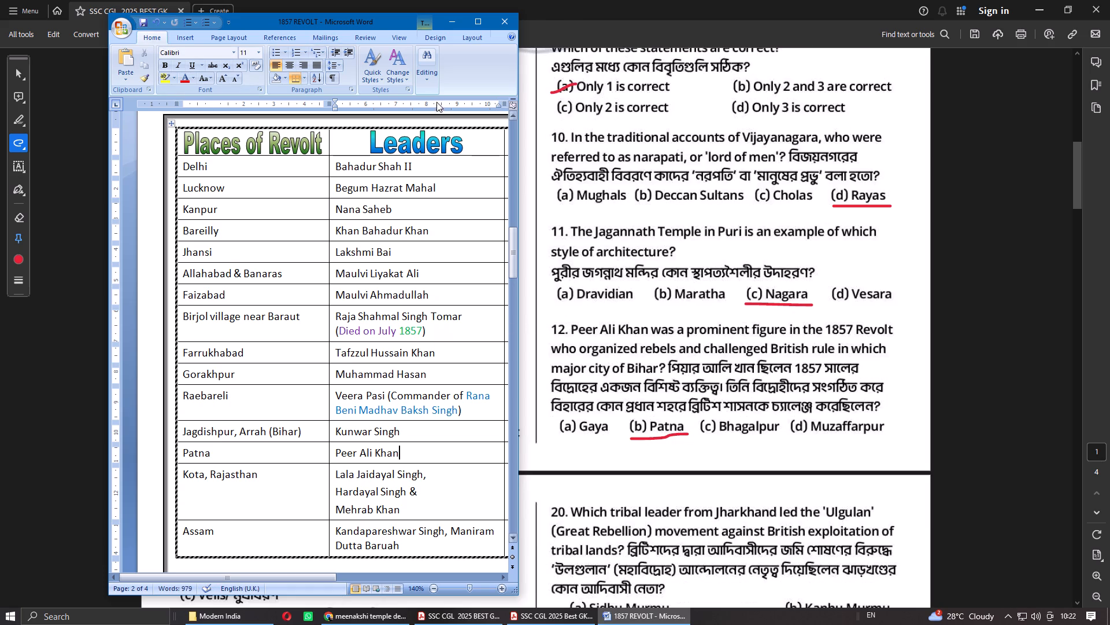
click(453, 19)
scroll(599, 264, down, 8)
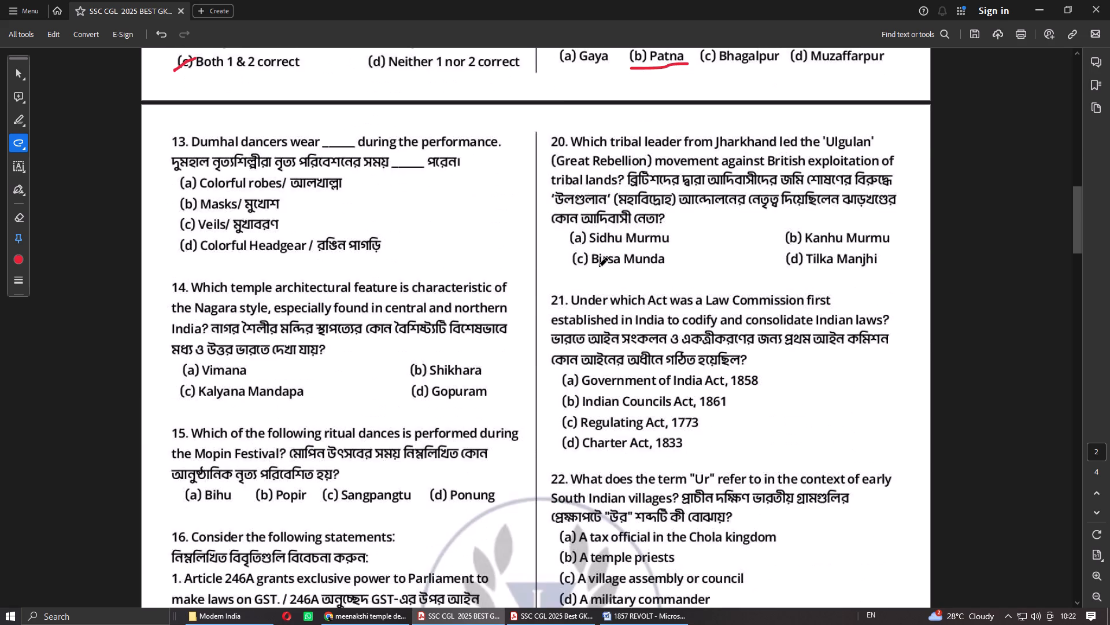
scroll(600, 266, up, 1)
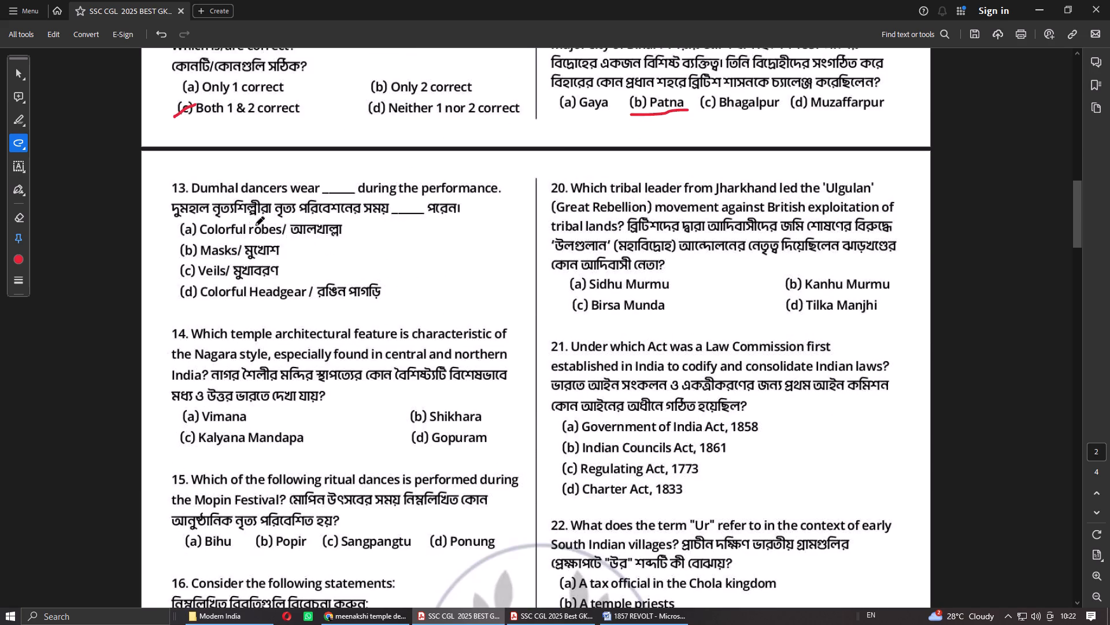
click(177, 198)
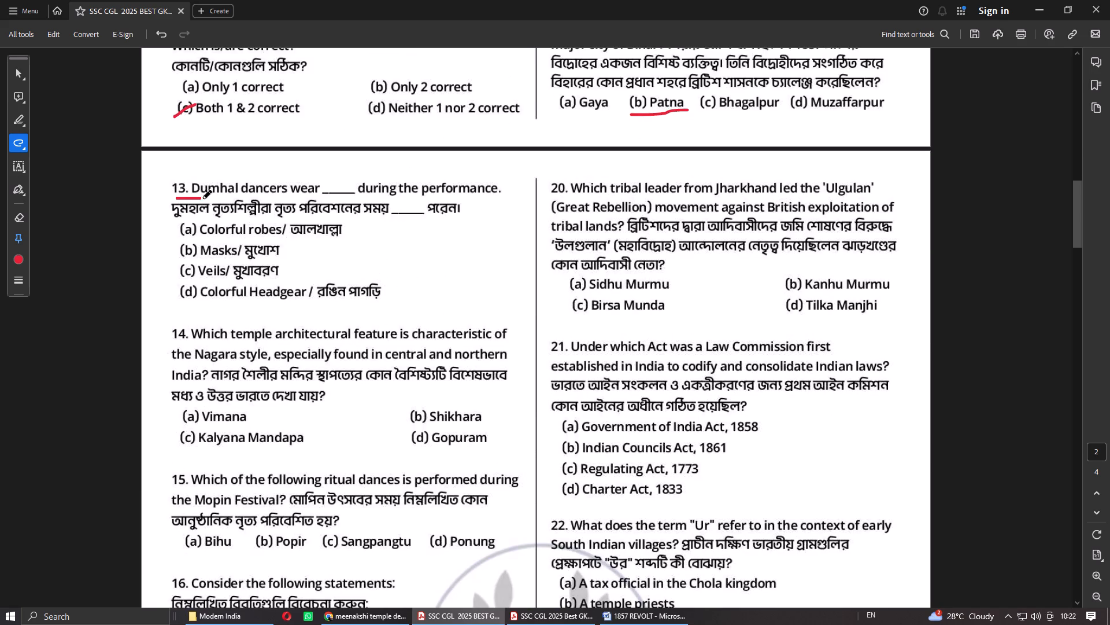